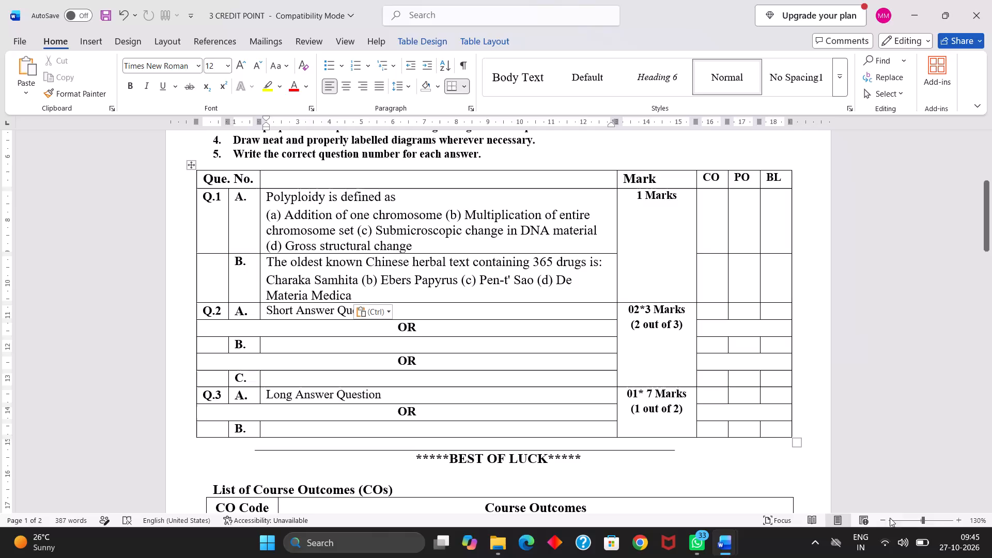
# Lower the screen brightness to near the low end of its range in the Windows quick settings.
pyautogui.click(881, 544)
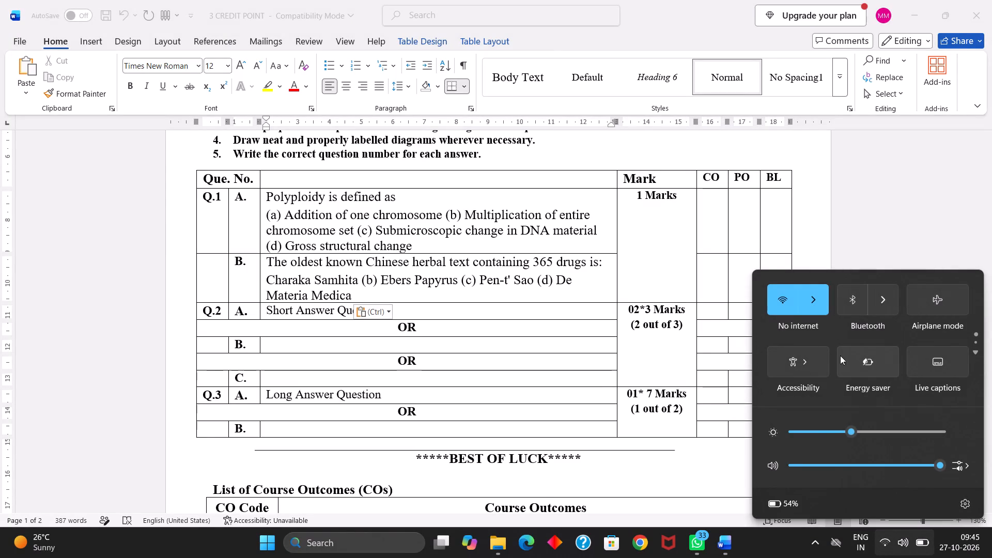
pyautogui.click(812, 428)
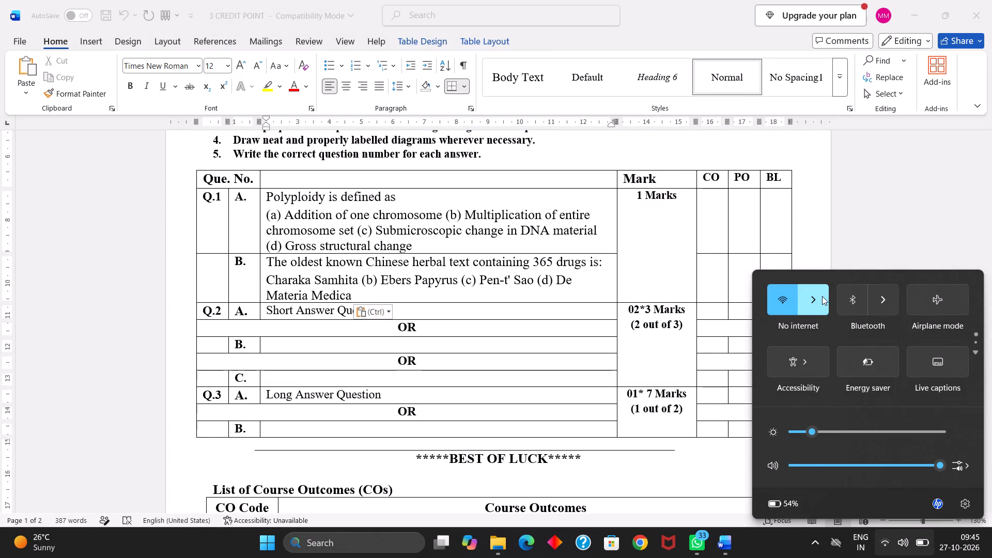
# Show the available Wi-Fi networks and refresh the network list.
pyautogui.click(822, 297)
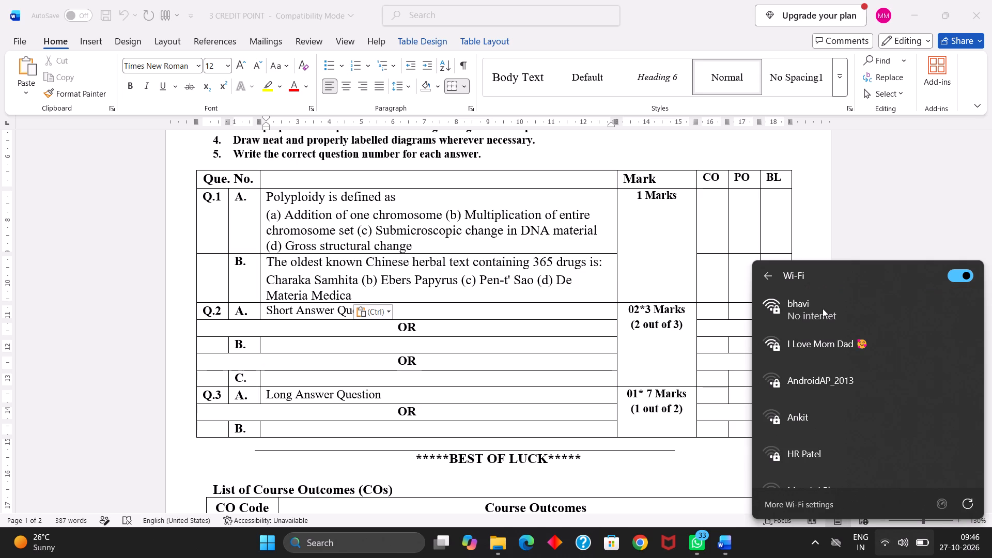
pyautogui.click(971, 506)
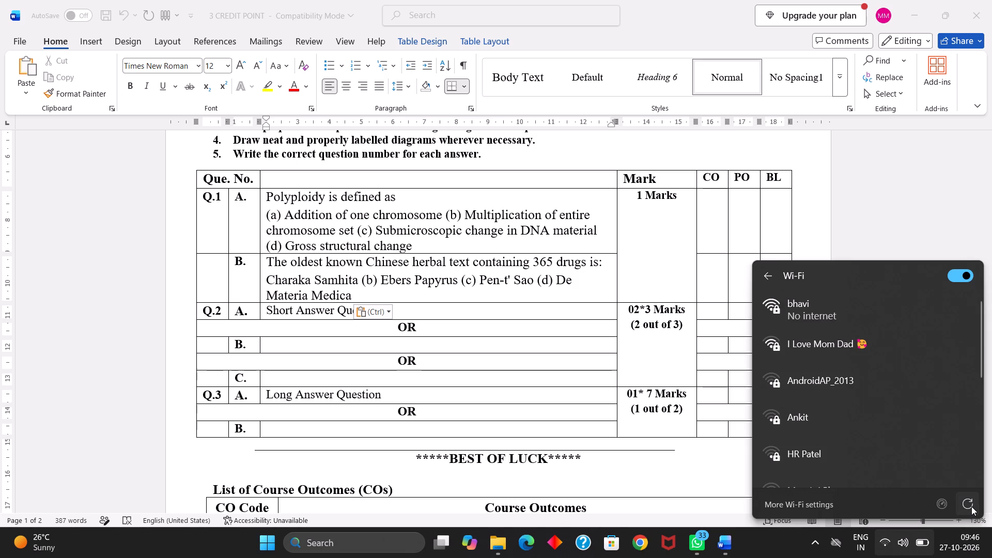
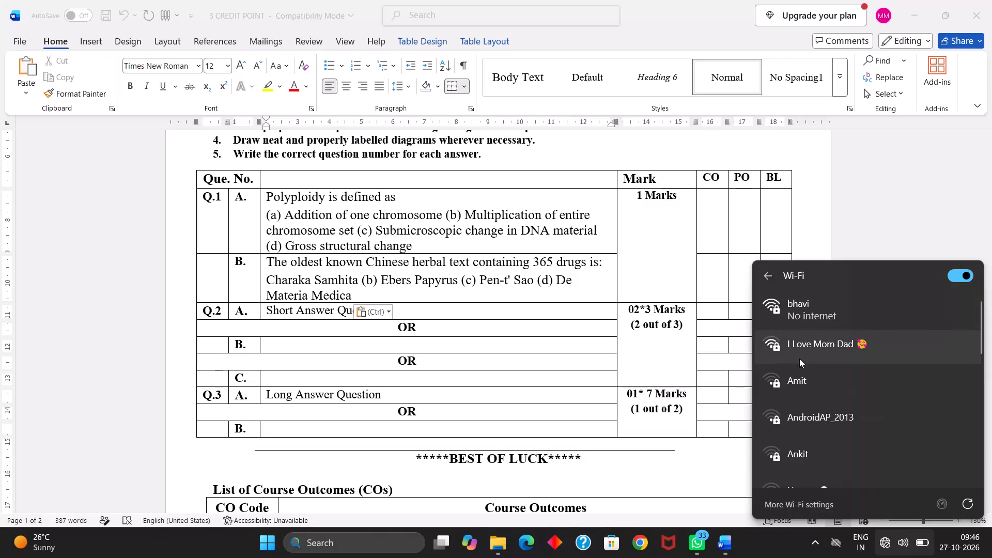
# Check the connection status of the Wi-Fi network reported without internet, and close the network list.
pyautogui.click(858, 323)
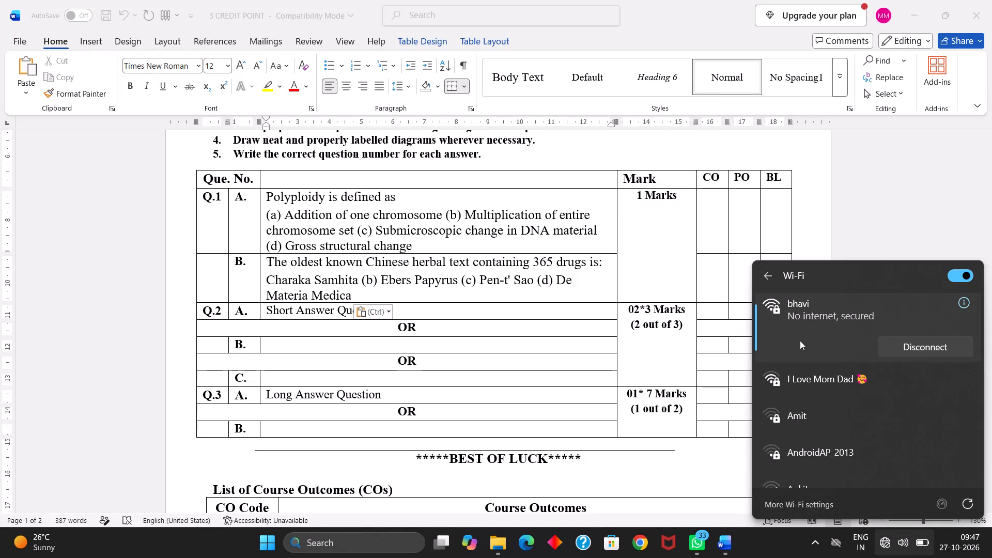
pyautogui.click(456, 290)
# In Q.1 B, move option "(d) De Materia Medica" onto its own line without a leading space.
pyautogui.click(535, 281)
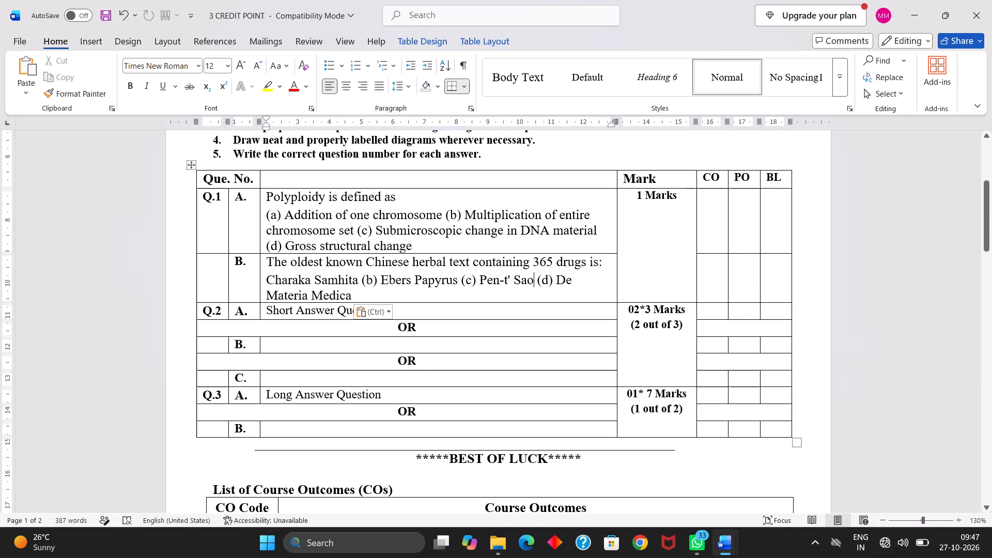
pyautogui.press('Return')
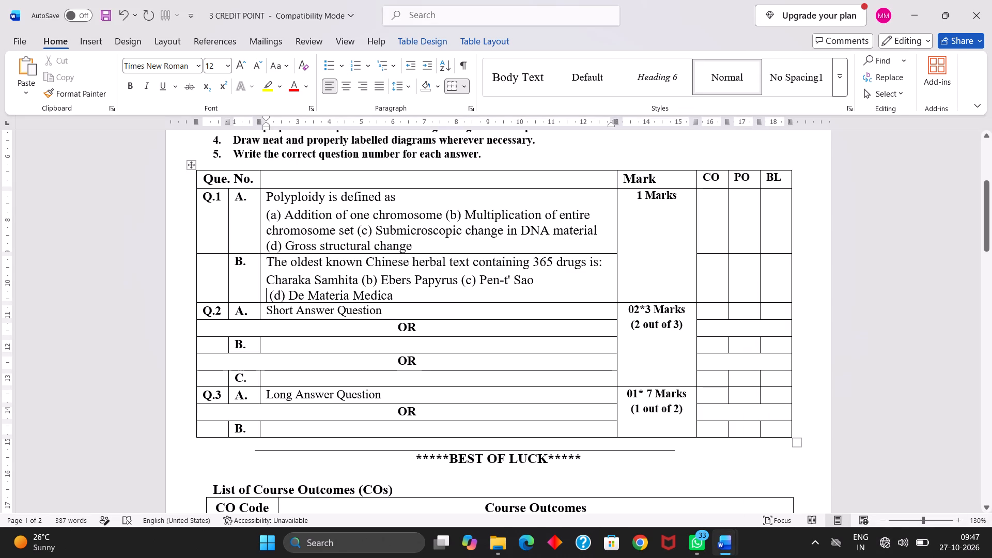
pyautogui.click(270, 295)
pyautogui.press('BackSpace')
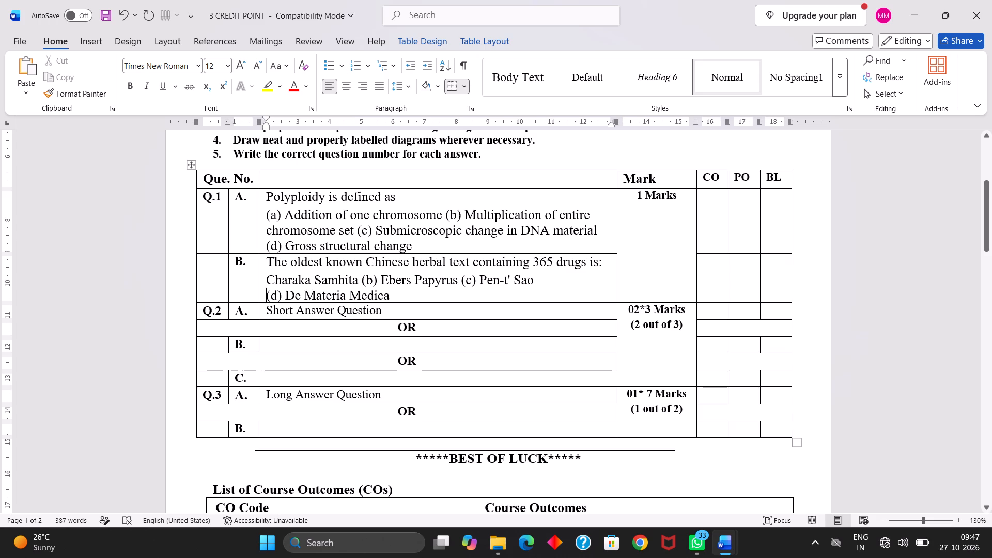
# Delete the placeholder text "Short Answer Question" from Q.2 A.
pyautogui.moveTo(267, 309); pyautogui.dragTo(376, 309)
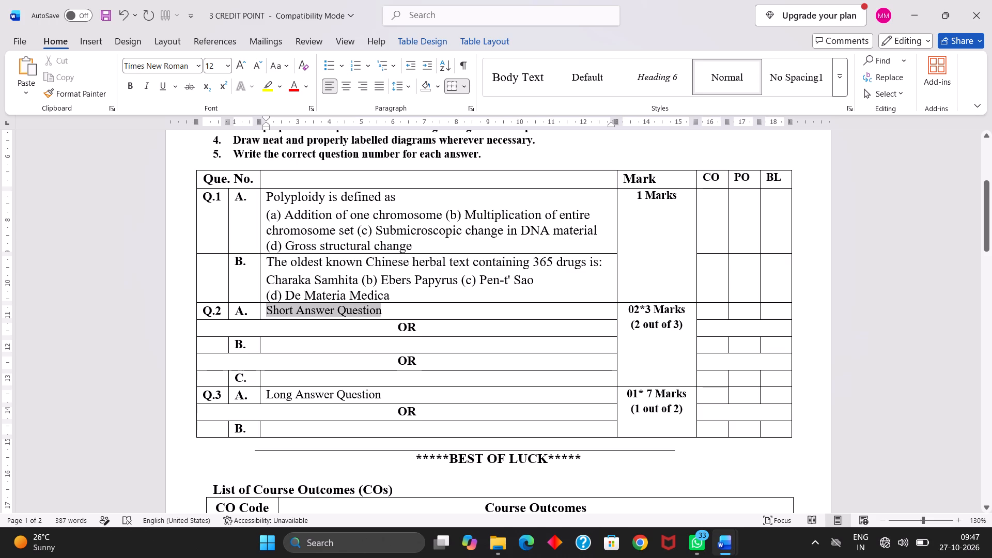
pyautogui.moveTo(376, 309); pyautogui.dragTo(377, 309)
pyautogui.press('BackSpace')
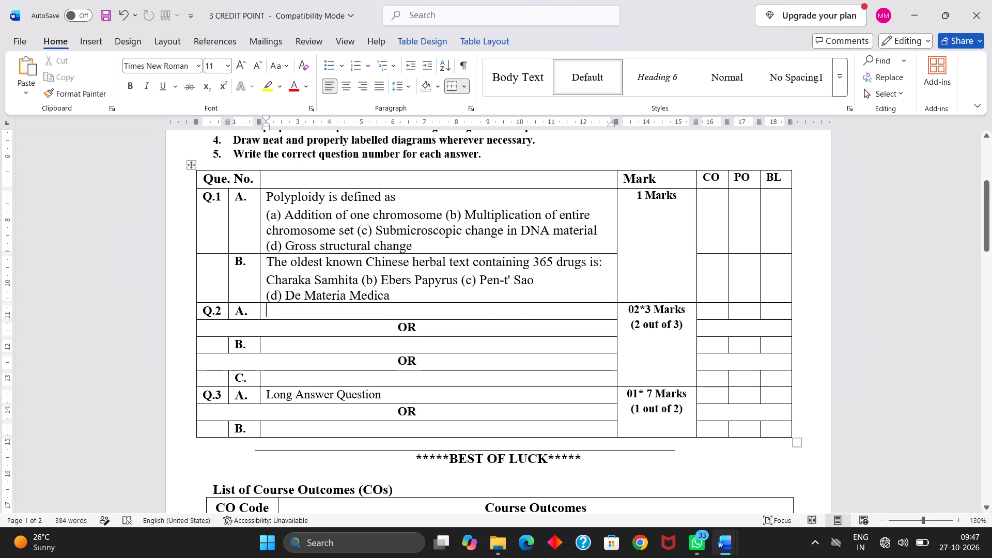
# Delete three characters from the "02*3" mark value in the Q.2 Mark cell.
pyautogui.click(647, 308)
pyautogui.press('BackSpace')
pyautogui.press('BackSpace')
pyautogui.press('BackSpace')
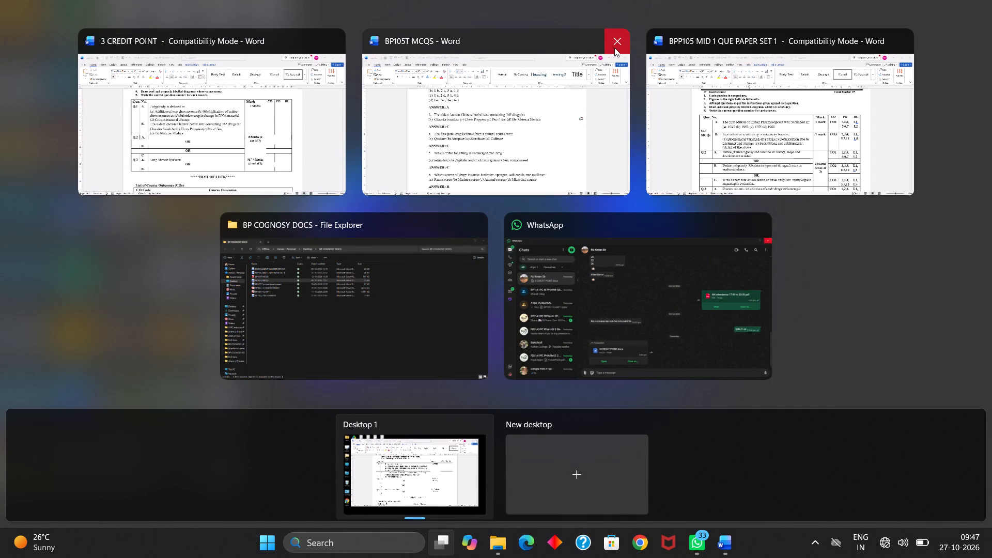
# Close the BP105T MCQS Word document.
pyautogui.click(615, 43)
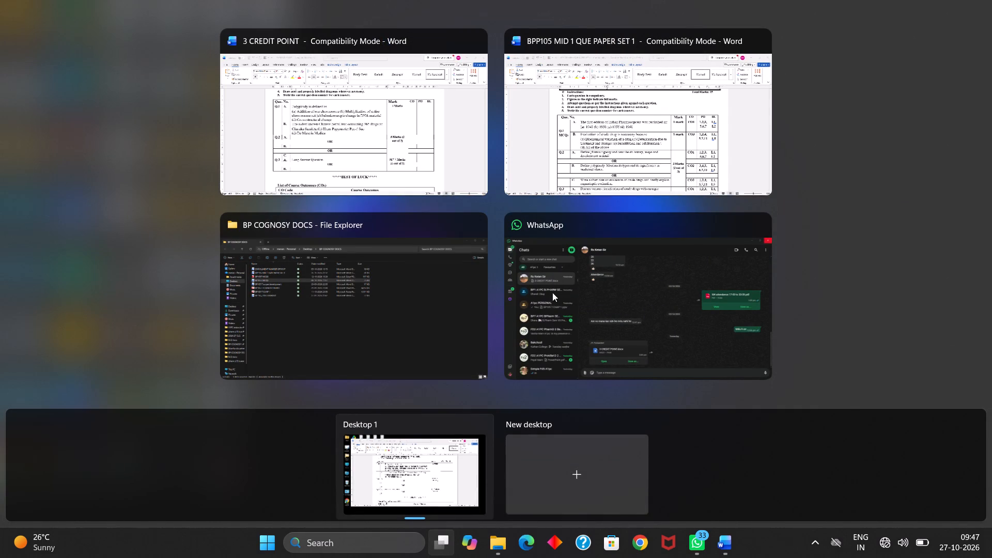
# Switch to the BP COGNOSY DOCS folder in File Explorer.
pyautogui.click(442, 294)
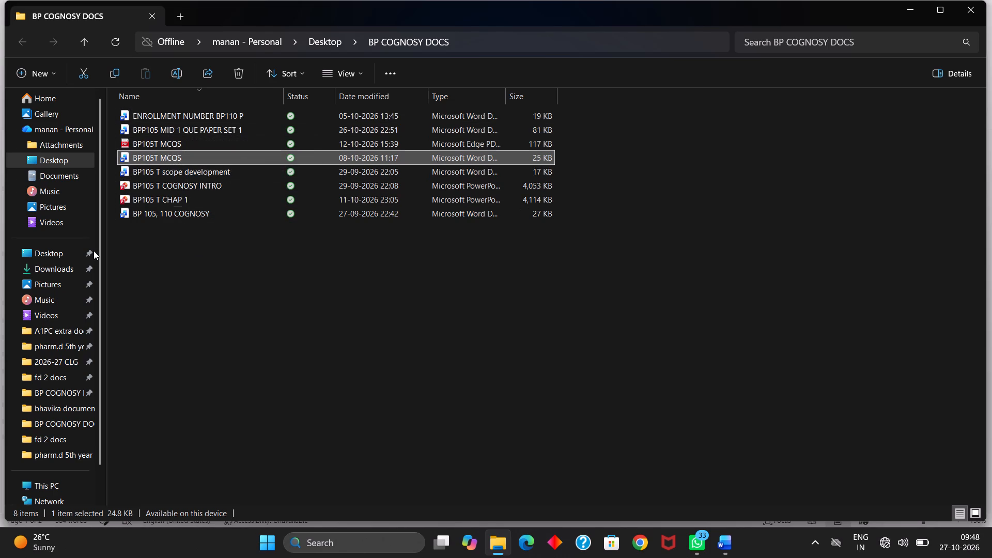
# Open the MID 1 QUE BANK COGNOSY PDF from the pinned BP COGNOSY DOCS folder.
pyautogui.click(85, 419)
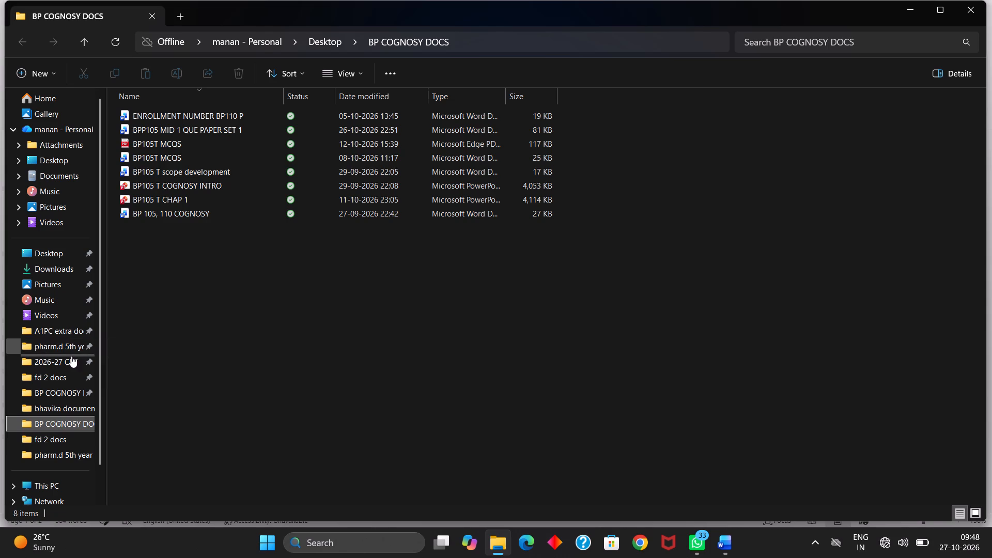
pyautogui.click(62, 386)
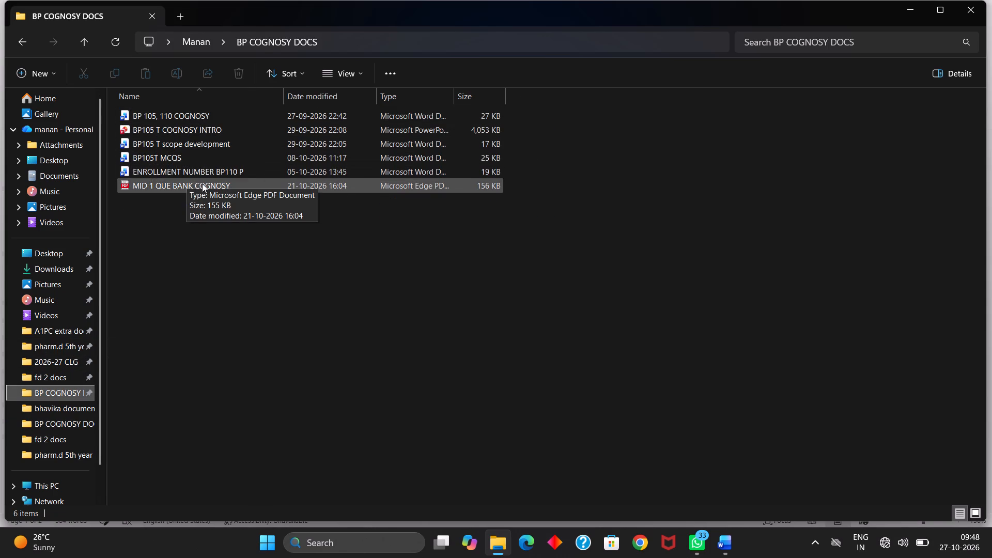
pyautogui.doubleClick(202, 183)
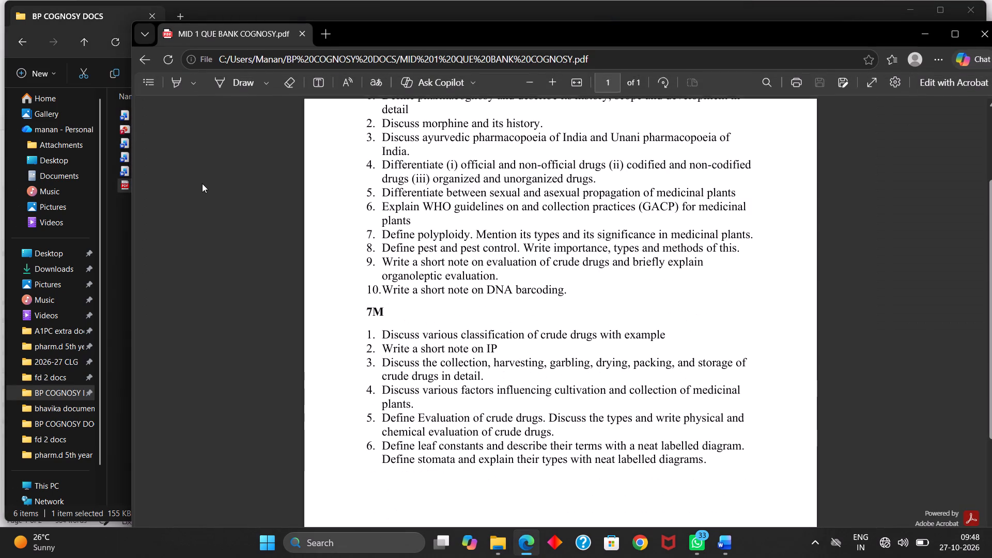
# Close the BP COGNOSY DOCS folder window and switch to the BPP105 MID 1 QUE PAPER SET 1 document.
pyautogui.scroll(1, 431, 234)
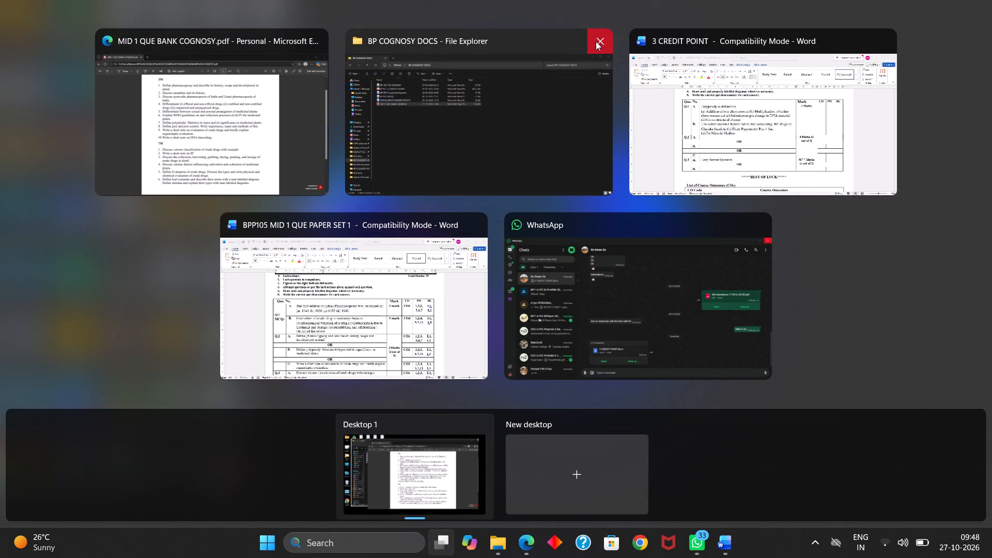
pyautogui.click(598, 41)
pyautogui.click(371, 345)
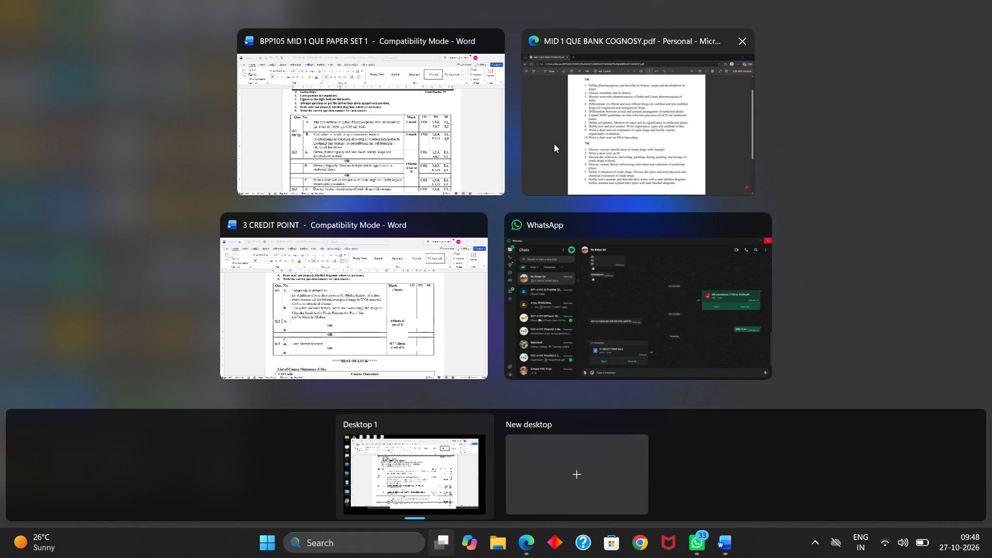
# Return to the MID 1 QUE BANK COGNOSY PDF and copy 3M question 4 on differentiating official, codified and organized drugs.
pyautogui.click(554, 144)
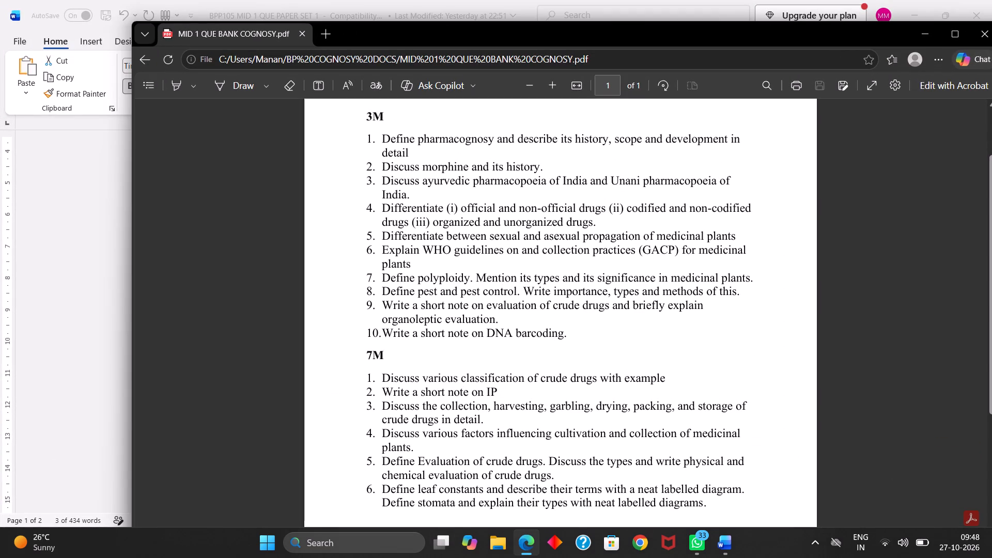
pyautogui.doubleClick(383, 179)
pyautogui.click(383, 179)
pyautogui.moveTo(381, 208); pyautogui.dragTo(569, 211)
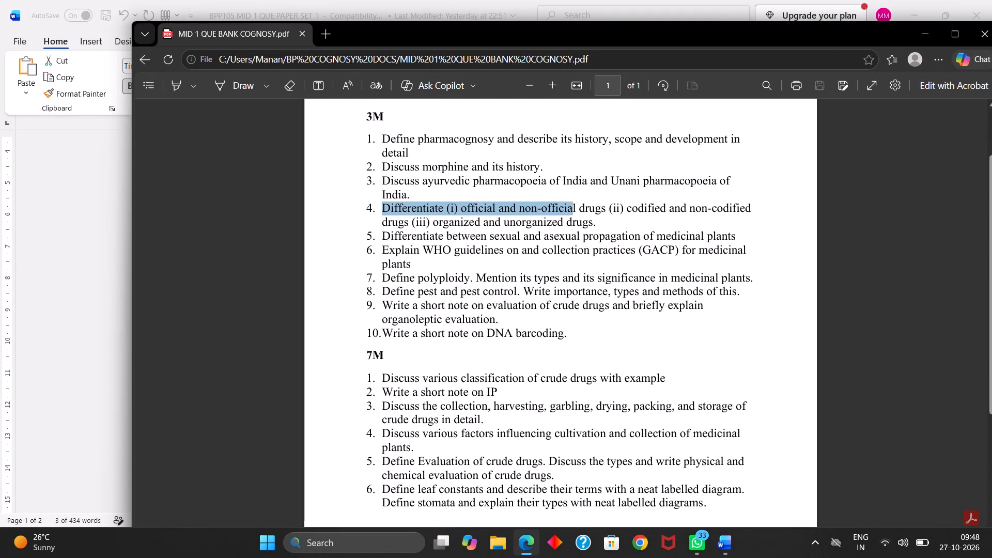
pyautogui.moveTo(569, 211); pyautogui.dragTo(596, 222)
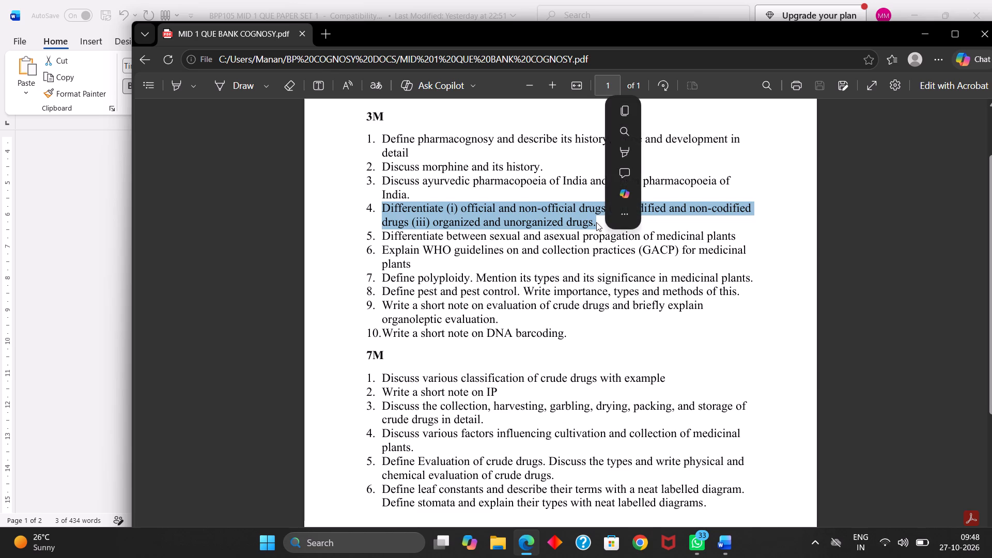
pyautogui.hotkey('ctrl', 'c')
pyautogui.click(596, 222)
pyautogui.scroll(-2, 596, 222)
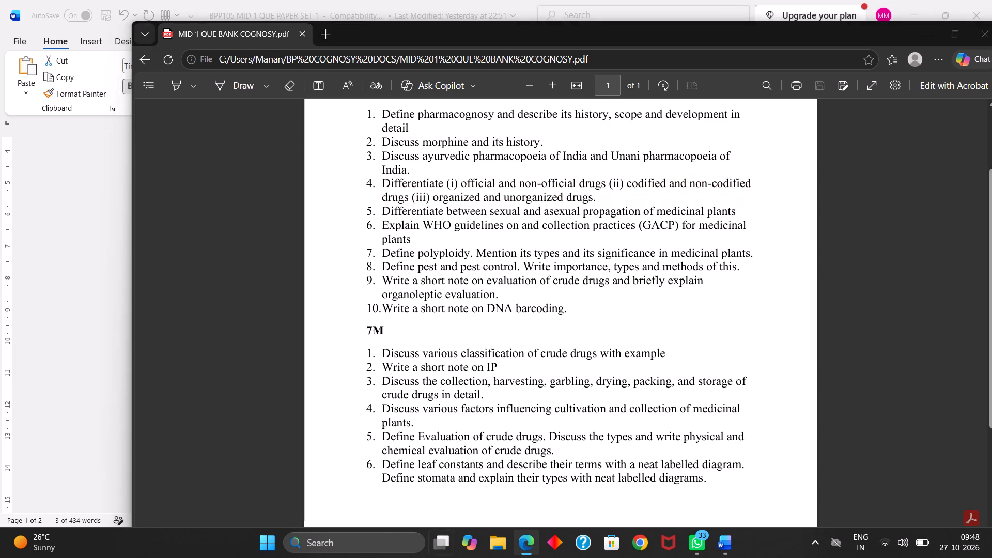
# In the 3 CREDIT POINT Word document, paste the question bank's 3-mark question 4, "Differentiate (i) official and non-official drugs…", into Q.2 A.
pyautogui.click(417, 281)
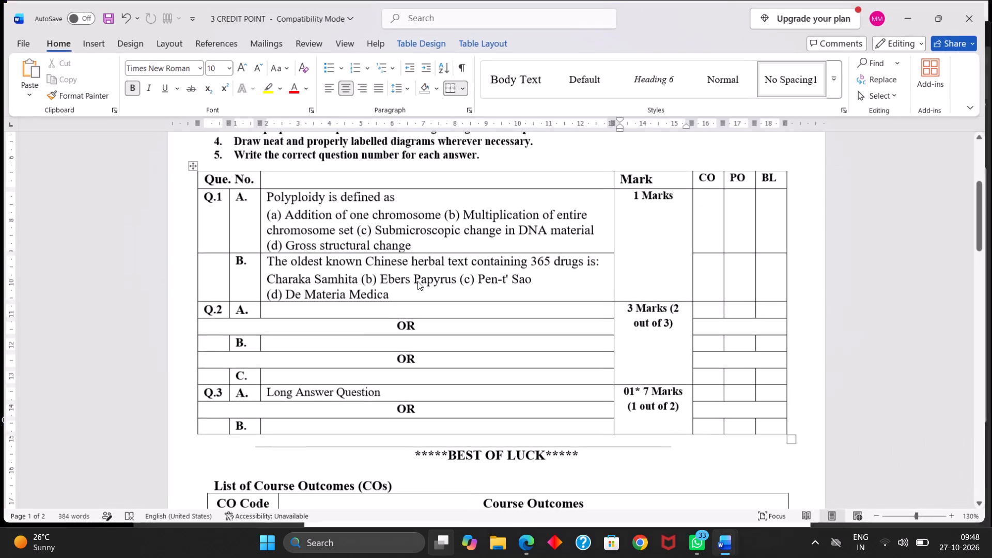
pyautogui.click(271, 315)
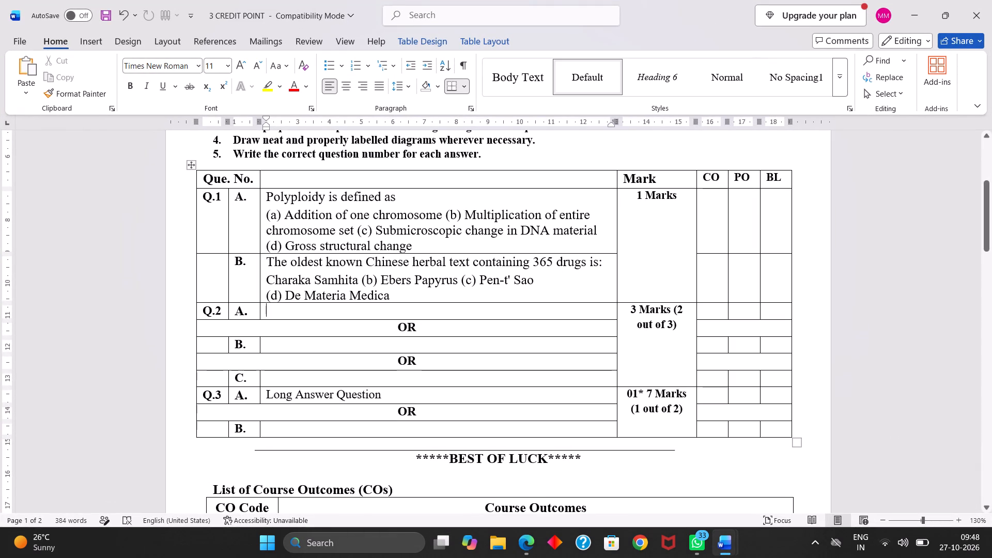
pyautogui.hotkey('ctrl', 'v')
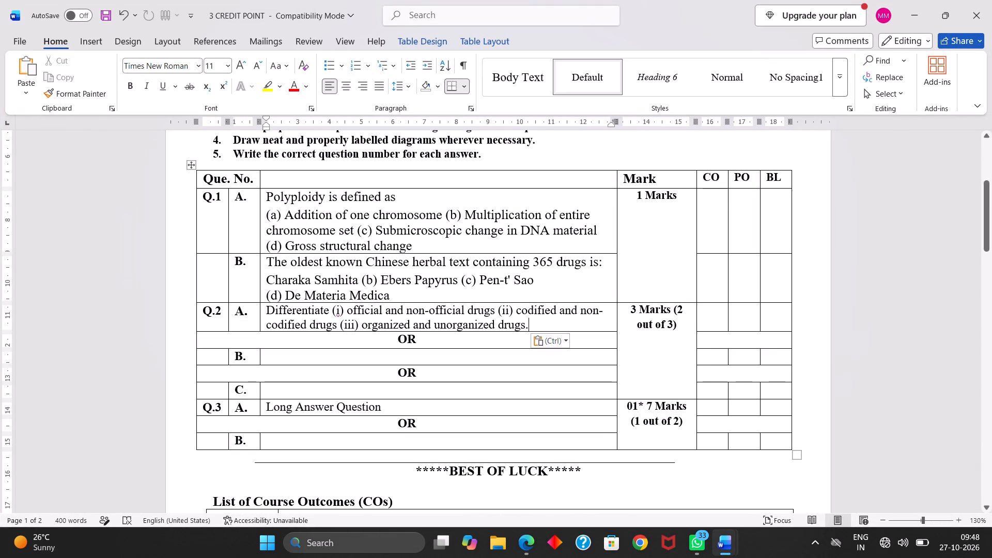
# Switch to the BPP105 MID 1 QUE PAPER SET 1 document to consult its question table.
pyautogui.scroll(-1, 333, 375)
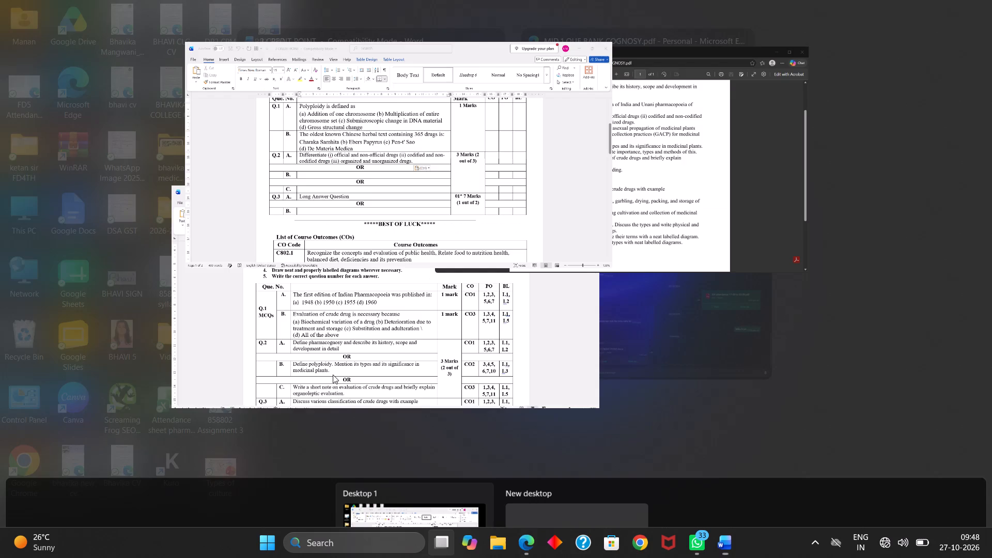
pyautogui.click(377, 294)
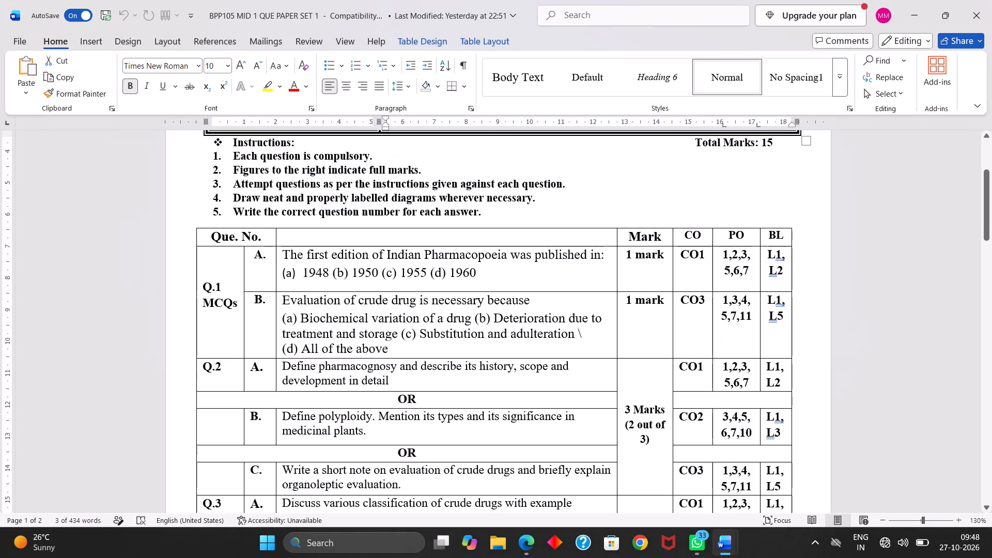
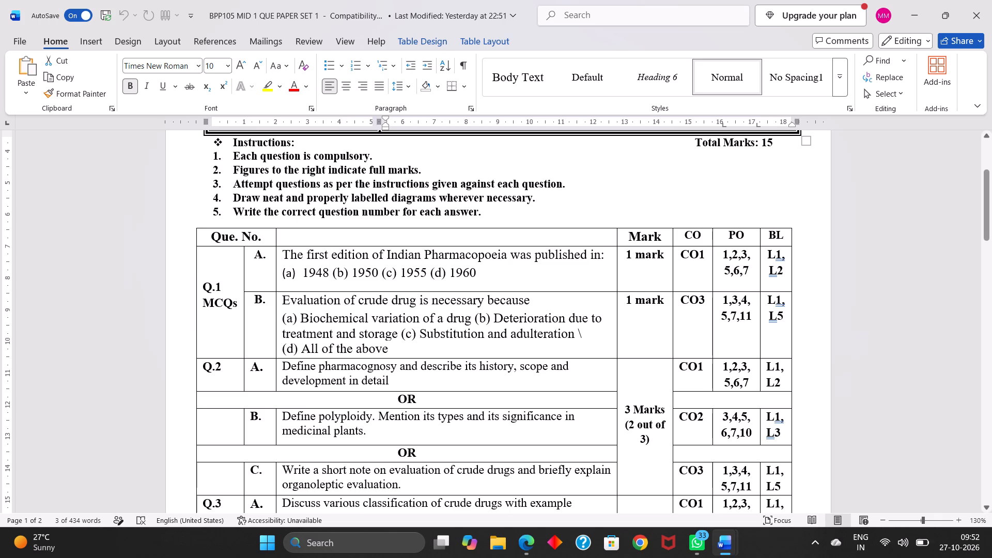
# Compare the question tables of the BPP105 MID 1 QUE PAPER SET 1 and 3 CREDIT POINT documents.
pyautogui.moveTo(307, 293); pyautogui.dragTo(312, 278)
pyautogui.click(312, 278)
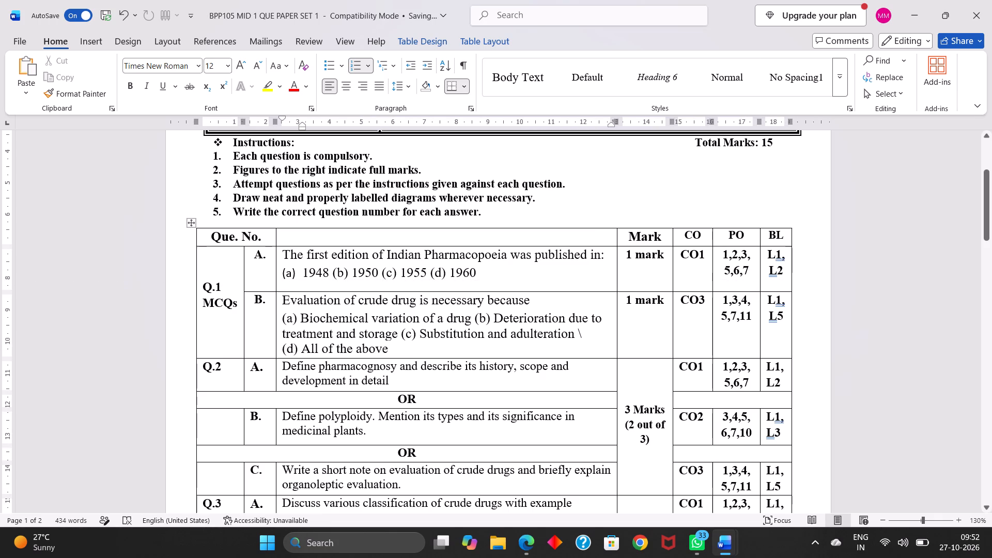
pyautogui.moveTo(591, 293); pyautogui.dragTo(594, 269)
pyautogui.scroll(-1, 342, 317)
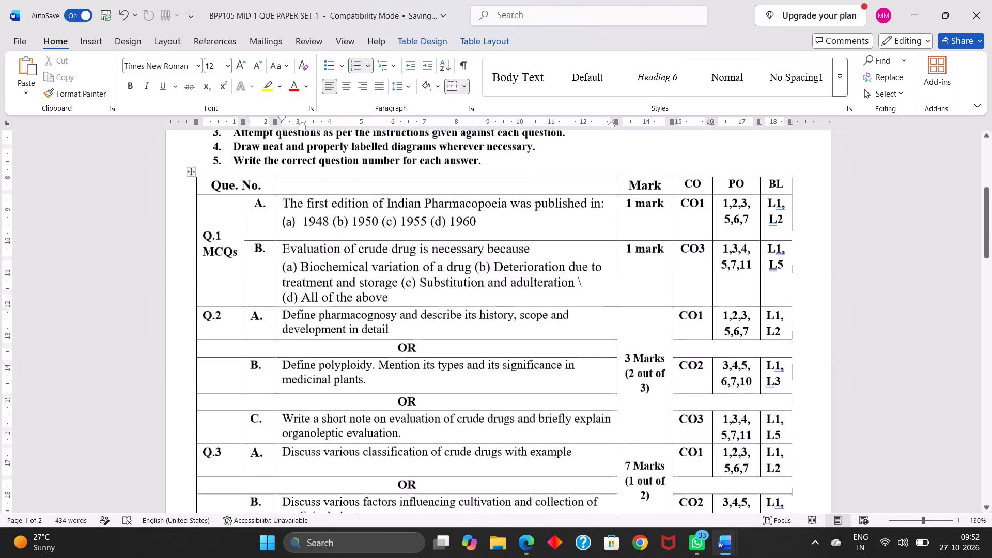
pyautogui.scroll(-1, 342, 317)
pyautogui.click(652, 117)
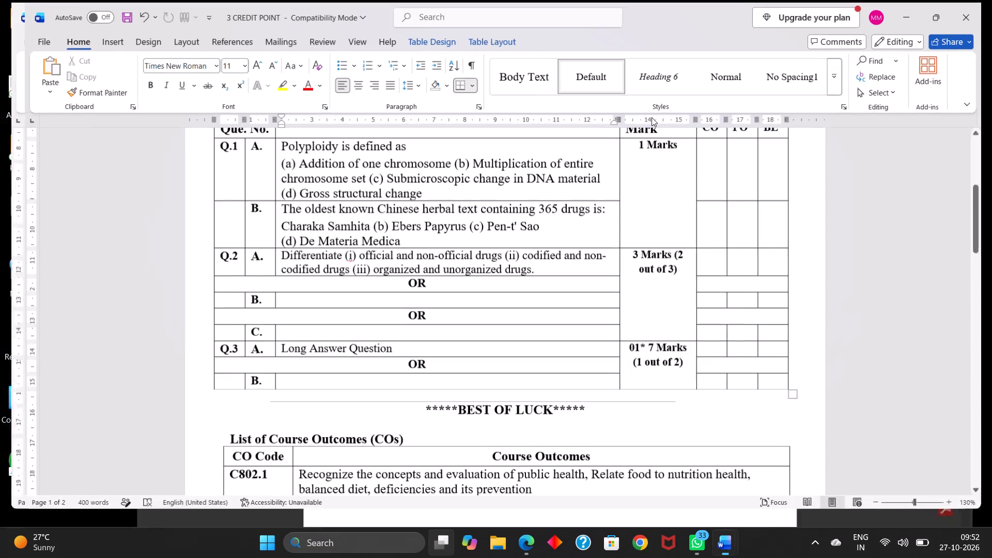
pyautogui.scroll(1, 448, 209)
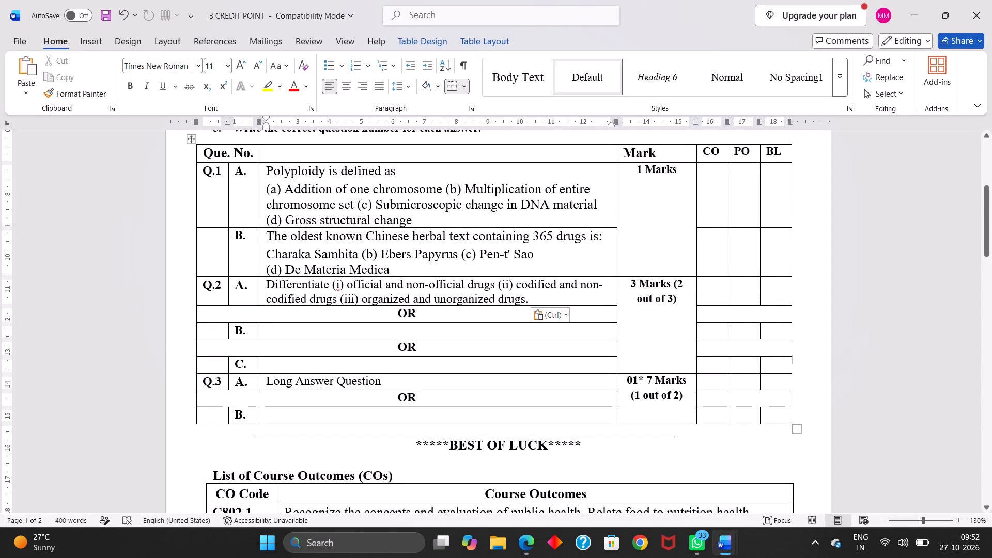
pyautogui.scroll(-1, 448, 209)
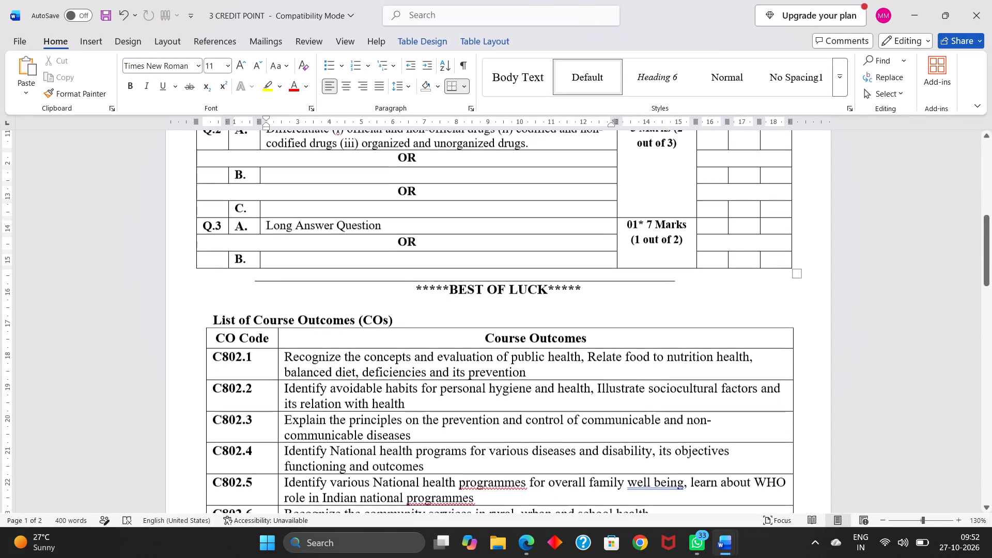
pyautogui.click(606, 132)
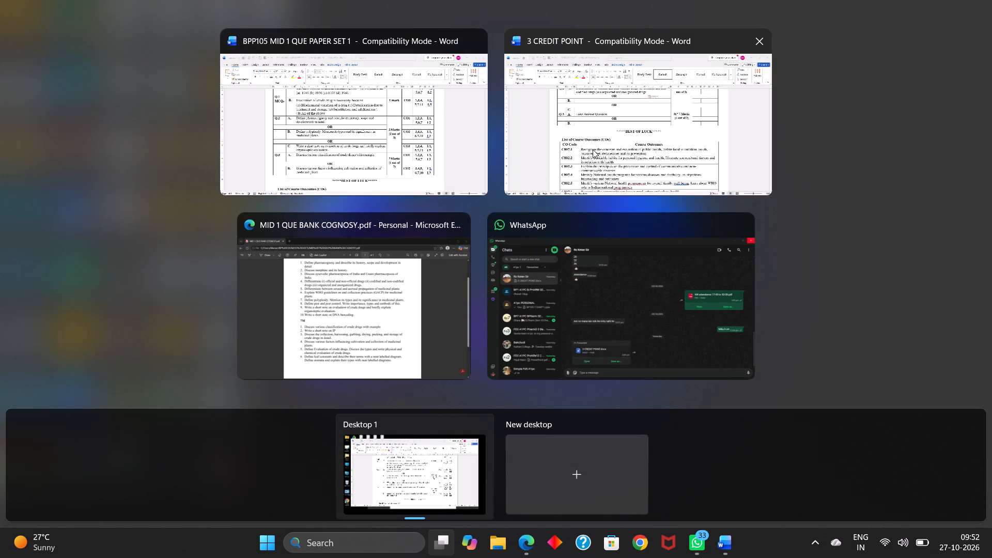
# Copy the question bank's 3-mark question 6, "Explain WHO guidelines on and collection practices (GACP)…", into Q.2 B of the 3 CREDIT POINT document.
pyautogui.click(368, 309)
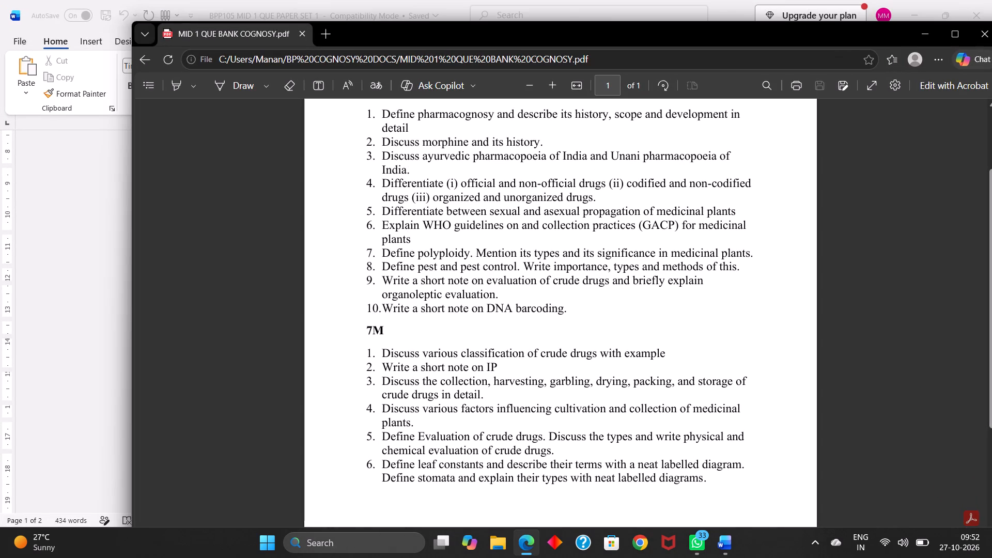
pyautogui.moveTo(383, 224); pyautogui.dragTo(418, 235)
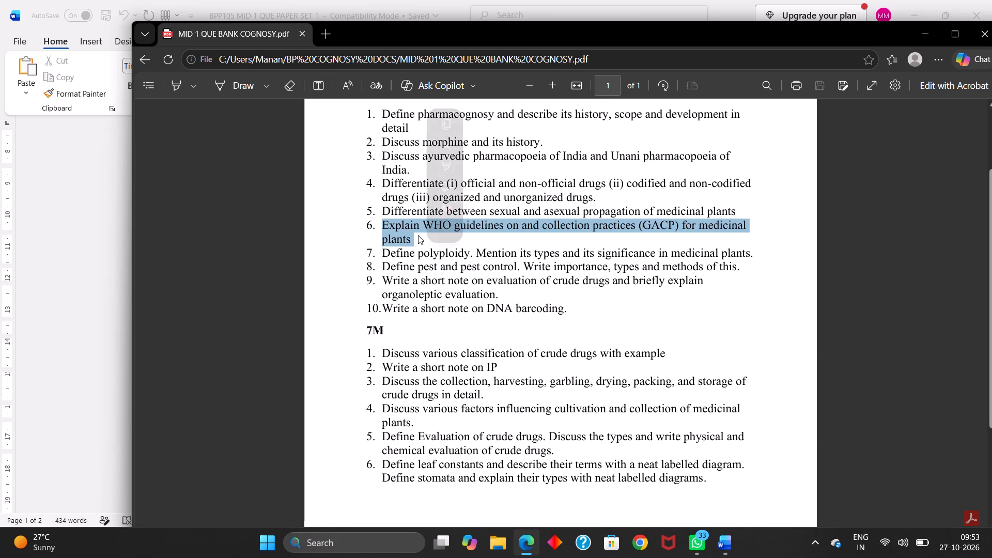
pyautogui.hotkey('ctrl', 'c')
pyautogui.hotkey('ctrl', 'c')
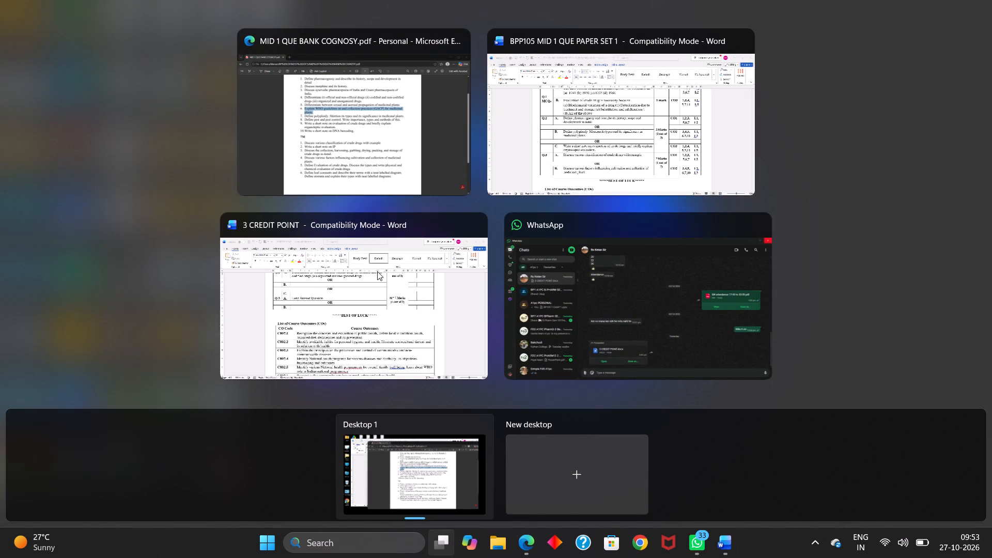
pyautogui.click(376, 272)
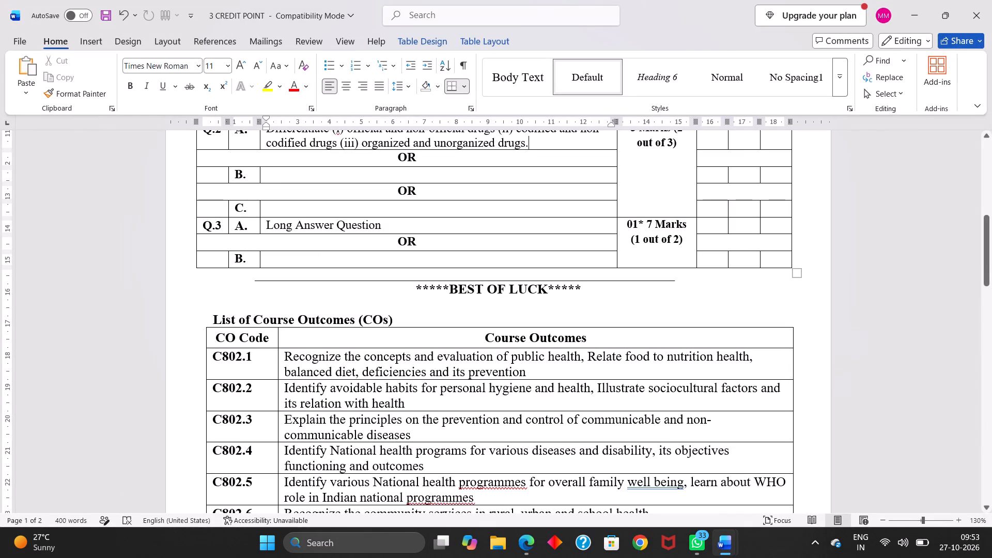
pyautogui.click(281, 174)
pyautogui.hotkey('ctrl', 'v')
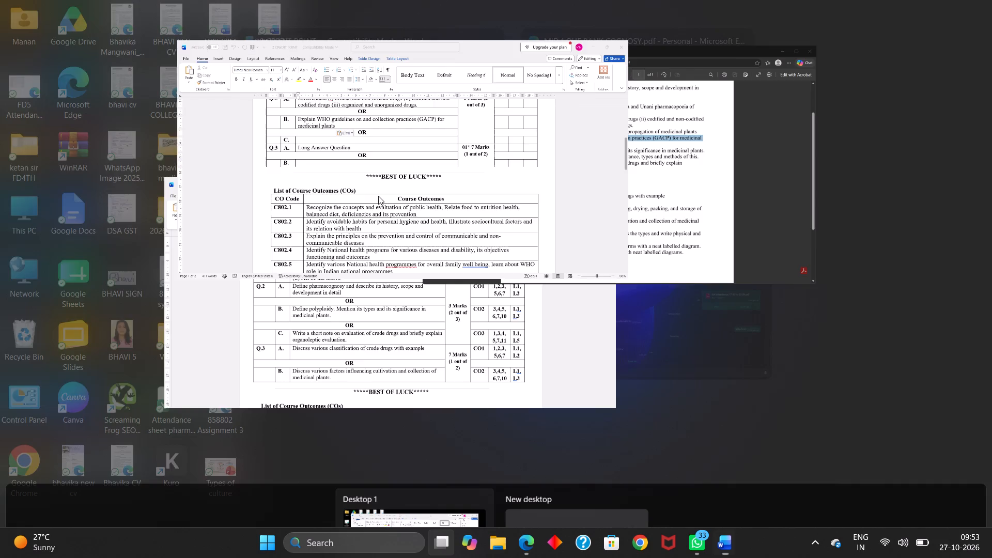
# Copy the question bank's 3-mark question 10, "Write a short note on DNA barcoding.", into Q.2 C of the 3 CREDIT POINT document.
pyautogui.click(601, 147)
pyautogui.scroll(-1, 601, 147)
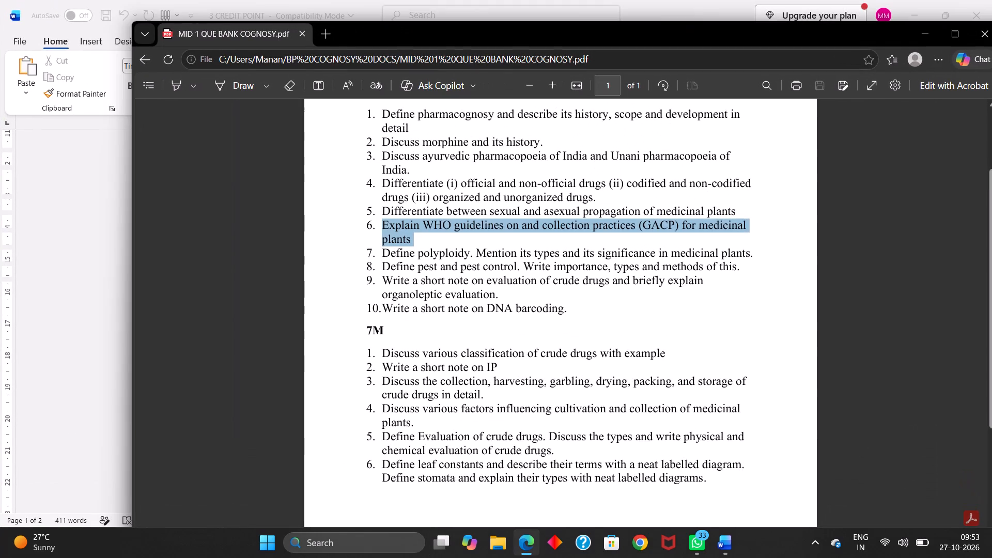
pyautogui.scroll(-1, 601, 147)
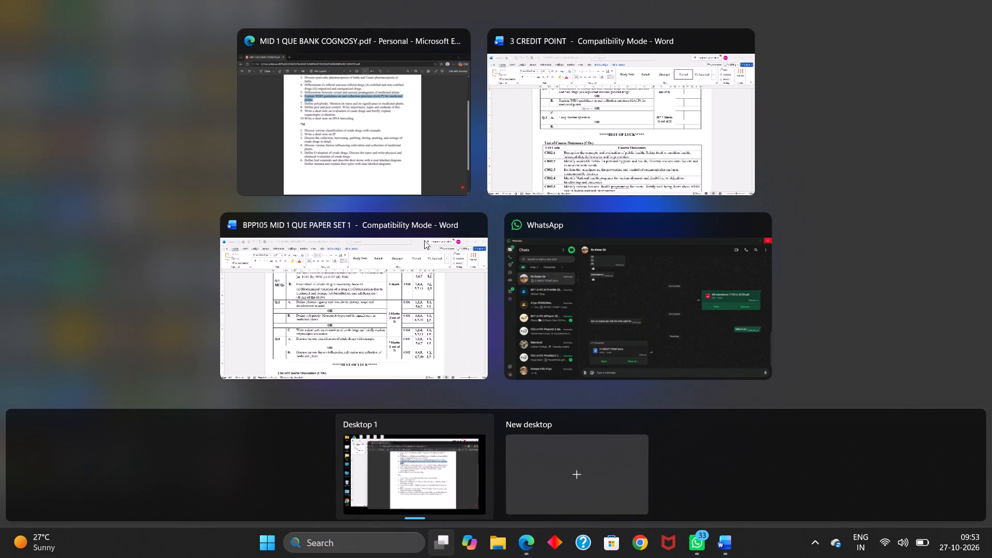
pyautogui.click(398, 272)
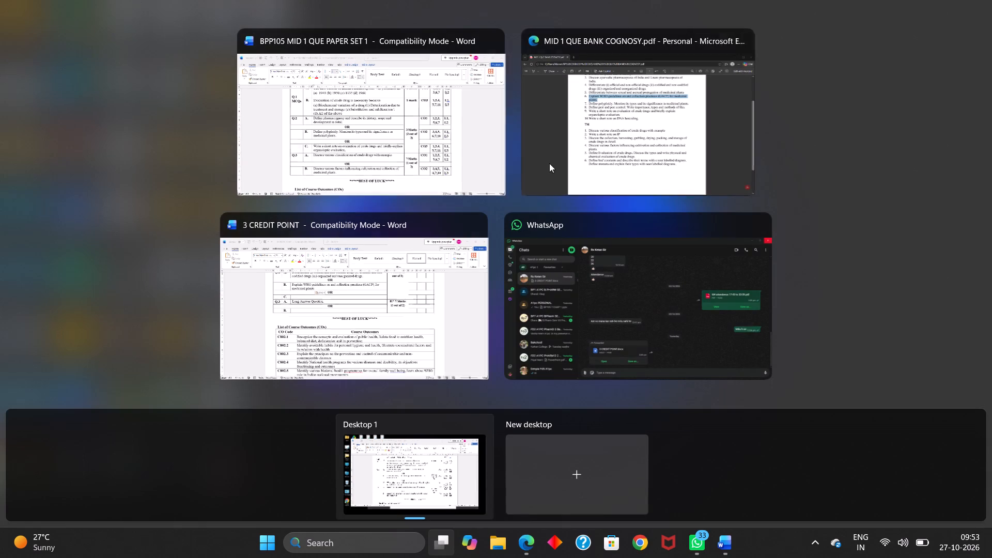
pyautogui.click(640, 122)
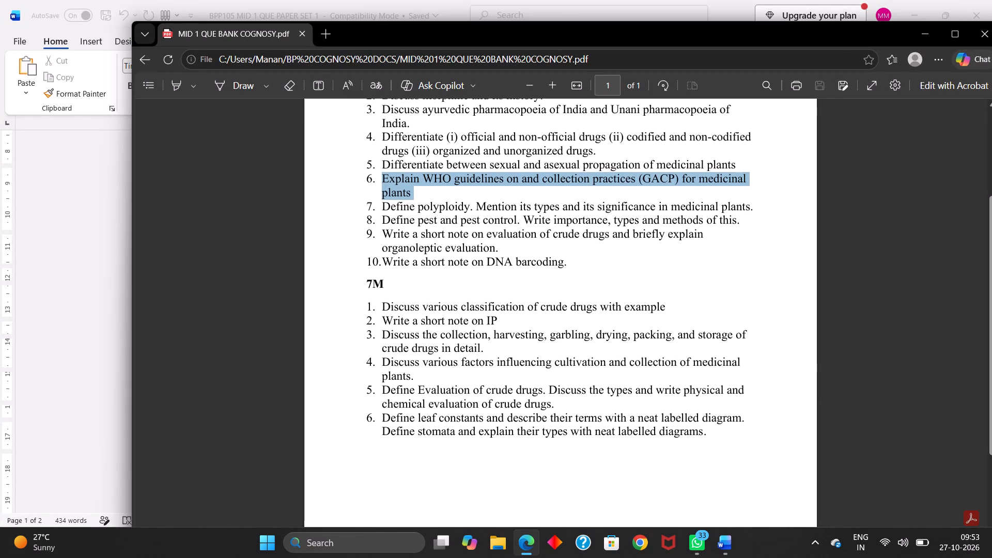
pyautogui.moveTo(385, 259); pyautogui.dragTo(562, 261)
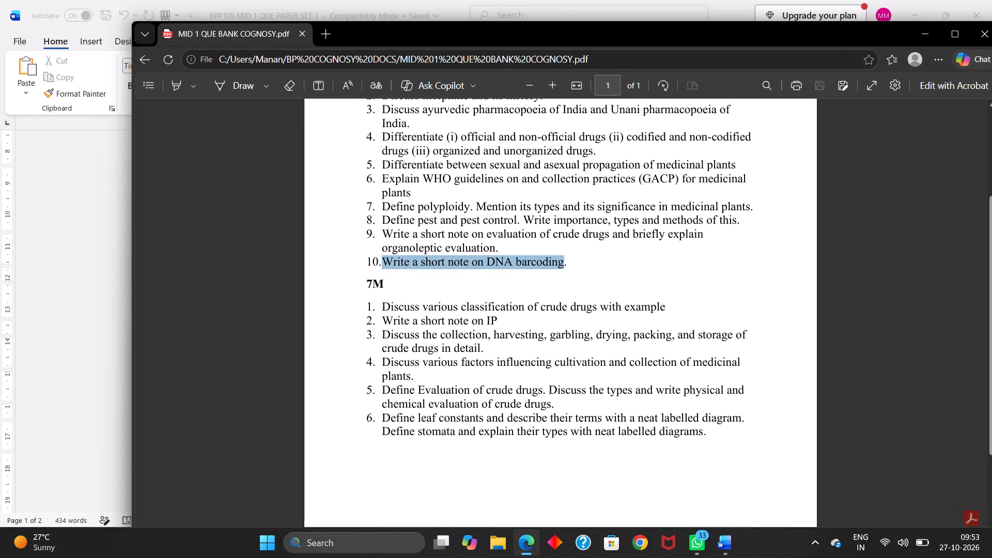
pyautogui.moveTo(562, 261); pyautogui.dragTo(568, 262)
pyautogui.hotkey('ctrl', 'c')
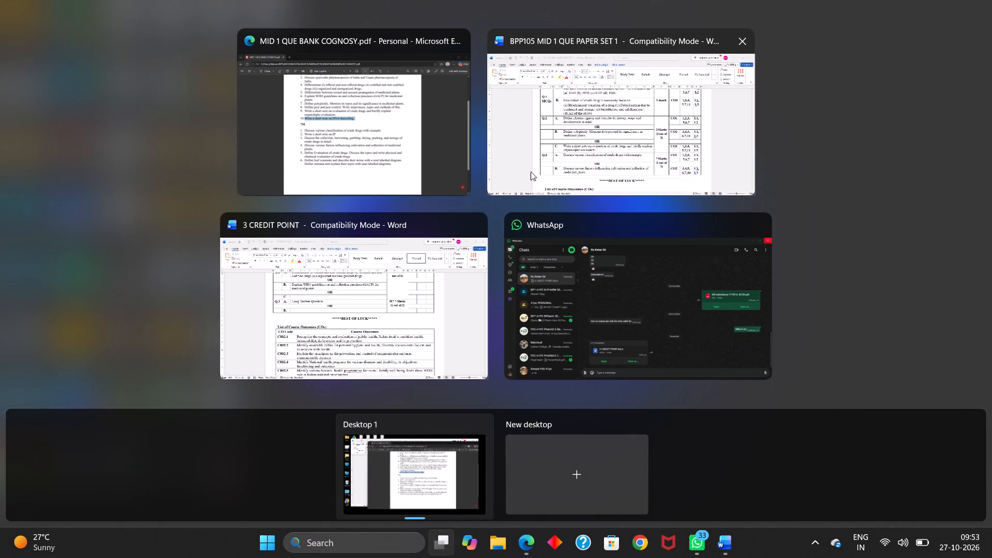
pyautogui.click(413, 284)
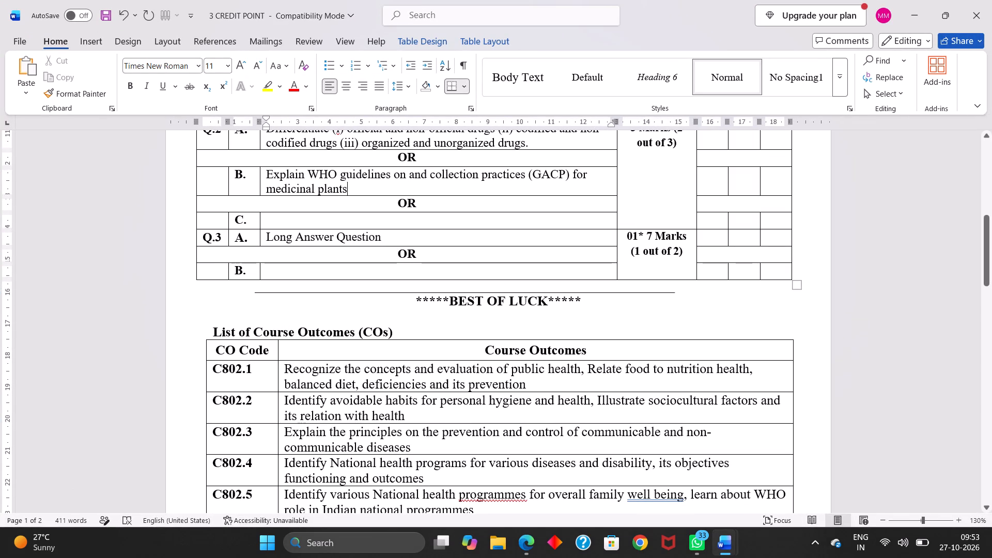
pyautogui.click(295, 222)
pyautogui.hotkey('ctrl', 'v')
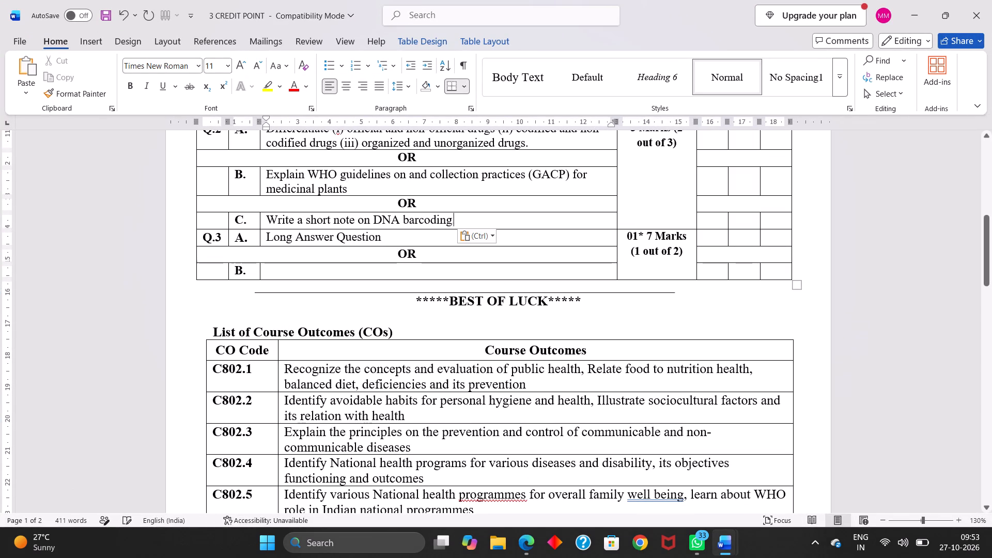
# Lower the Q.2 marks text with three blank lines above it and split it into "3 Marks" and "(2 out of 3)".
pyautogui.scroll(1, 623, 176)
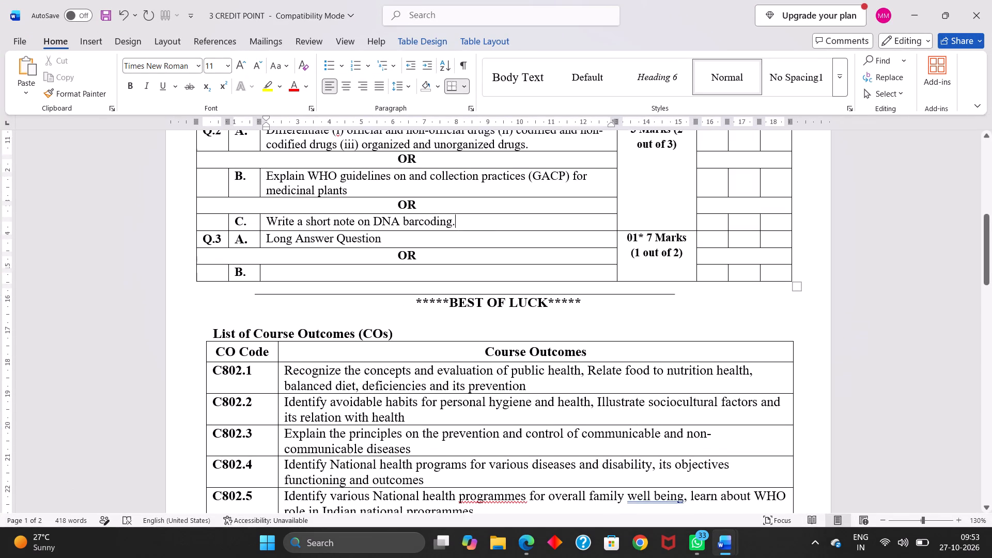
pyautogui.scroll(1, 623, 176)
pyautogui.click(629, 176)
pyautogui.press('Return')
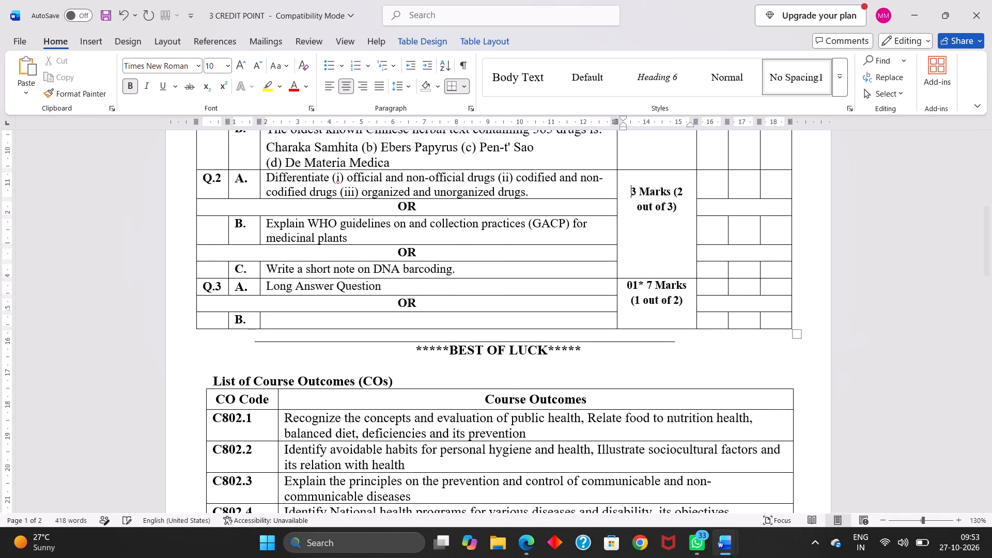
pyautogui.press('Return')
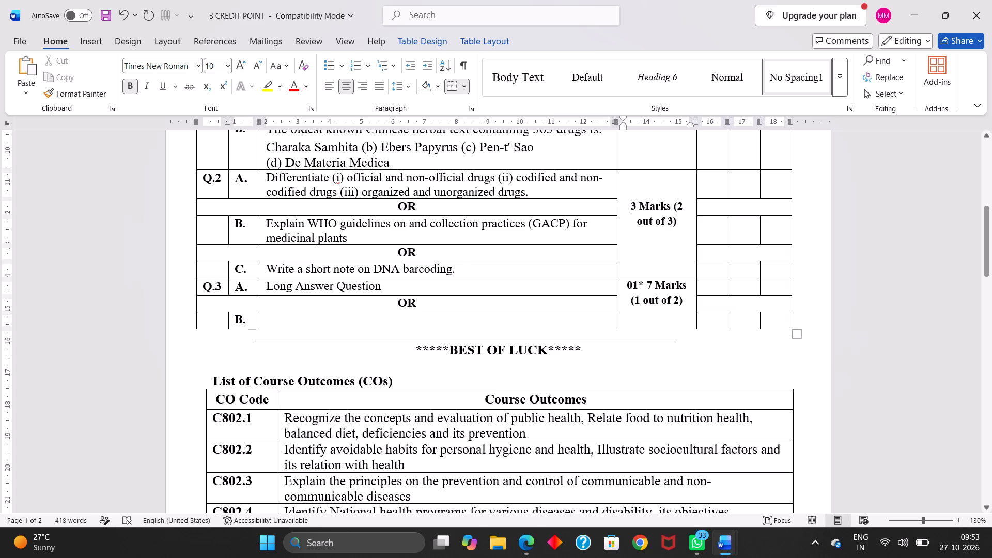
pyautogui.click(670, 206)
pyautogui.press('Return')
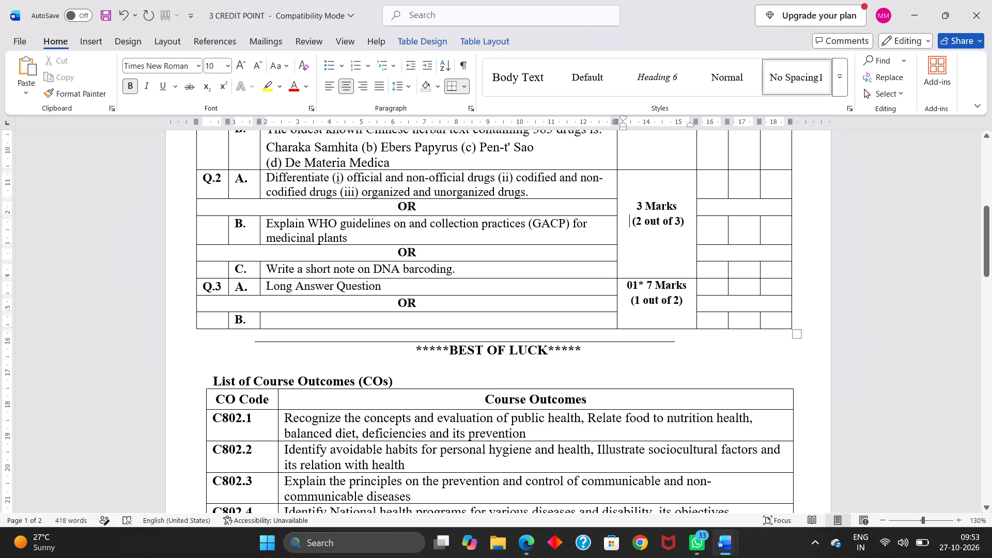
pyautogui.click(637, 204)
pyautogui.press('Return')
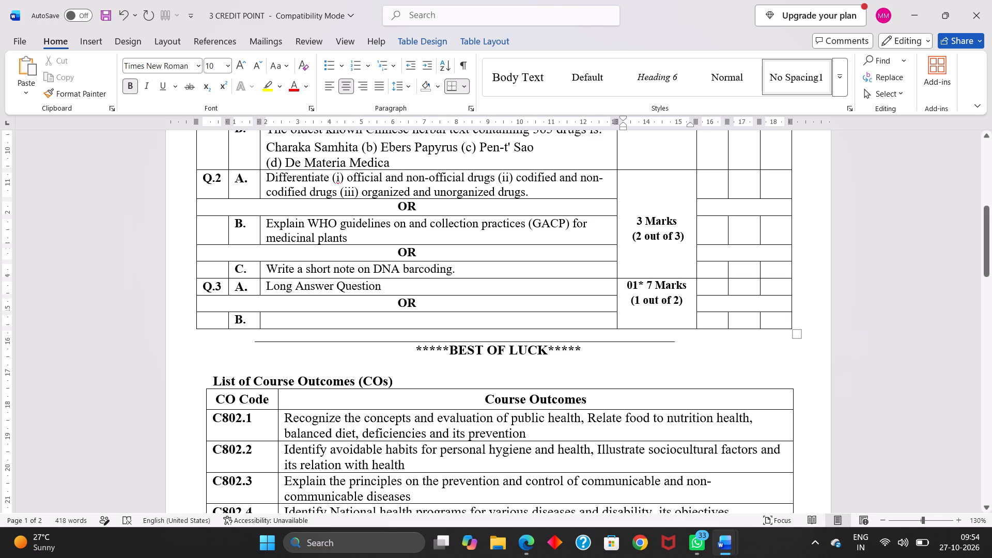
# Replace the Q.3 A placeholder "Long Answer Question" with the question bank's 7-mark question 3, "Discuss the collection, harvesting, garbling…".
pyautogui.moveTo(268, 286); pyautogui.dragTo(367, 285)
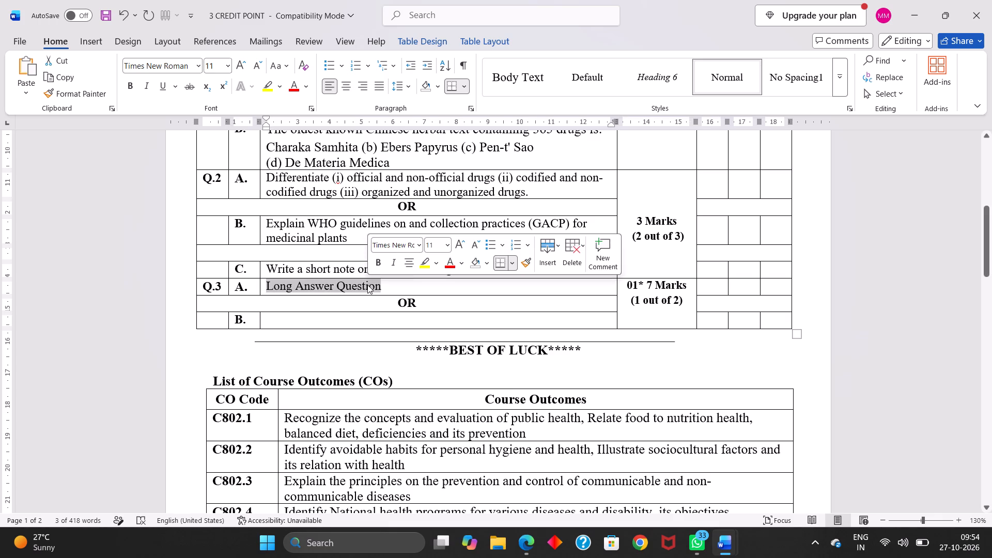
pyautogui.press('BackSpace')
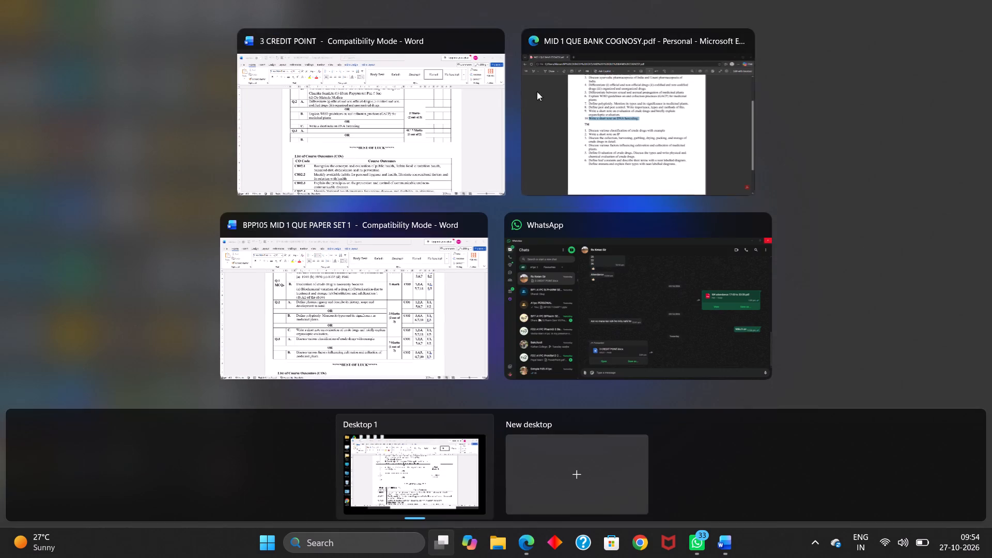
pyautogui.click(340, 276)
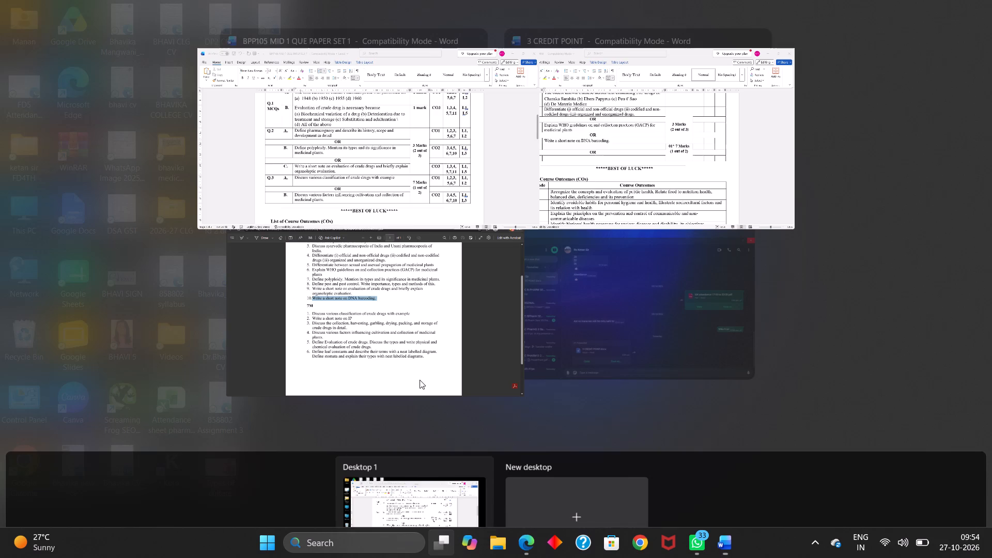
pyautogui.click(349, 329)
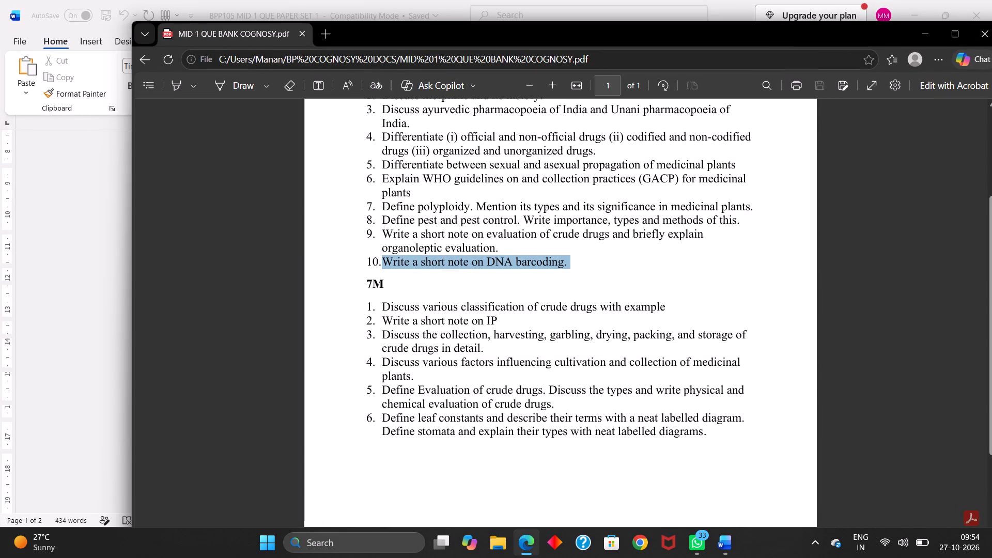
pyautogui.click(373, 312)
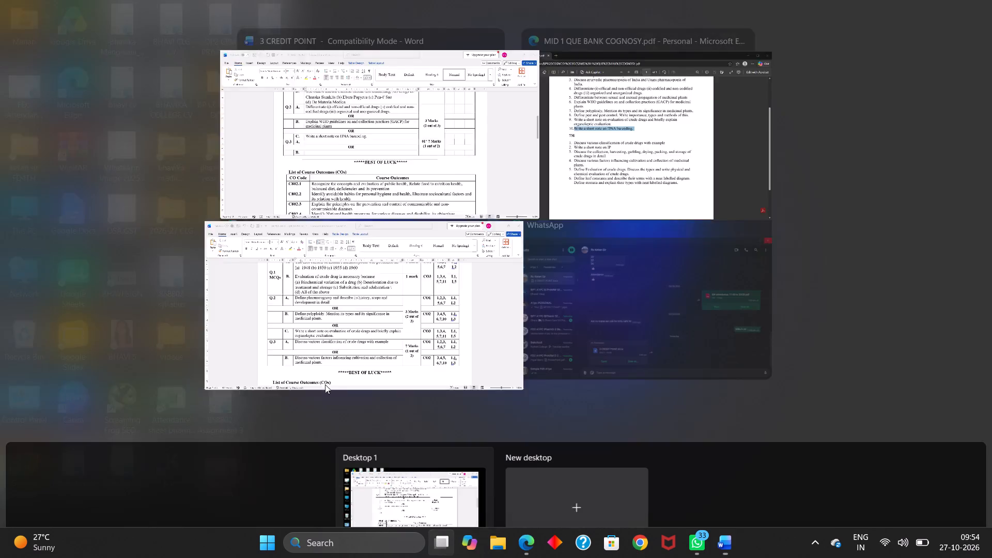
pyautogui.click(350, 307)
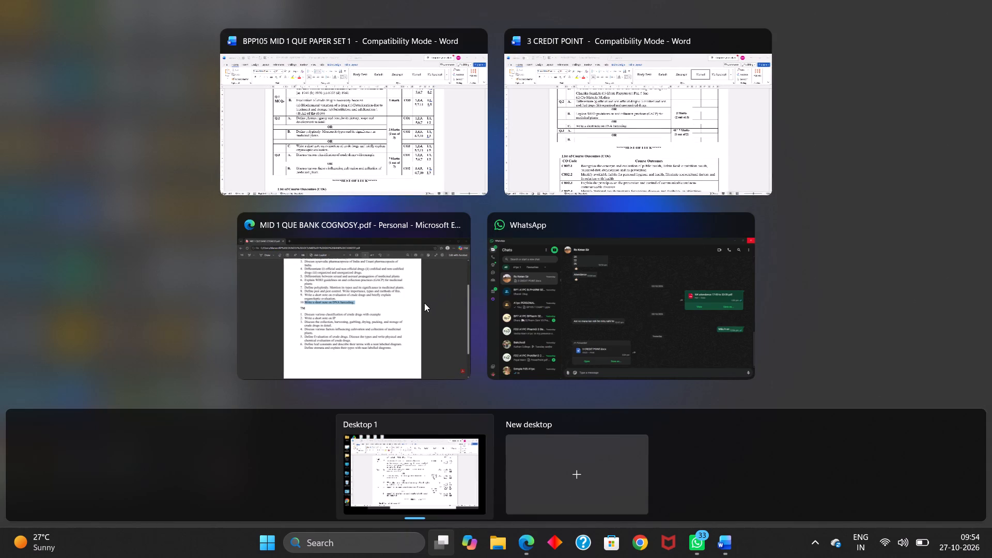
pyautogui.click(380, 308)
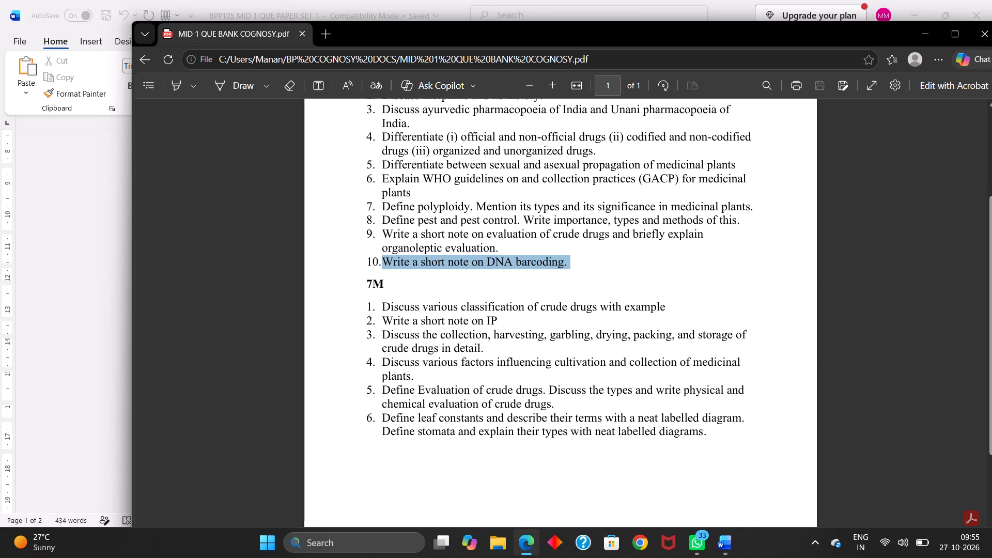
pyautogui.click(453, 350)
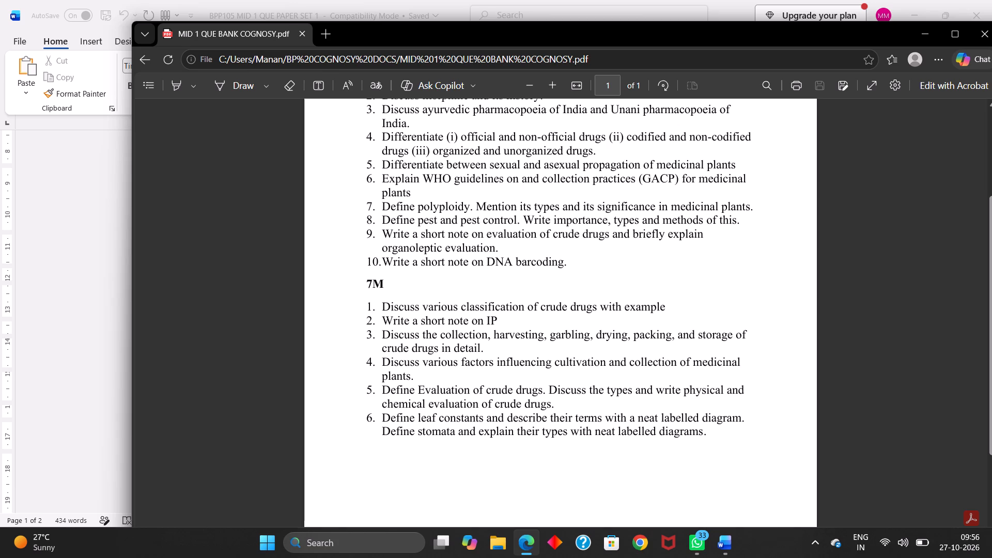
pyautogui.moveTo(383, 333); pyautogui.dragTo(498, 349)
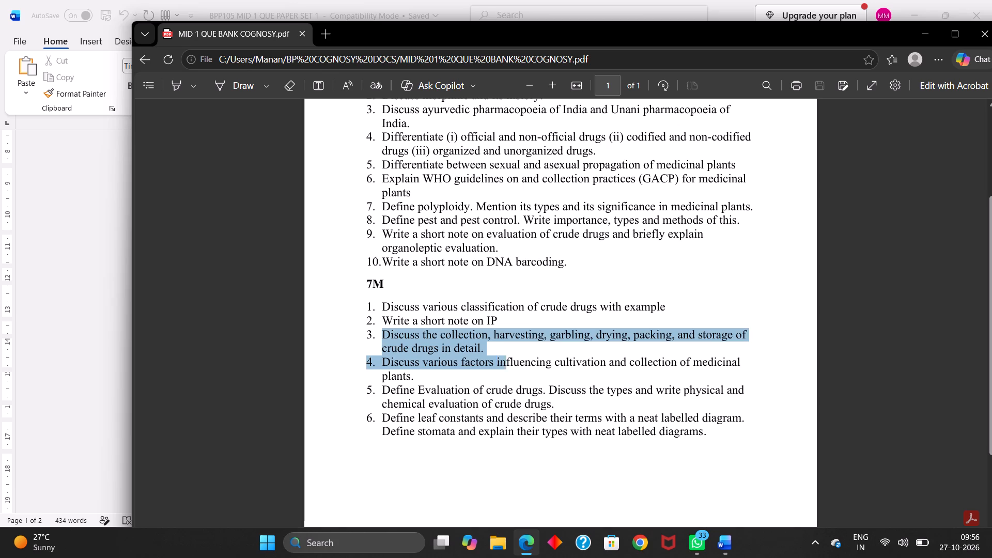
# Copy the question bank's complete 7-mark question 3, "Discuss the collection, harvesting, garbling…", into Q.3 A of the 3 CREDIT POINT document.
pyautogui.moveTo(498, 349); pyautogui.dragTo(491, 347)
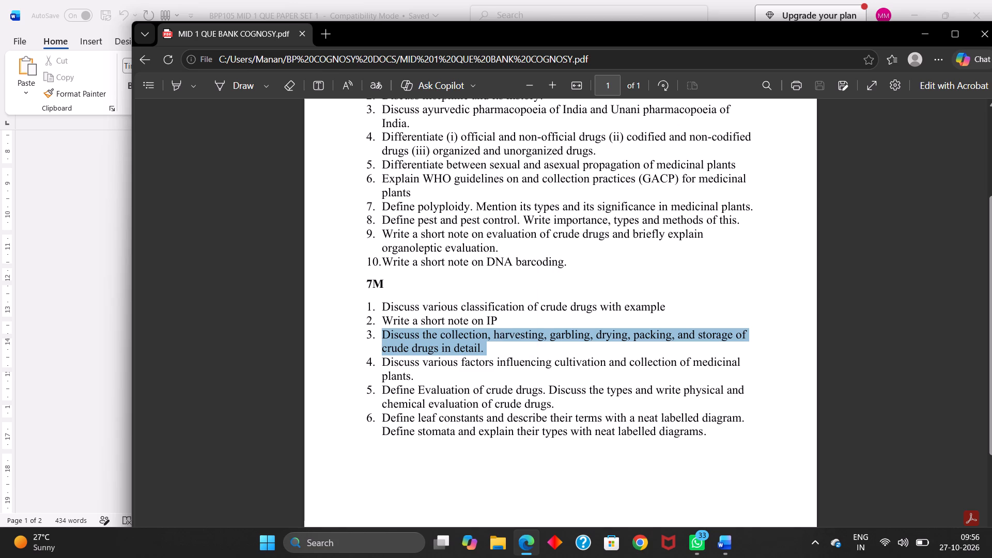
pyautogui.hotkey('ctrl', 'c')
pyautogui.click(491, 347)
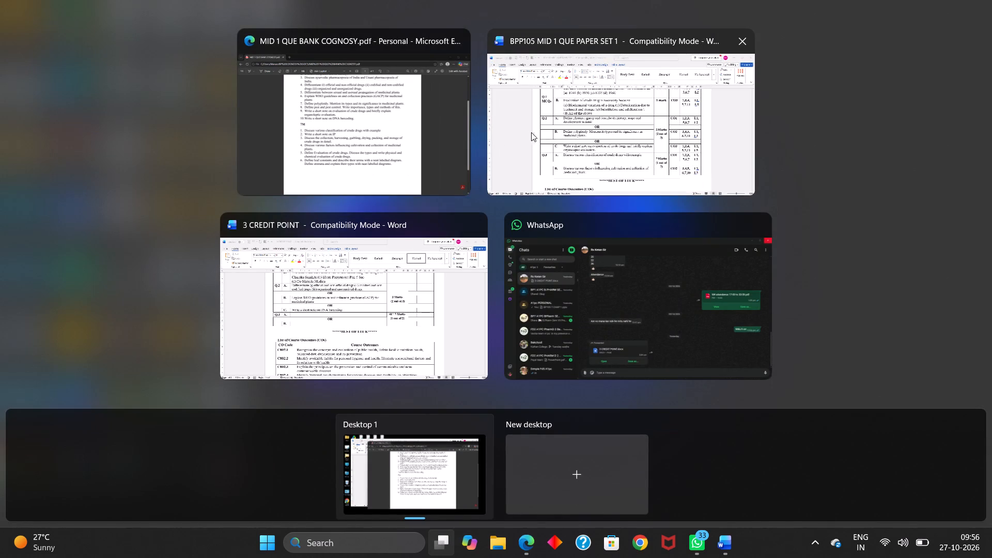
pyautogui.click(352, 329)
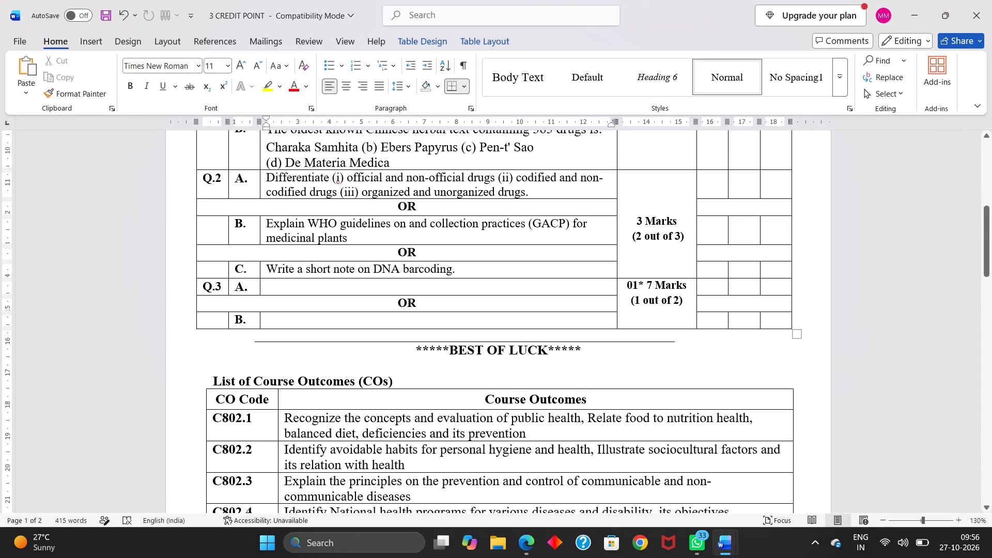
pyautogui.hotkey('ctrl', 'v')
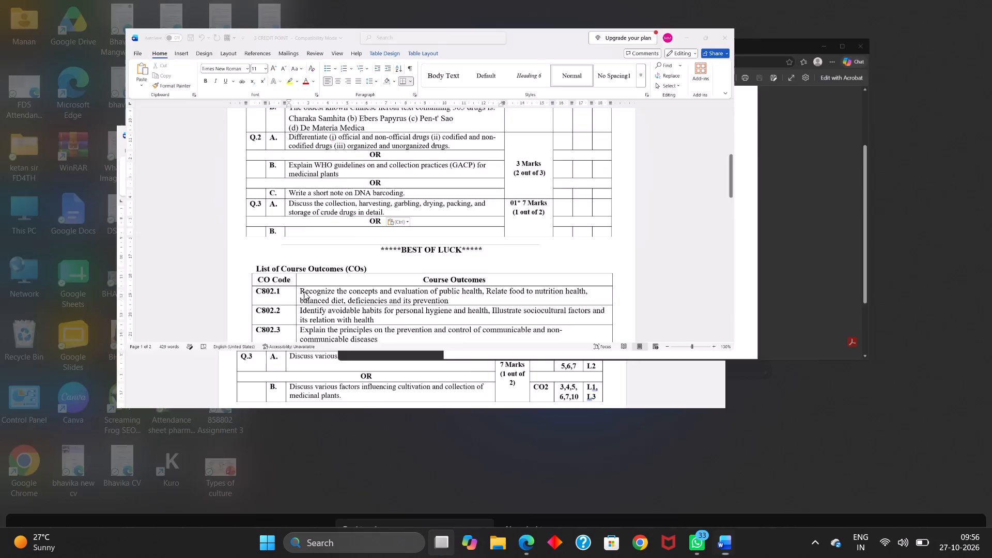
# Copy the 7-mark question 6, "Define leaf constants and describe their terms…", including its stomata sentence, from the question bank PDF.
pyautogui.click(556, 143)
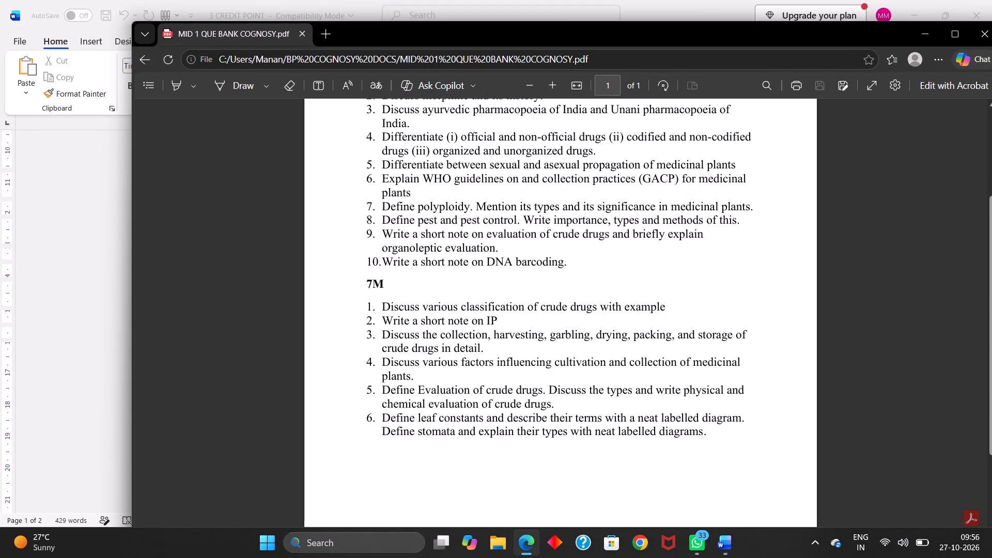
pyautogui.moveTo(383, 419); pyautogui.dragTo(395, 416)
pyautogui.moveTo(395, 416); pyautogui.dragTo(708, 430)
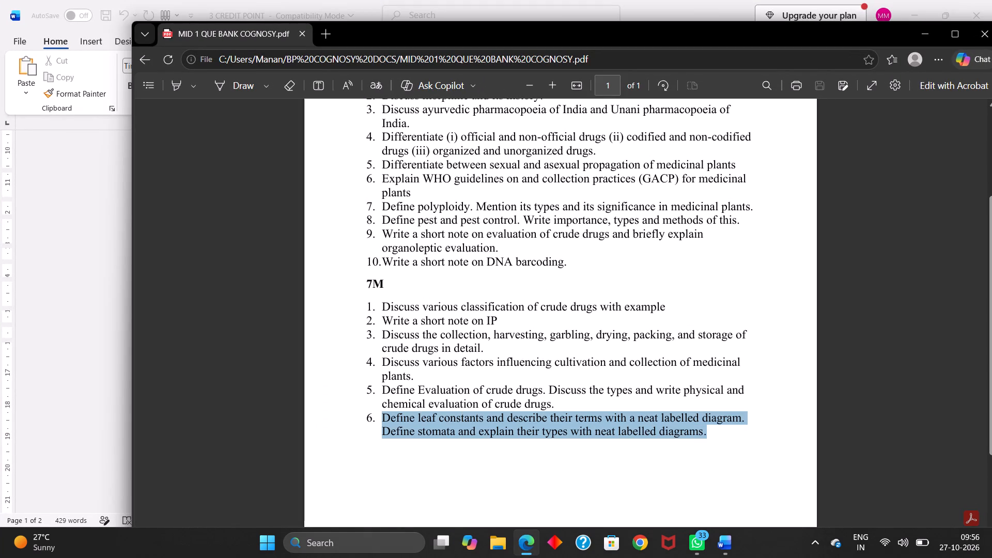
pyautogui.moveTo(708, 430); pyautogui.dragTo(711, 436)
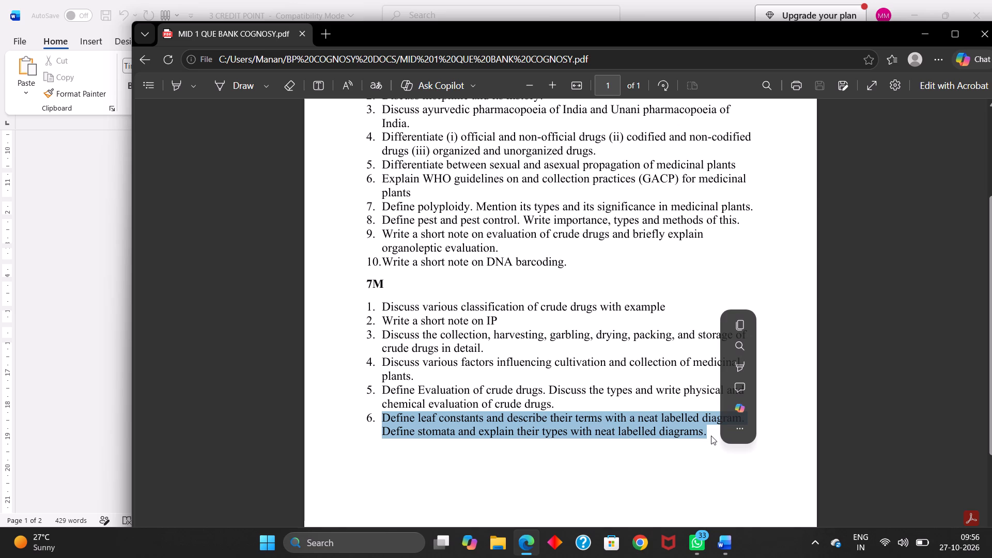
pyautogui.hotkey('ctrl', 'c')
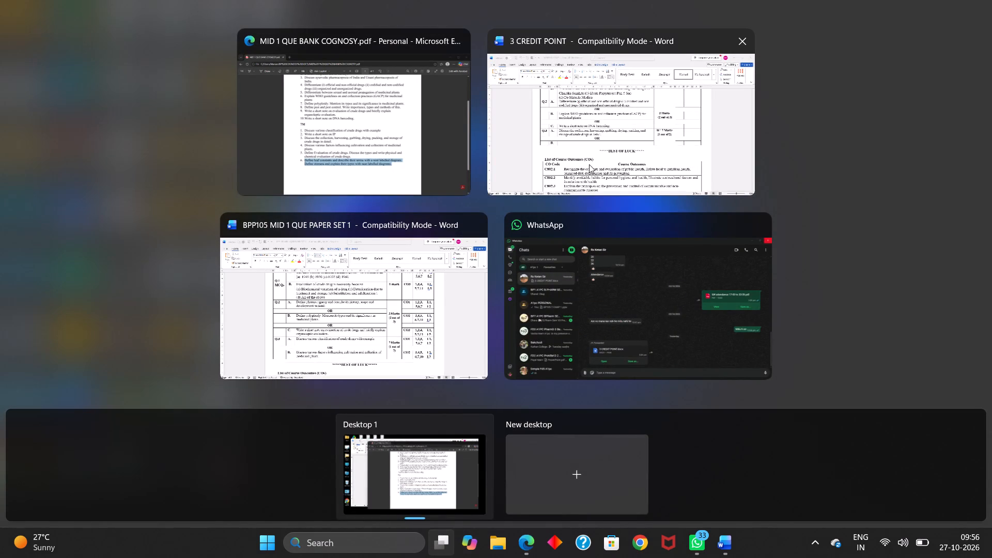
# Paste the copied 7-mark question, "Define leaf constants and describe their terms with a neat labelled diagram…", into Q.3 B of the 3 CREDIT POINT document.
pyautogui.click(594, 157)
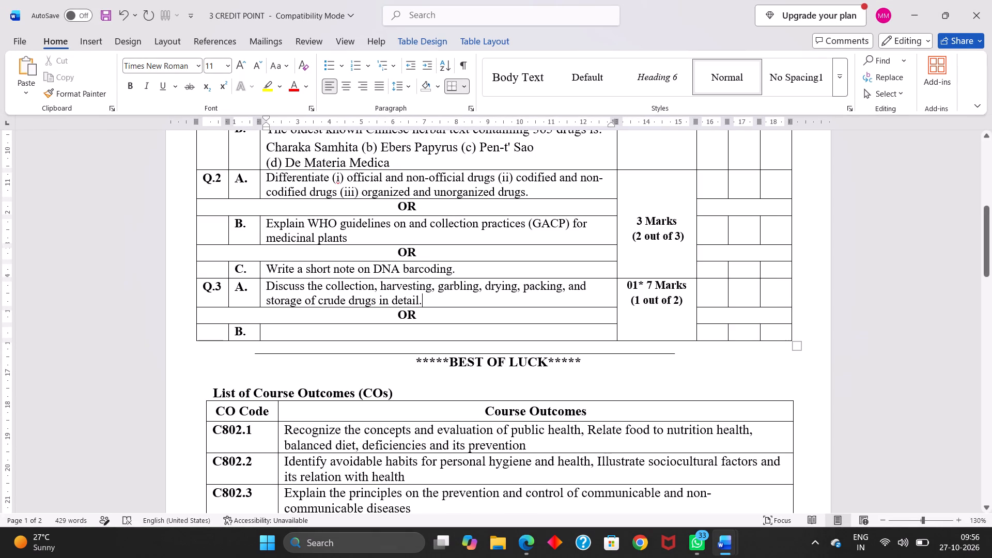
pyautogui.click(274, 330)
pyautogui.hotkey('ctrl', 'v')
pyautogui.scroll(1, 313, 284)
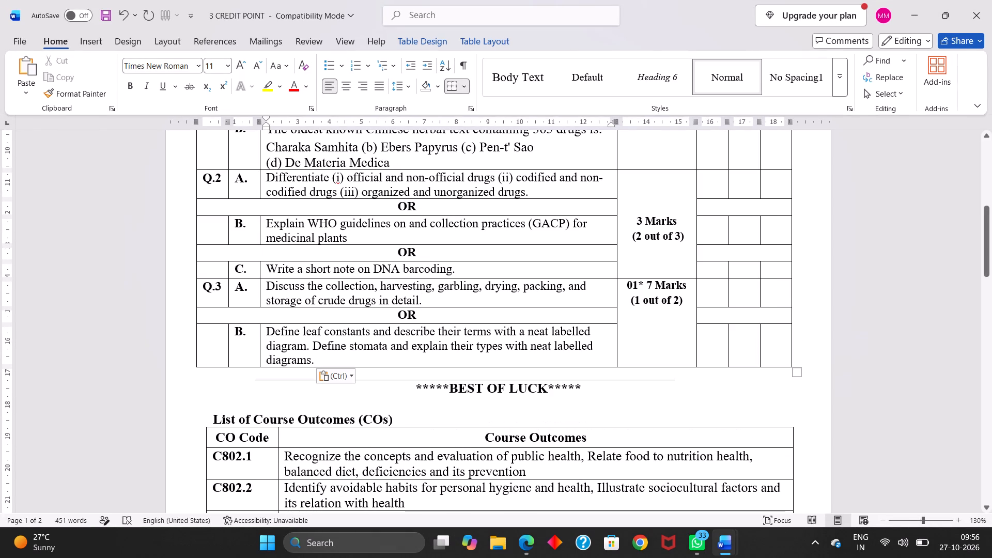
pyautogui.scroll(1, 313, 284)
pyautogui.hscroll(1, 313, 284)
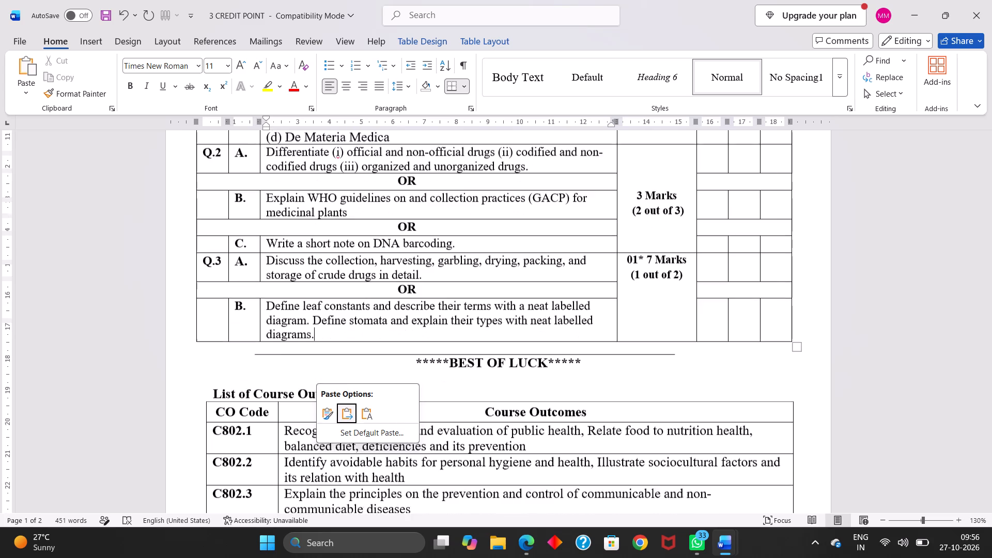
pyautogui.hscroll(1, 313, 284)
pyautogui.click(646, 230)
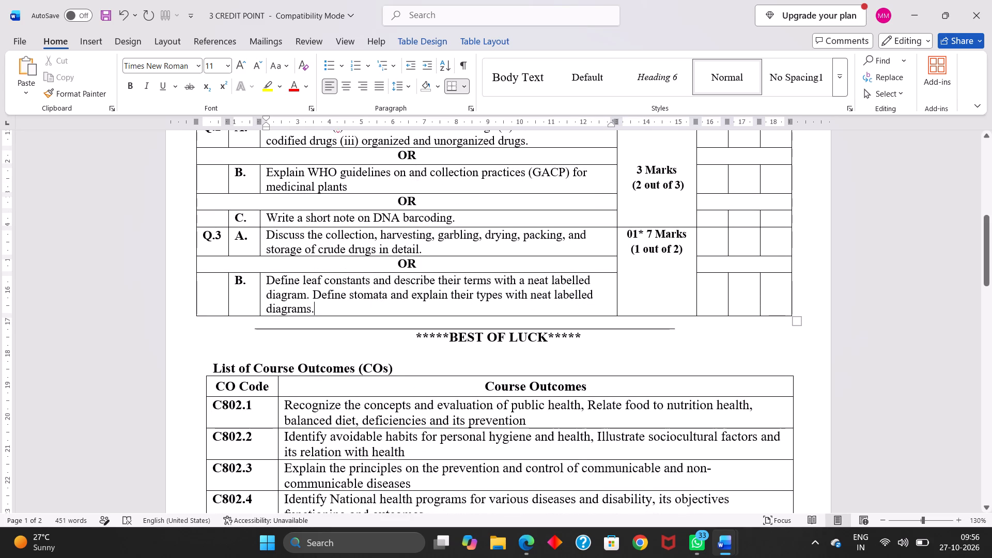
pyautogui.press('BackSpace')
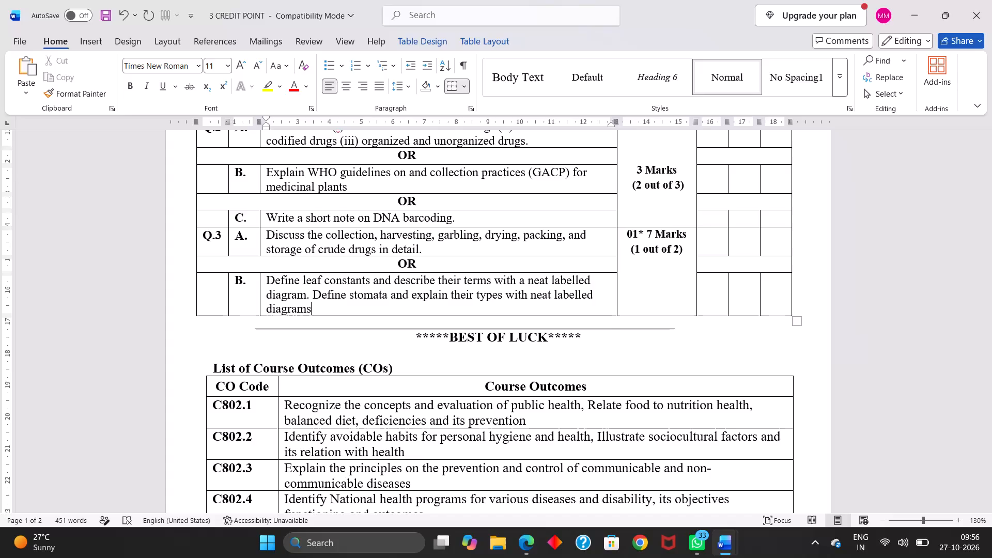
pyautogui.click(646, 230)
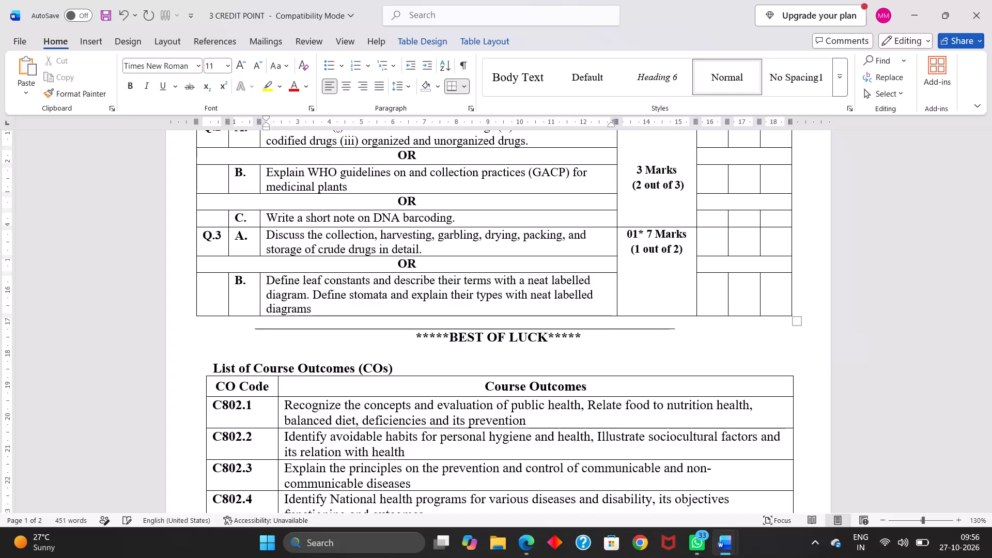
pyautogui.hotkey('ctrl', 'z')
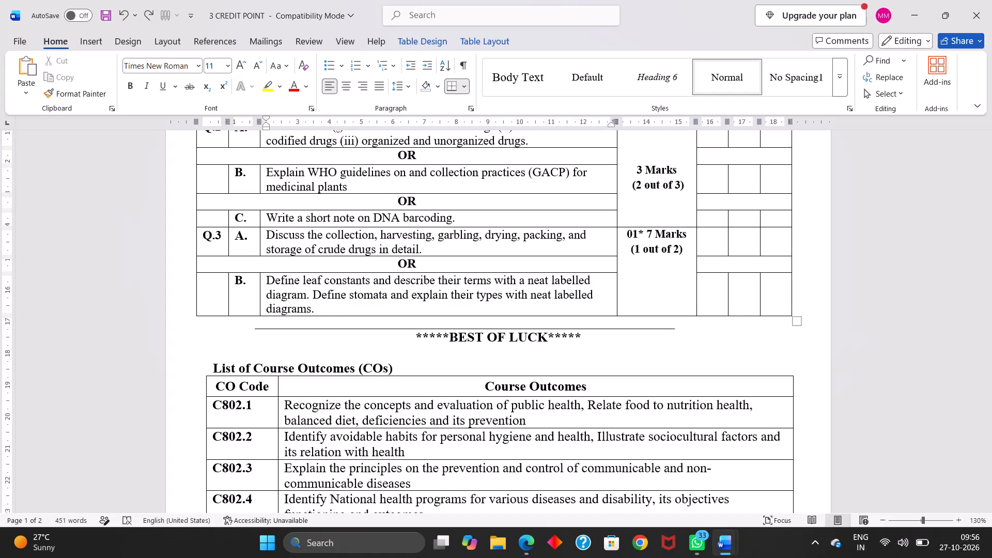
# Remove the "01*" prefix from the Q.3 marks text so that it starts with "7 Marks".
pyautogui.click(645, 234)
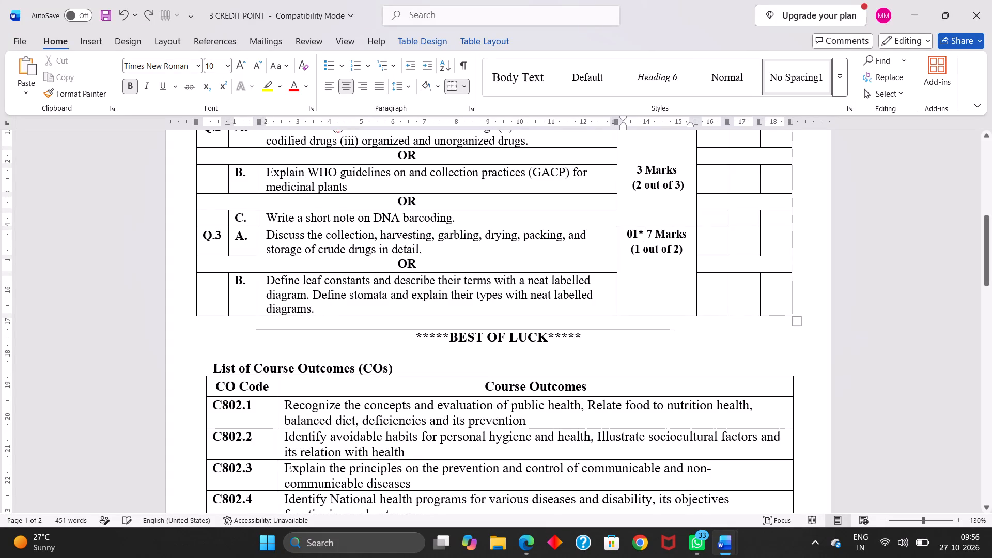
pyautogui.press('BackSpace')
pyautogui.press('BackSpace')
pyautogui.press('BackSpace')
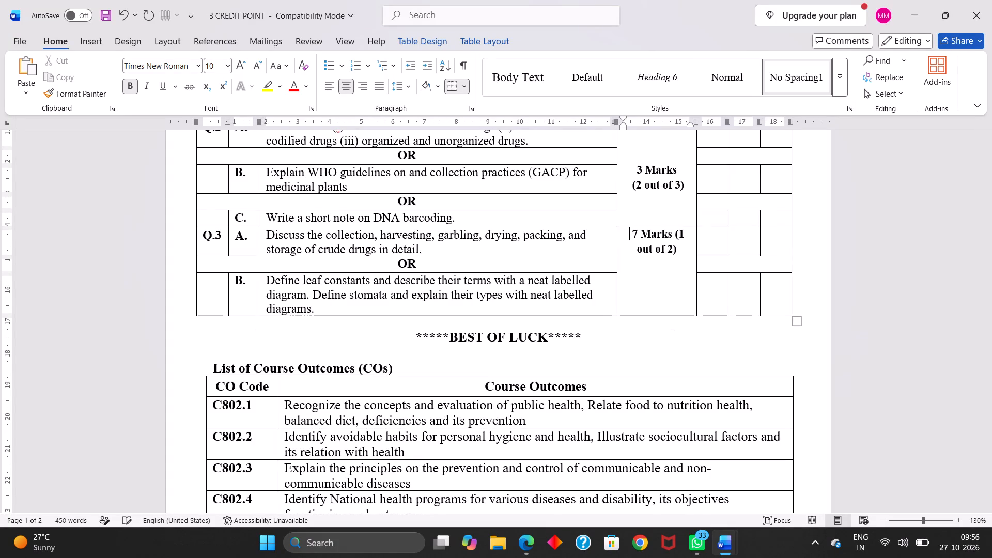
pyautogui.click(633, 234)
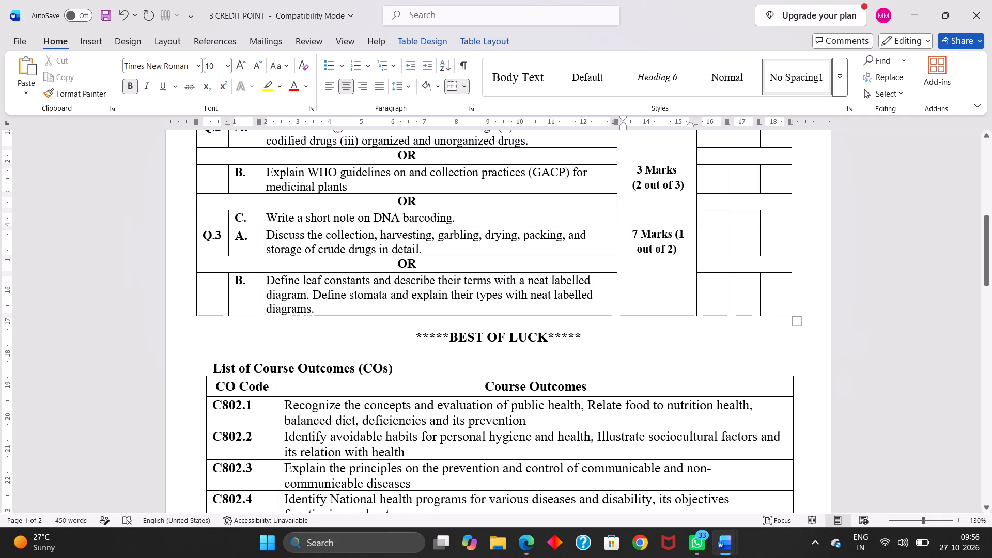
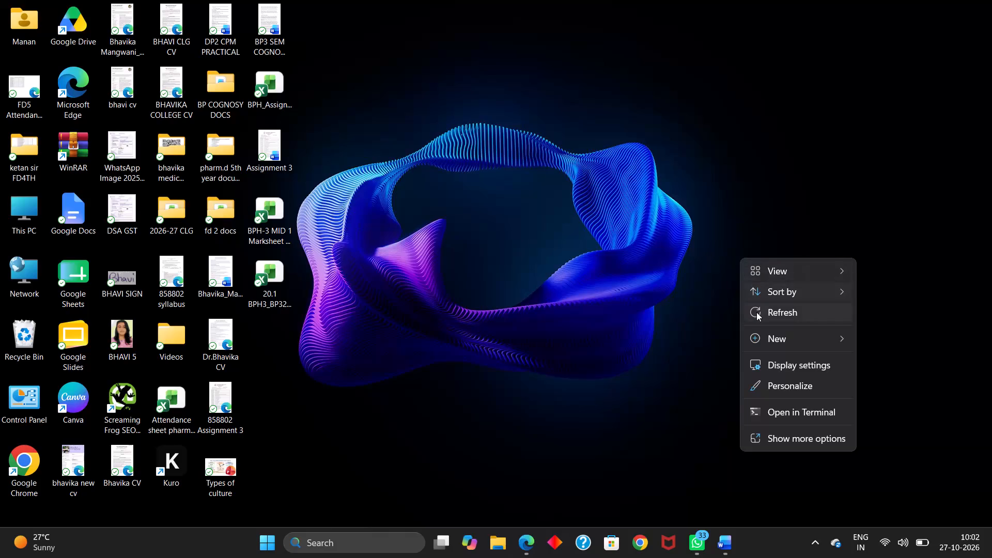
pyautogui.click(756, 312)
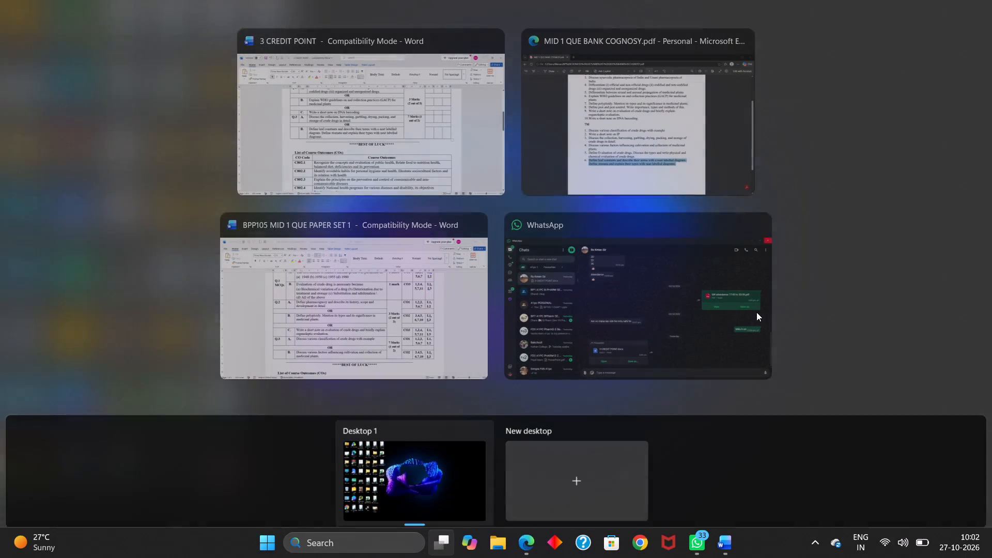
# In the 3 CREDIT POINT document, split the Q.3 marks text into "7 Marks" and "(1 out of 2)" and lower it by two blank lines.
pyautogui.click(382, 128)
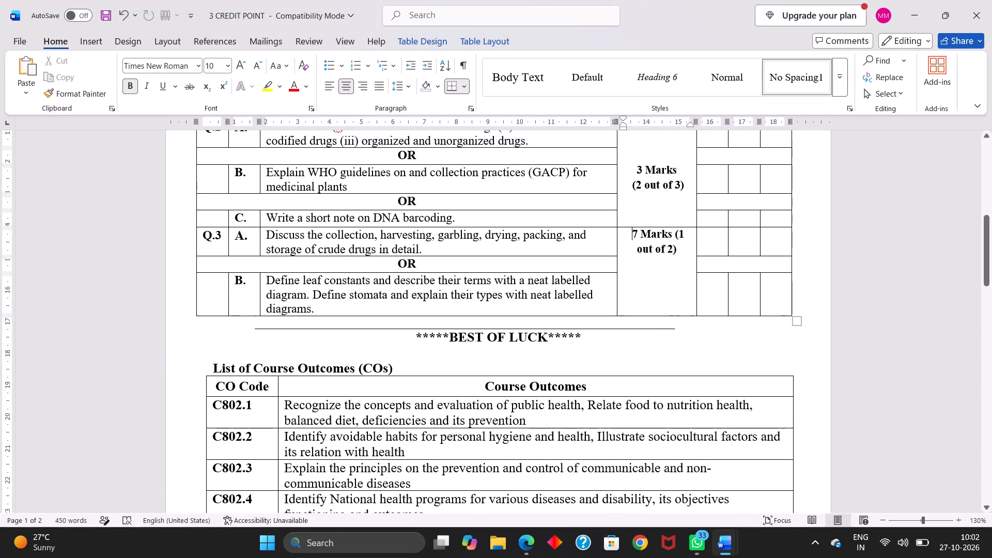
pyautogui.click(672, 233)
pyautogui.press('Return')
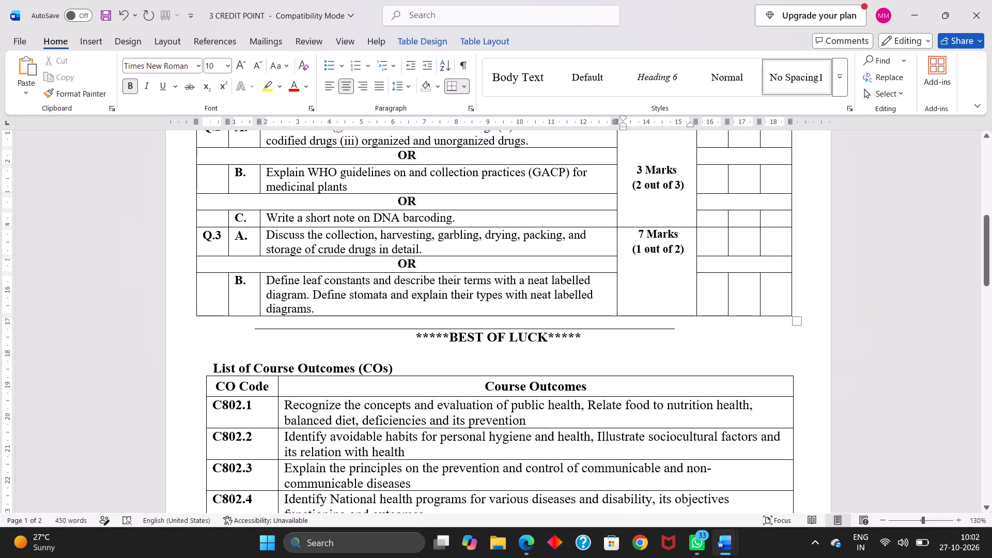
pyautogui.click(642, 234)
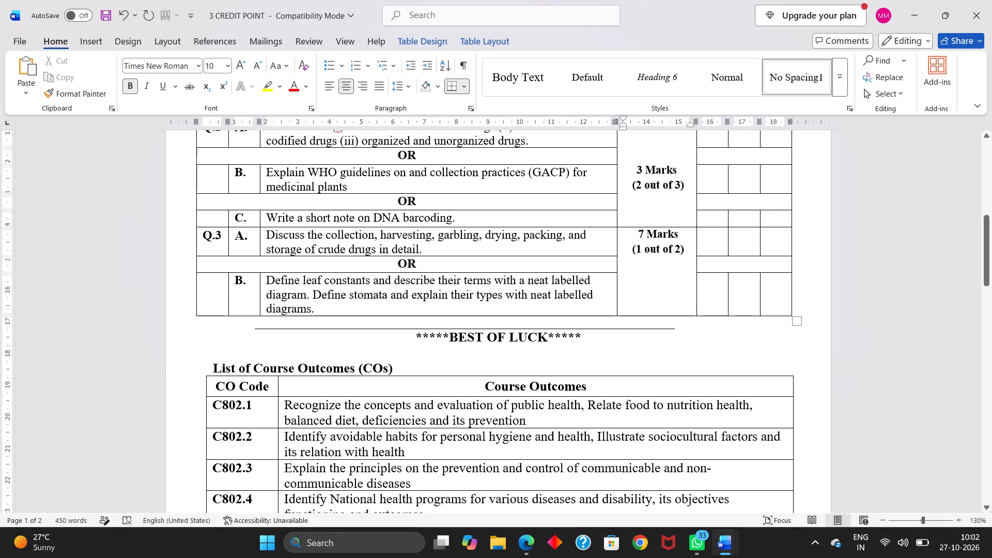
pyautogui.click(632, 234)
pyautogui.press('Return')
pyautogui.press('Return')
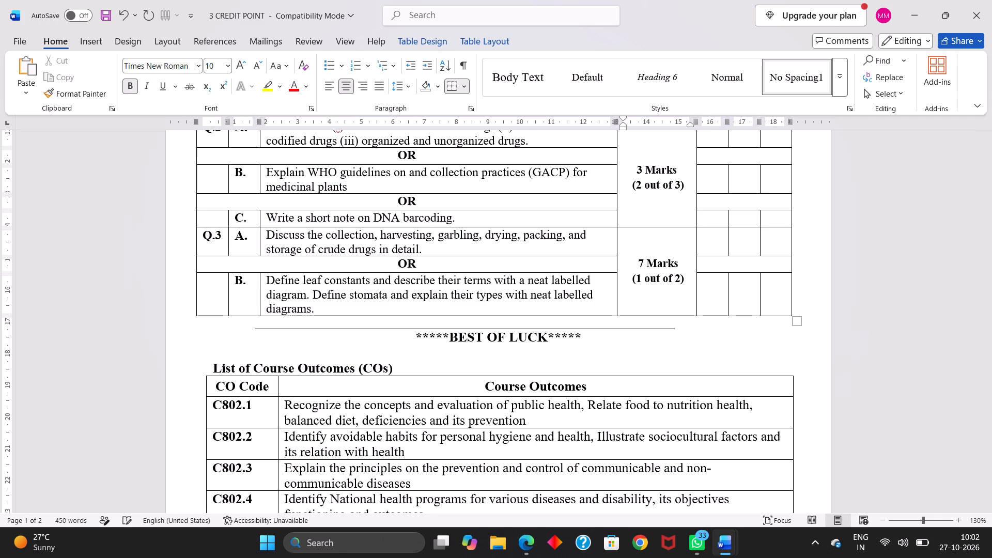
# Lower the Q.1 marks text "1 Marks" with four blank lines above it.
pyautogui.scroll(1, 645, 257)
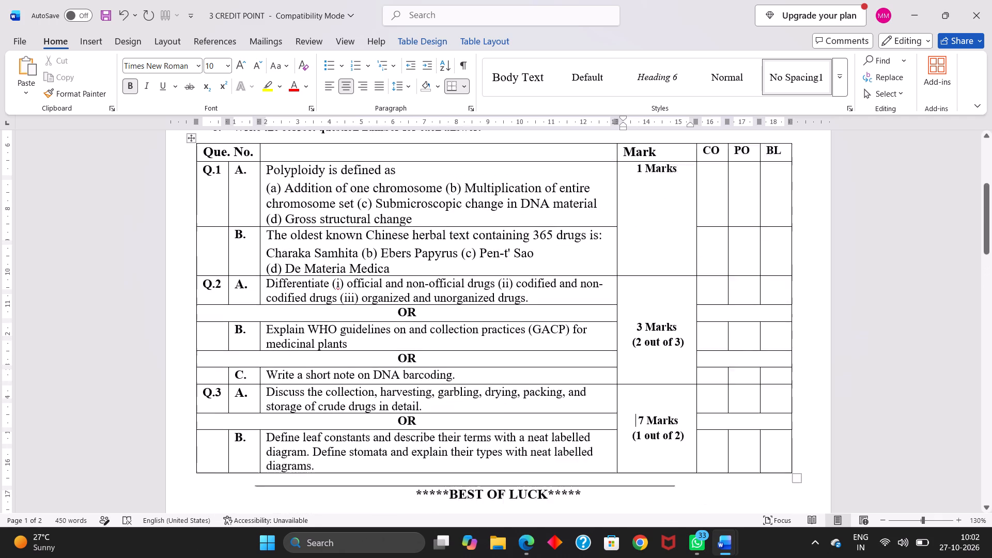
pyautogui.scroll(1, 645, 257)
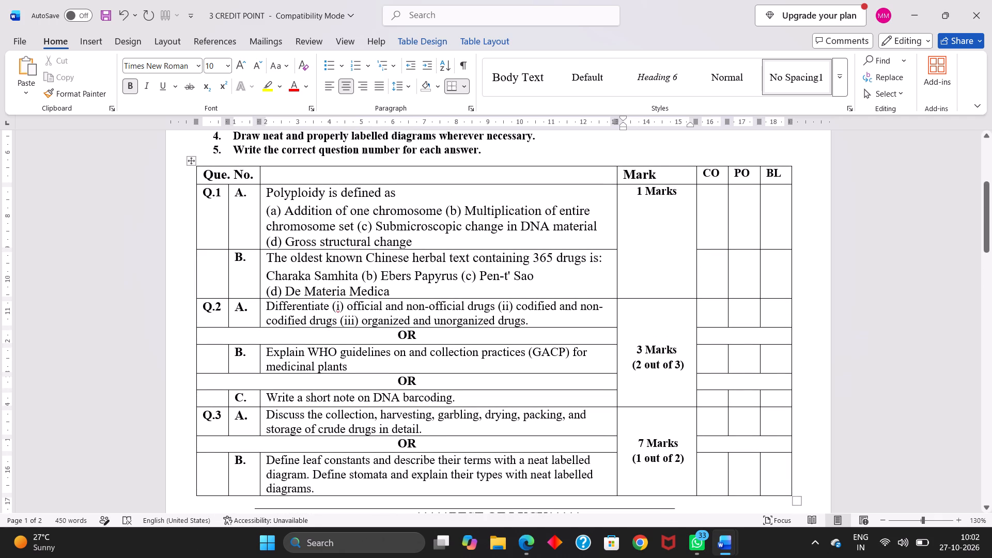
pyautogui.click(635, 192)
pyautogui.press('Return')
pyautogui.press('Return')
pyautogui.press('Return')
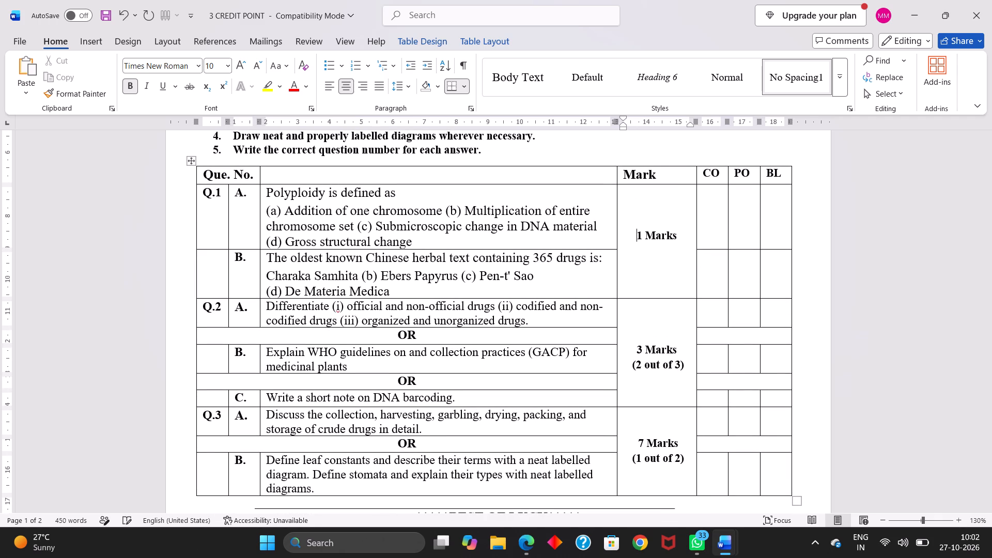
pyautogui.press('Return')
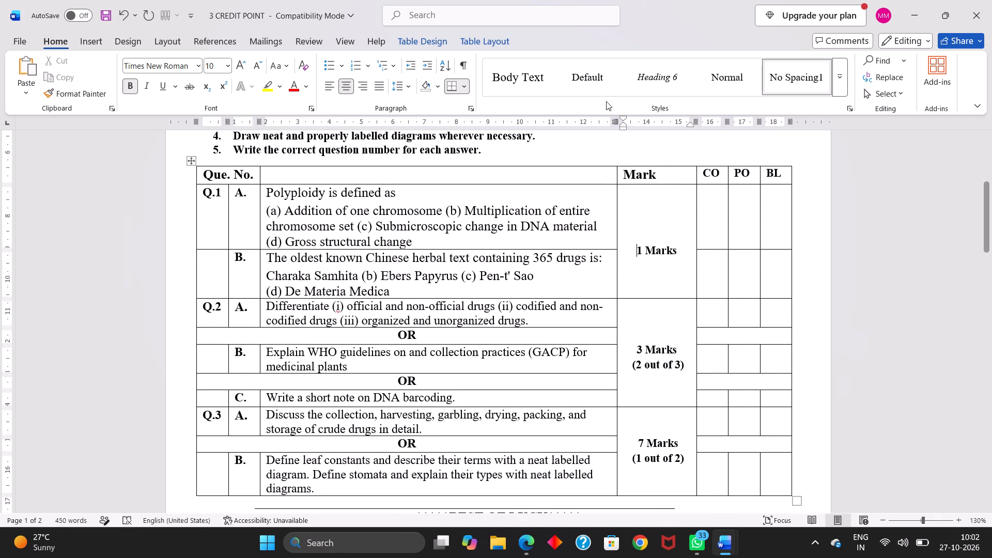
# Split the Q.1 marks cell into one column and two rows.
pyautogui.moveTo(623, 208); pyautogui.dragTo(664, 272)
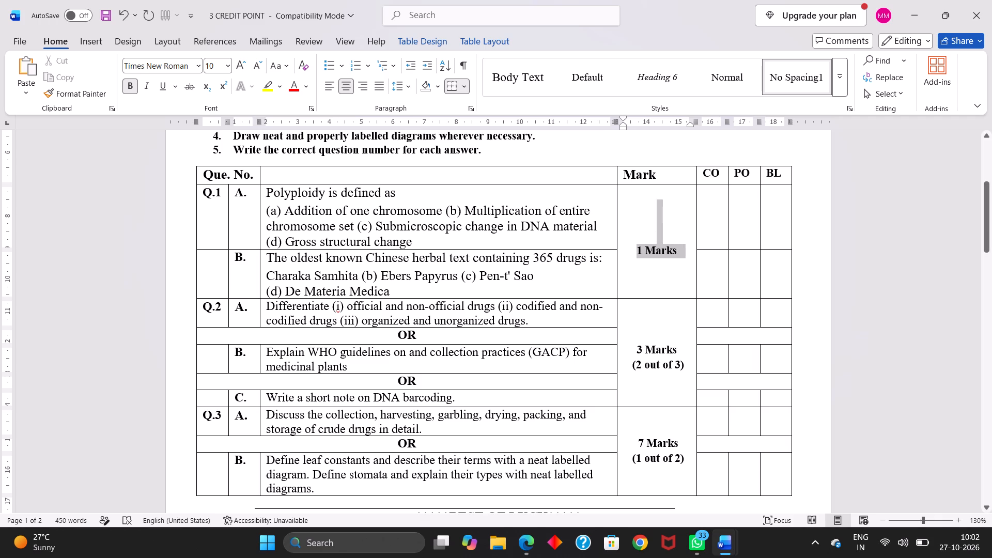
pyautogui.moveTo(664, 272); pyautogui.dragTo(669, 277)
pyautogui.rightClick(669, 277)
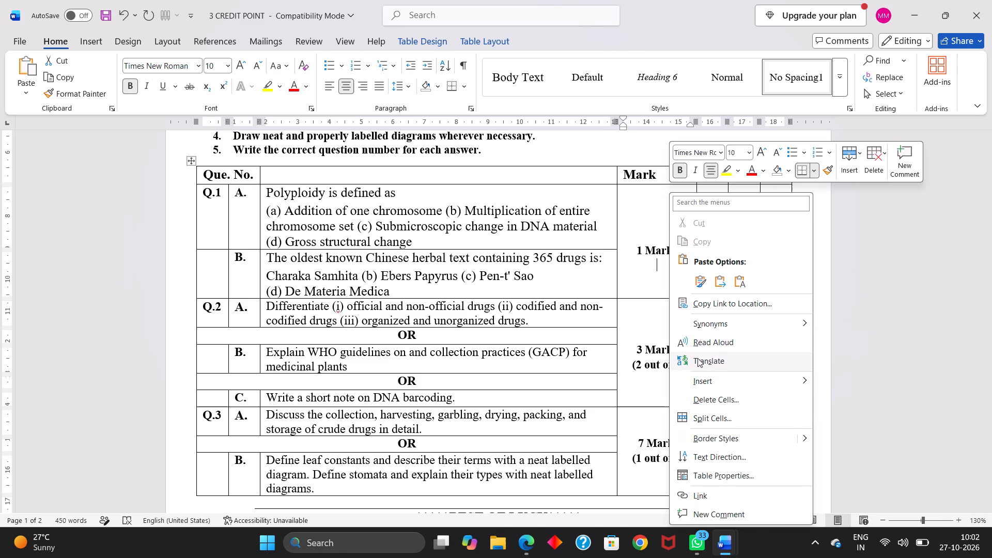
pyautogui.click(715, 418)
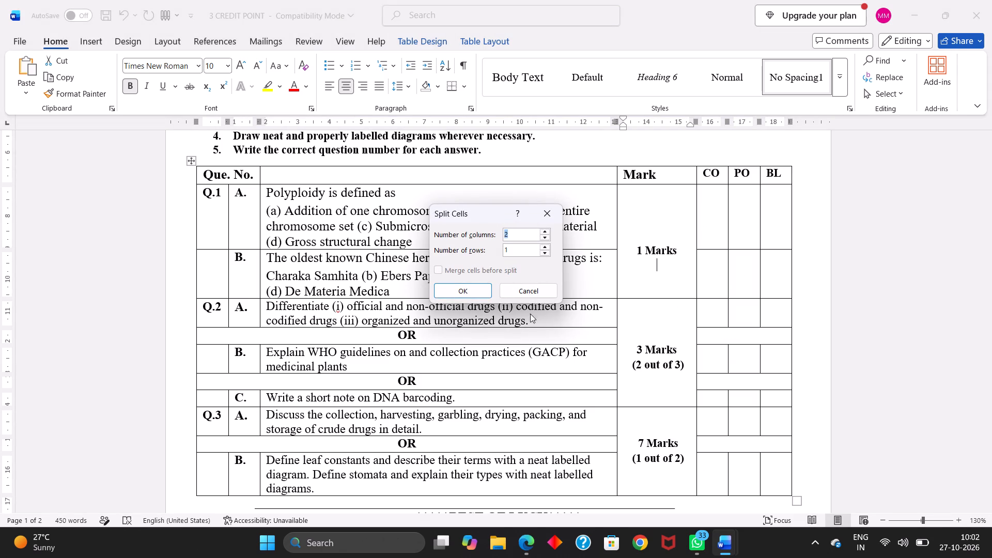
pyautogui.click(546, 236)
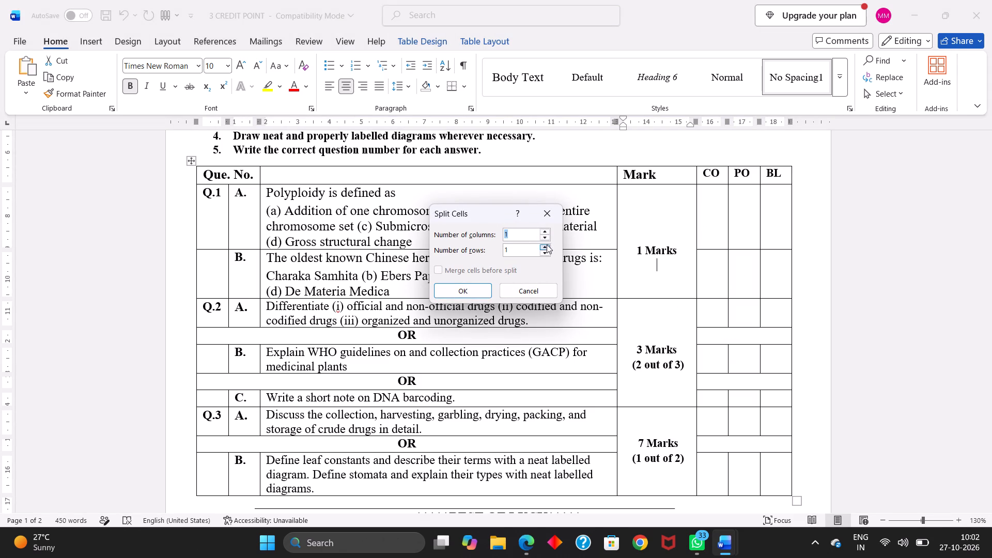
pyautogui.click(546, 245)
pyautogui.click(475, 287)
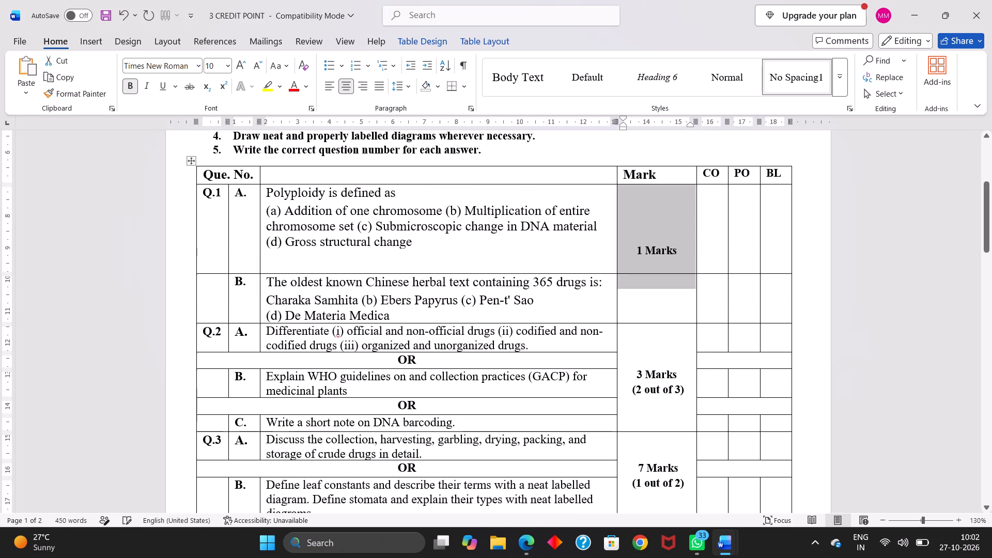
# Delete the blank lines above "1 Marks" in the Q.1 A marks cell and centre the text.
pyautogui.click(654, 263)
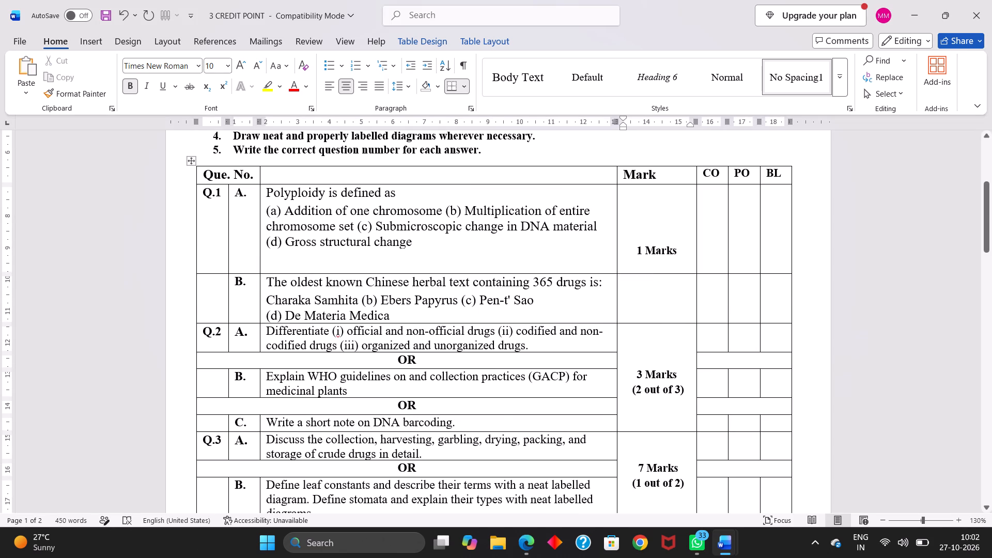
pyautogui.click(631, 251)
pyautogui.press('BackSpace')
pyautogui.press('BackSpace')
pyautogui.press('BackSpace')
pyautogui.press('BackSpace')
pyautogui.press('BackSpace')
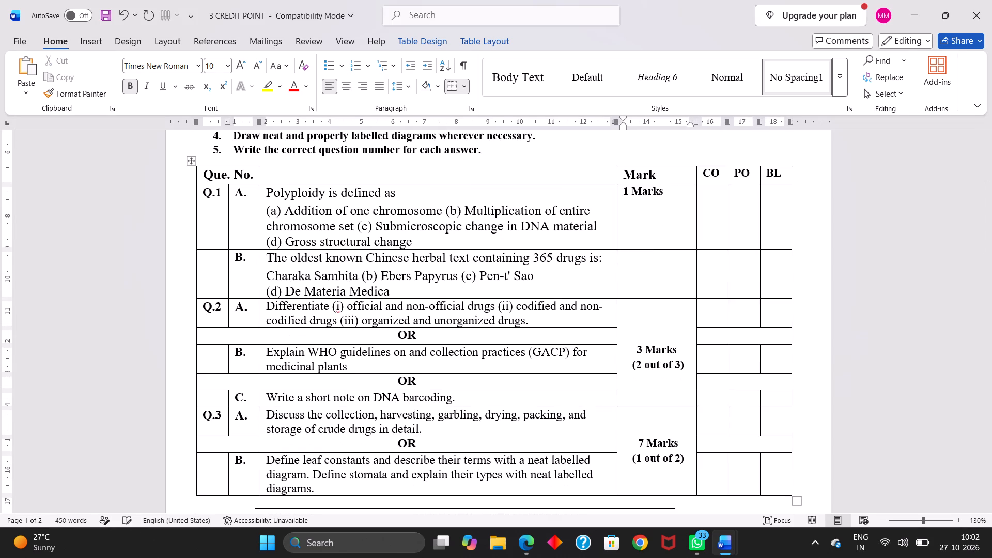
pyautogui.click(348, 85)
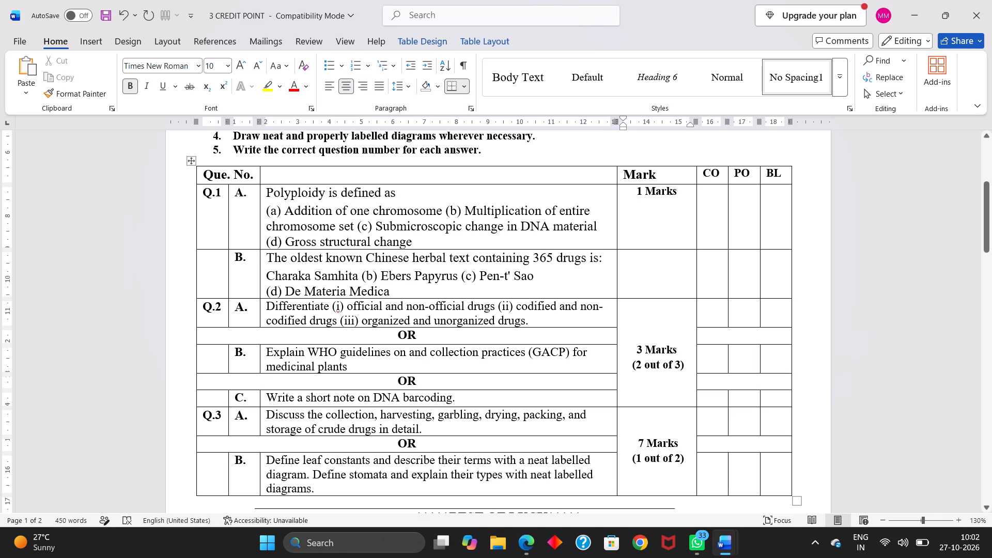
# Copy the "1 Marks" text from the Q.1 A marks cell into the empty Q.1 B marks cell.
pyautogui.moveTo(634, 188); pyautogui.dragTo(689, 190)
pyautogui.hotkey('ctrl', 'c')
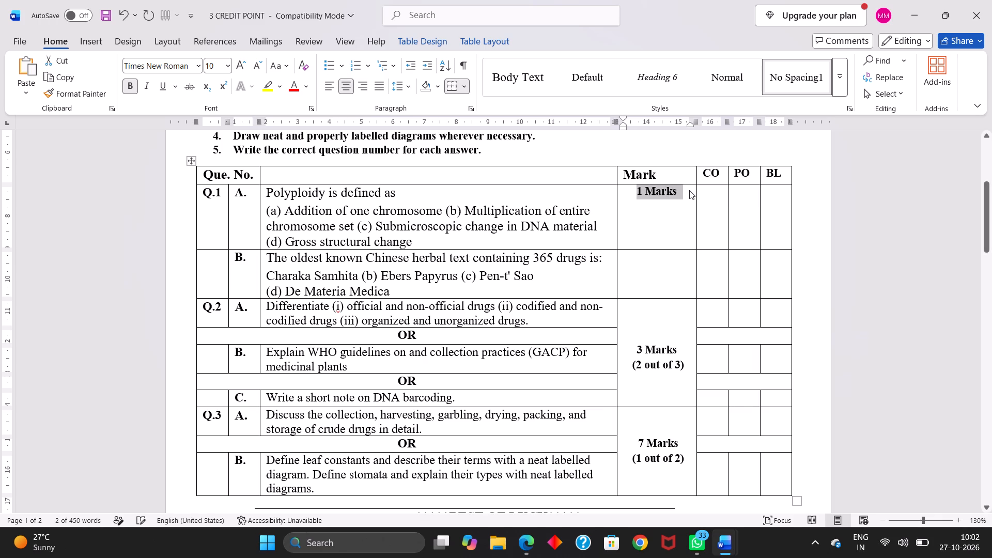
pyautogui.click(639, 265)
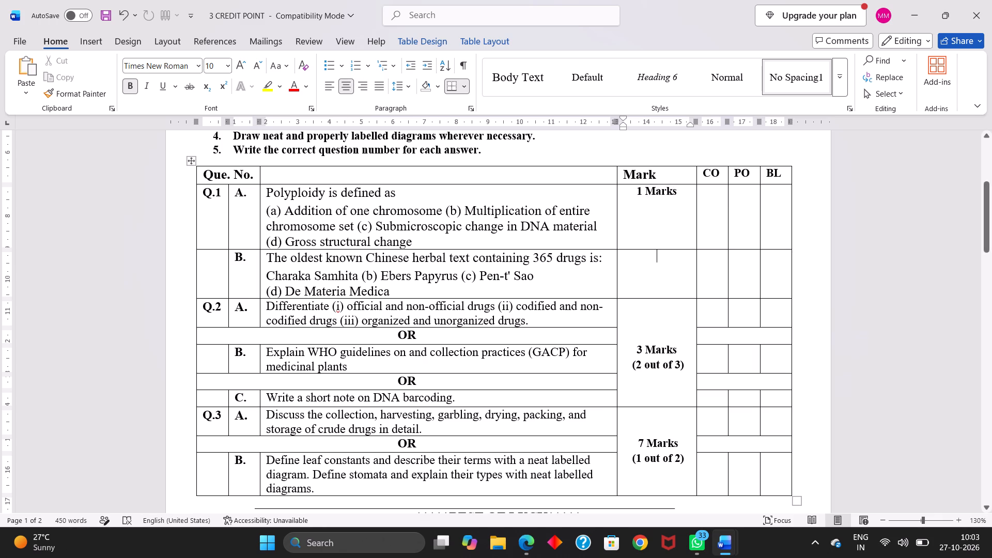
pyautogui.hotkey('ctrl', 'v')
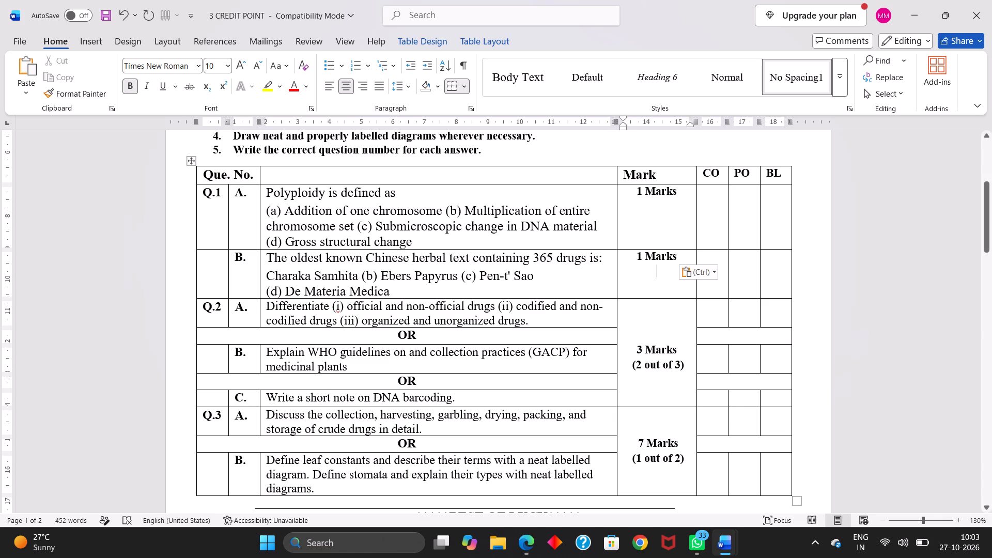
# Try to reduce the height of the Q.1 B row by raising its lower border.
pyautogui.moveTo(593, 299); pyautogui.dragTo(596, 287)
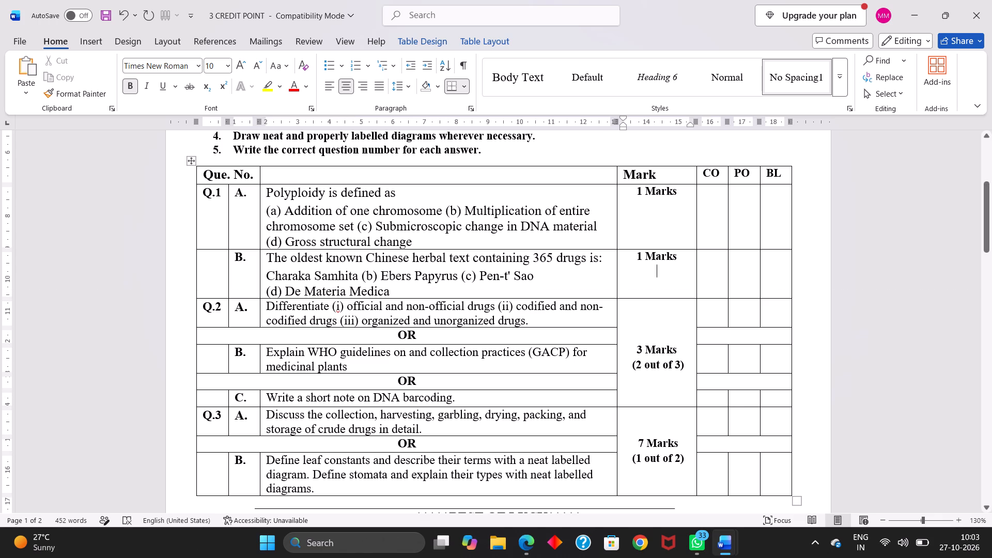
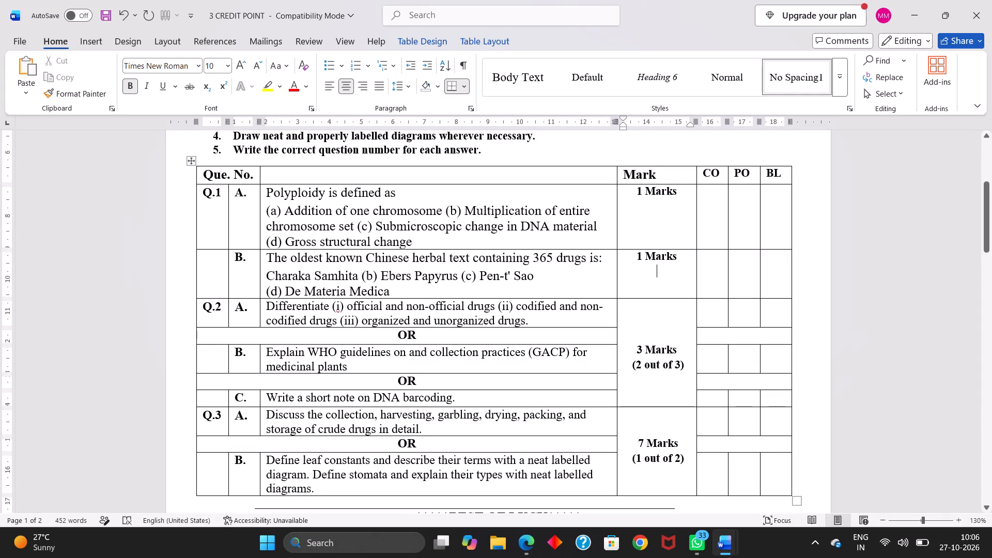
# Copy the CO2, 3,4,5,6,7,10 and L1, L3 entries from set 1's Q.2 B row into the CO, PO and BL cells of Q.1 A.
pyautogui.scroll(-2, 553, 319)
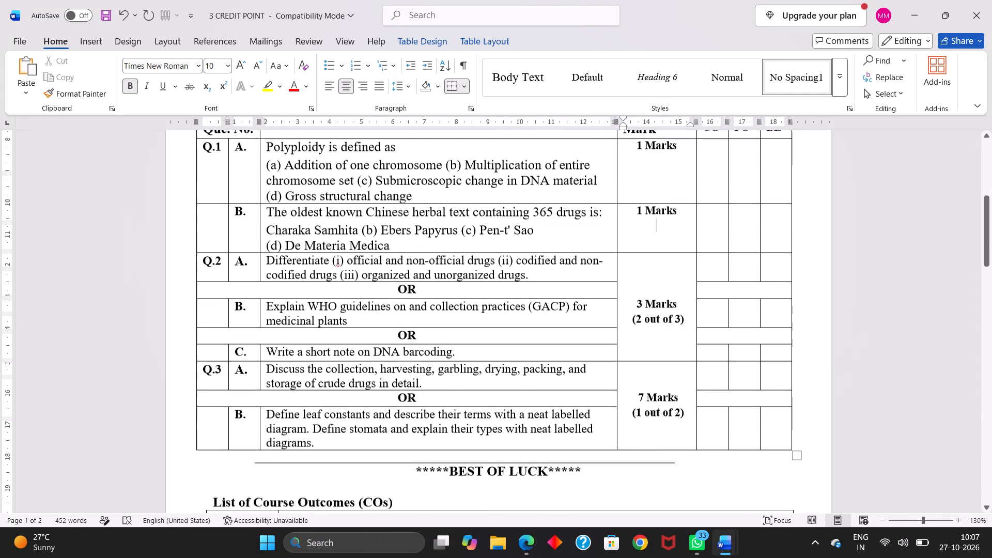
pyautogui.scroll(-1, 553, 319)
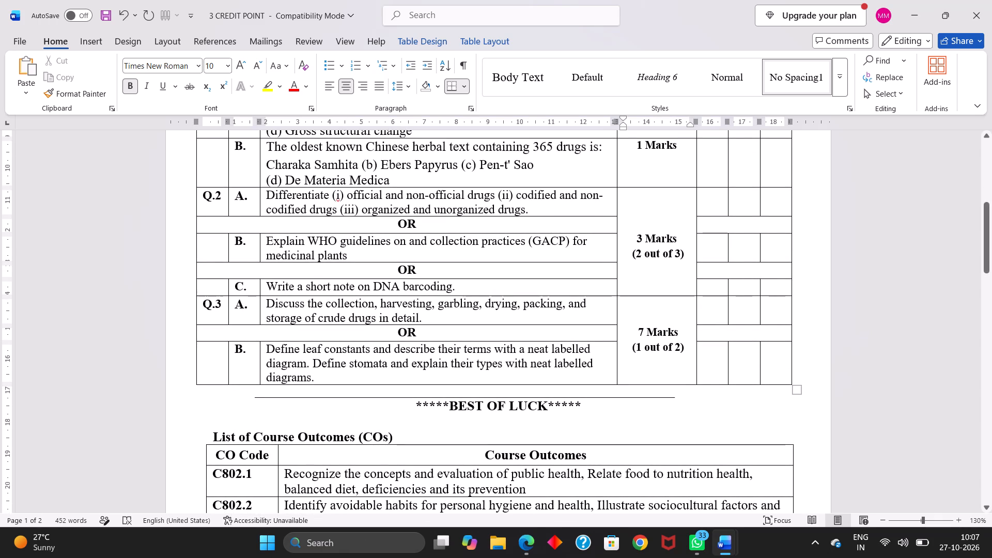
pyautogui.scroll(1, 571, 307)
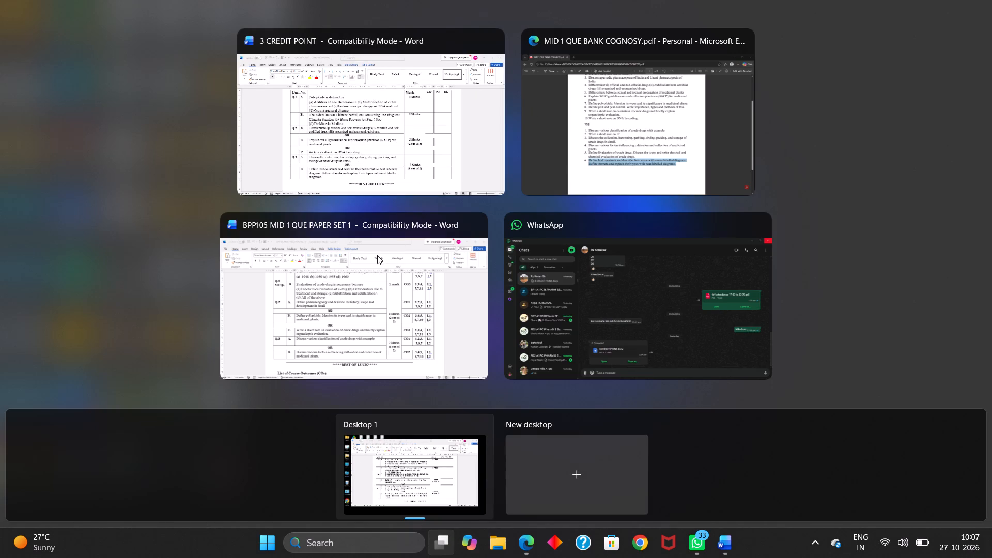
pyautogui.click(377, 255)
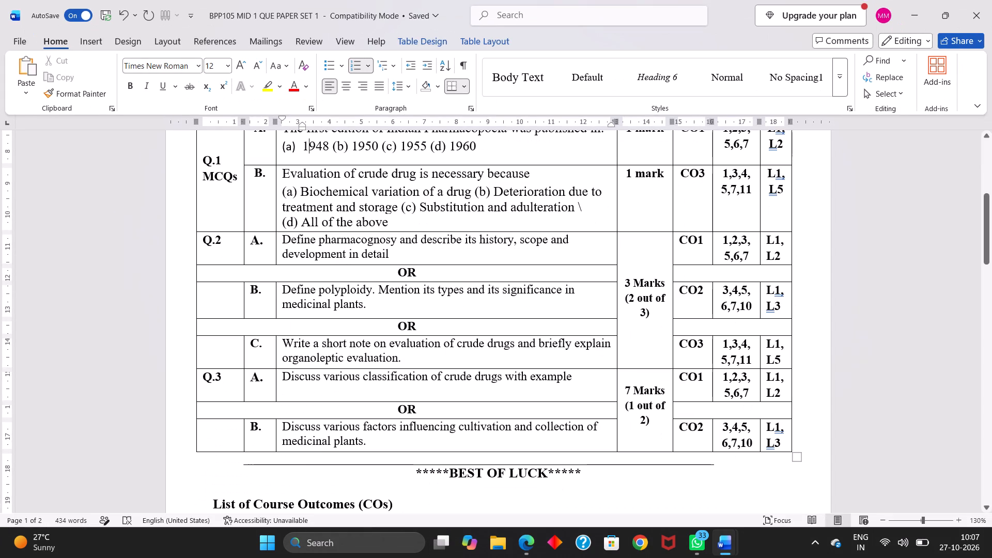
pyautogui.scroll(1, 435, 268)
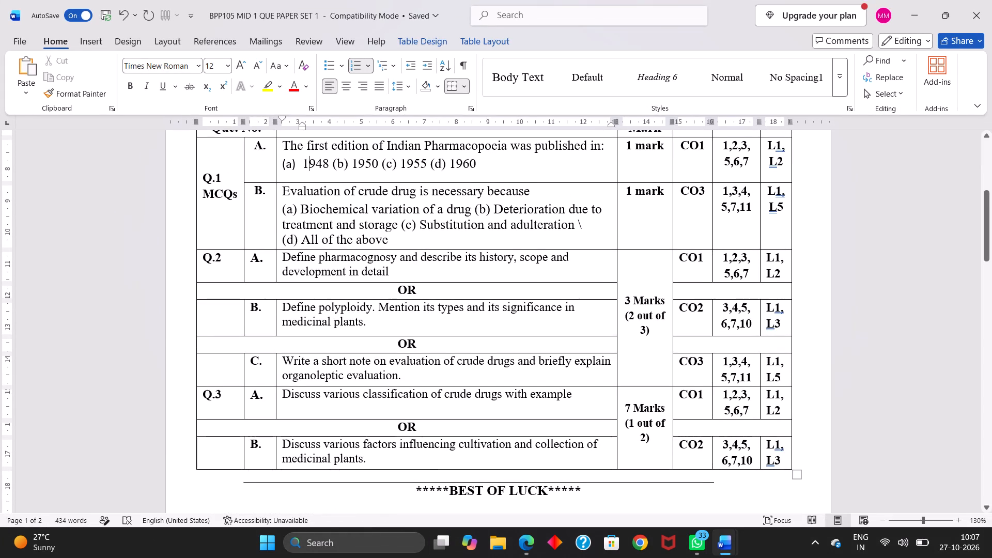
pyautogui.moveTo(679, 309); pyautogui.dragTo(706, 305)
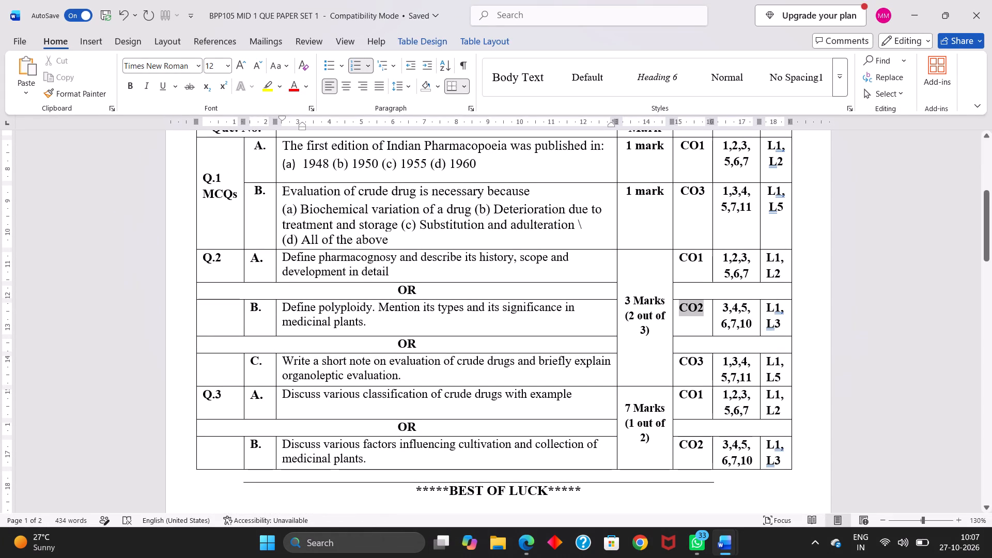
pyautogui.moveTo(706, 305); pyautogui.dragTo(815, 317)
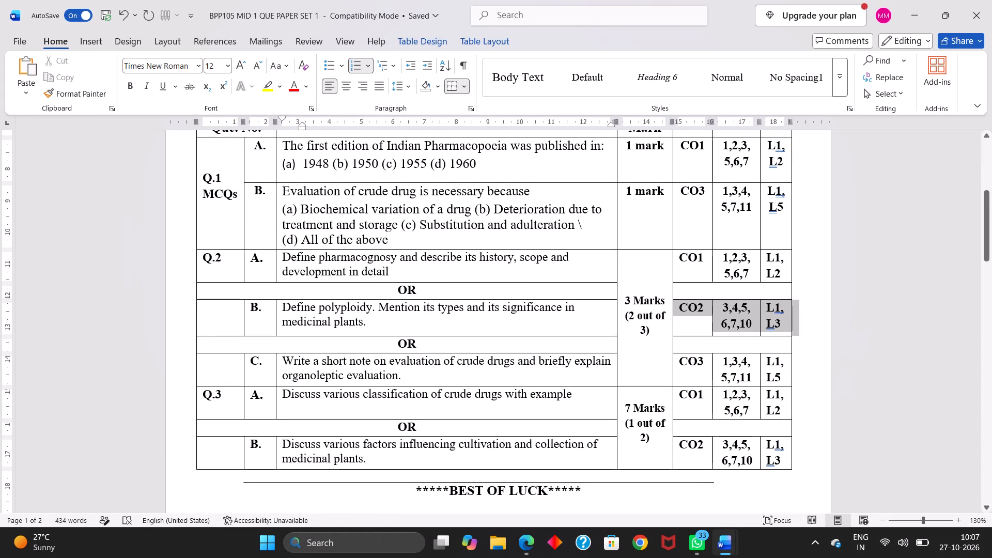
pyautogui.moveTo(815, 317); pyautogui.dragTo(786, 316)
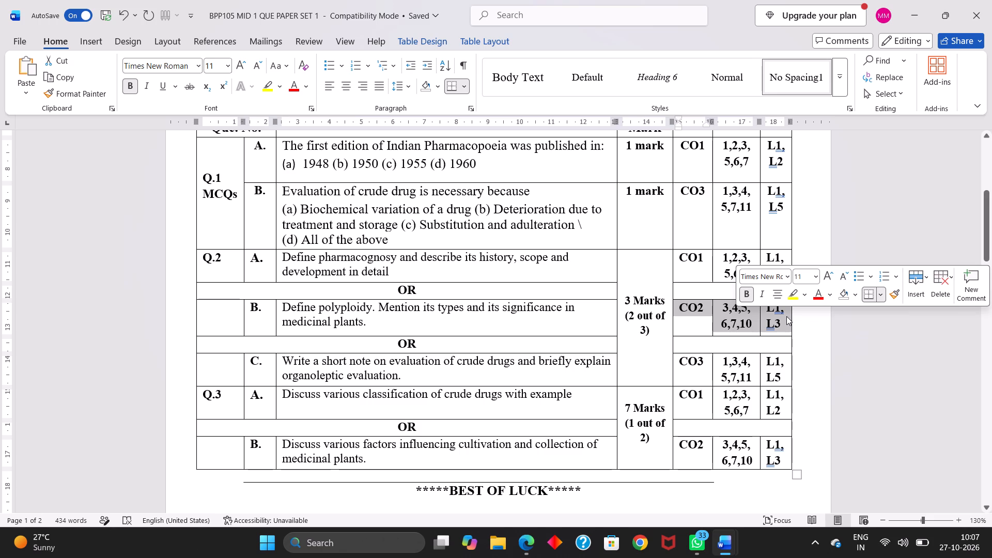
pyautogui.hotkey('ctrl', 'c')
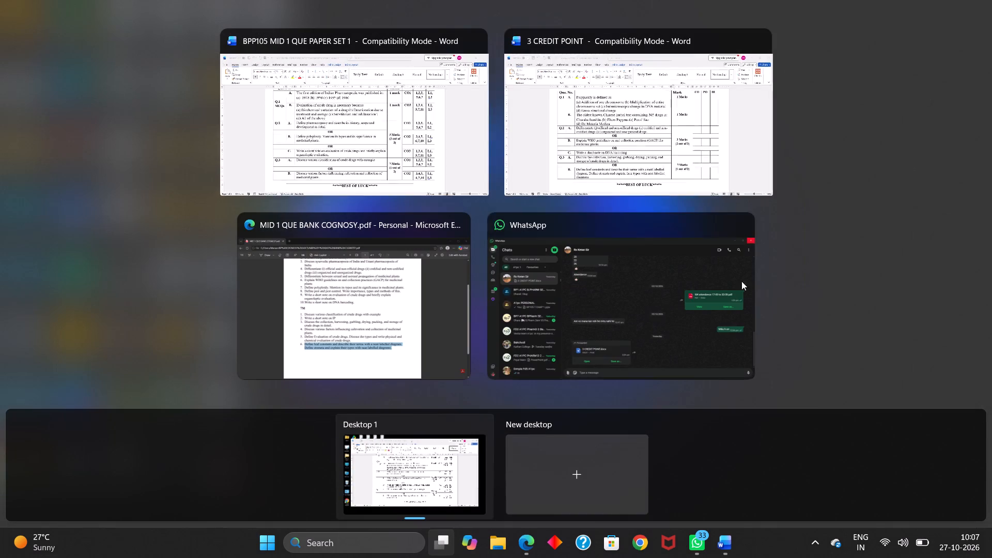
pyautogui.click(601, 151)
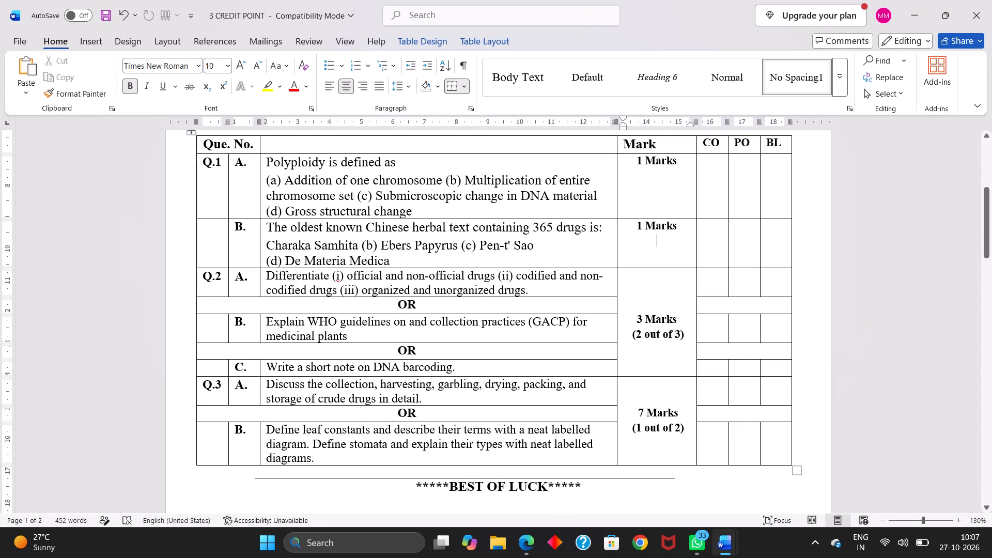
pyautogui.moveTo(711, 168); pyautogui.dragTo(769, 183)
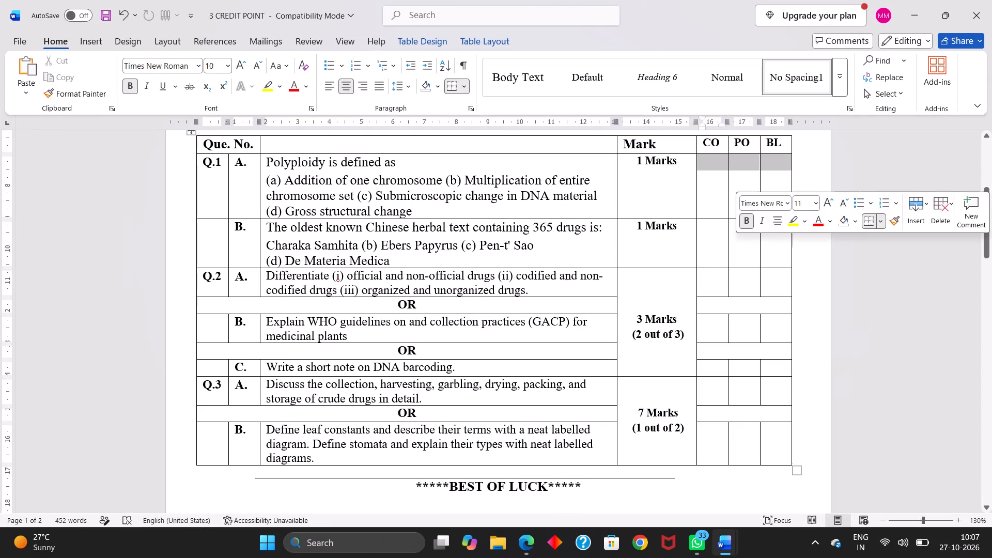
pyautogui.hotkey('ctrl', 'v')
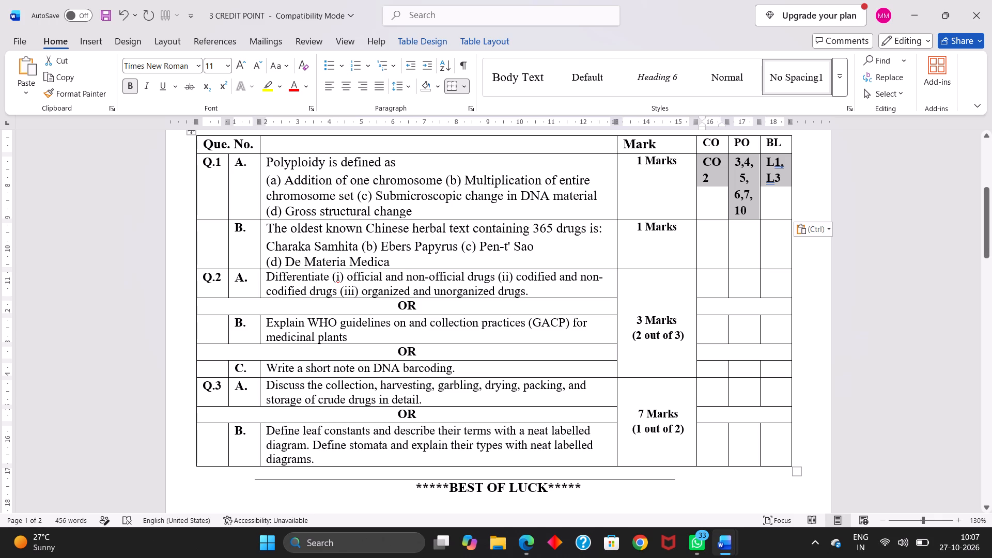
# Narrow the Mark column and widen the CO and PO columns so the pasted Q.1 A codes fit.
pyautogui.moveTo(695, 145); pyautogui.dragTo(669, 148)
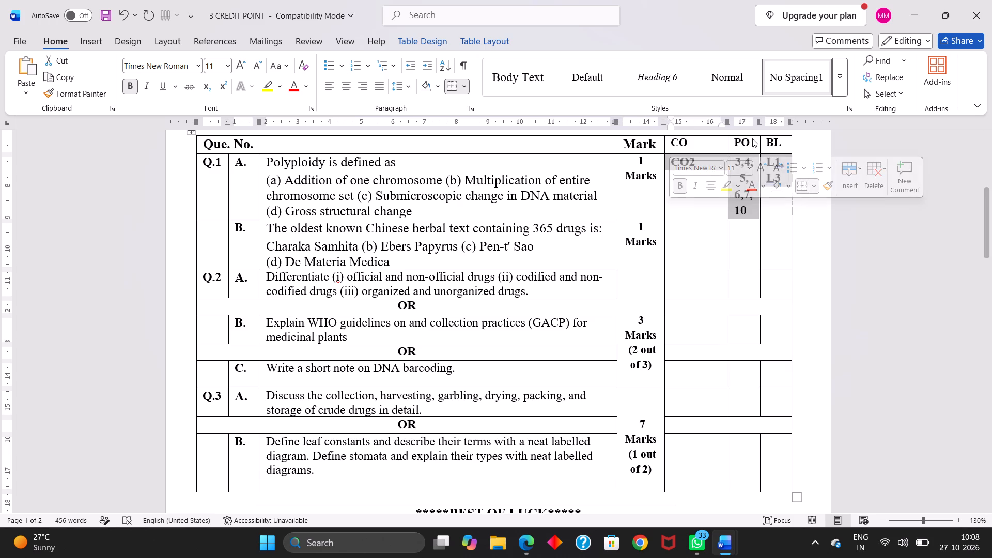
pyautogui.moveTo(727, 148); pyautogui.dragTo(716, 148)
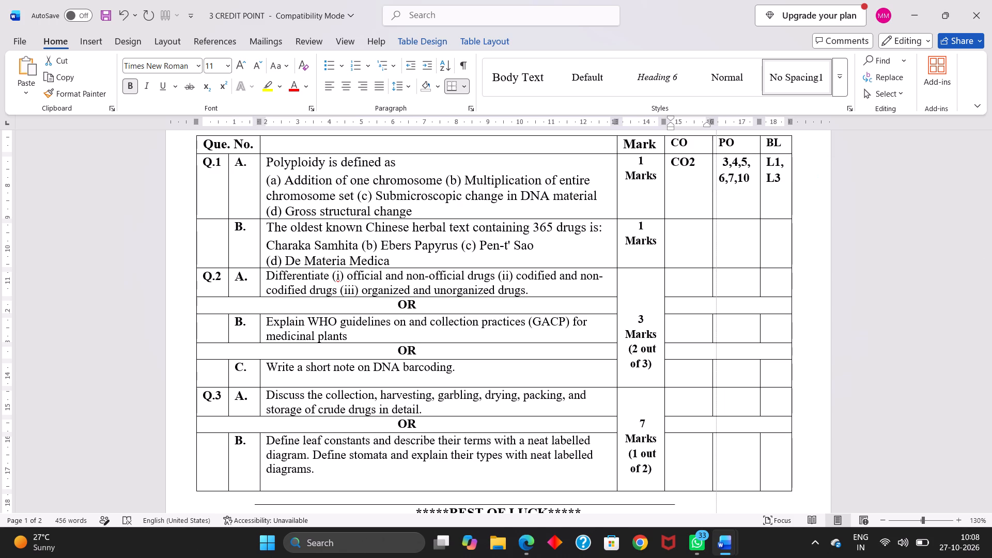
pyautogui.moveTo(716, 148); pyautogui.dragTo(715, 148)
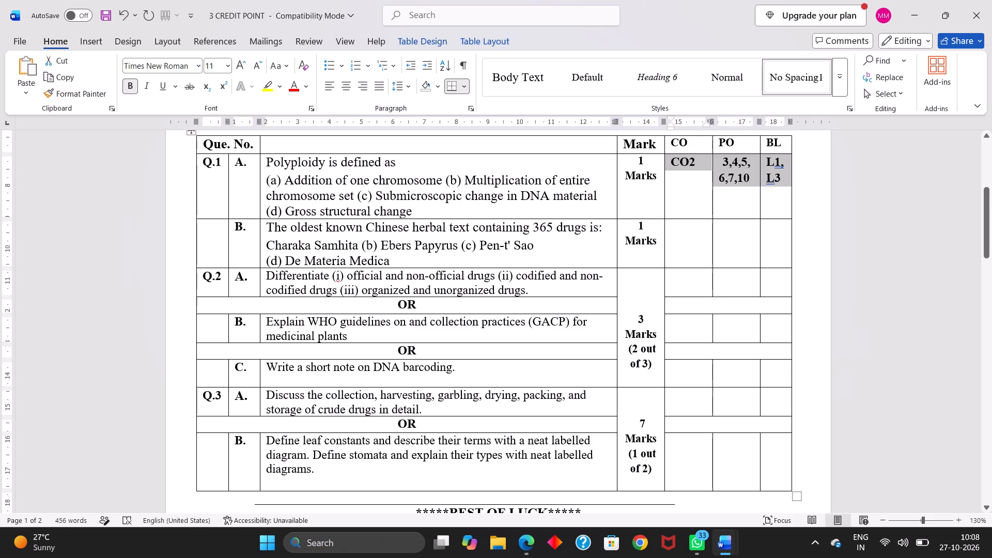
# Centre the CO, PO and BL entries in the Q.1 A row.
pyautogui.click(350, 86)
pyautogui.click(690, 218)
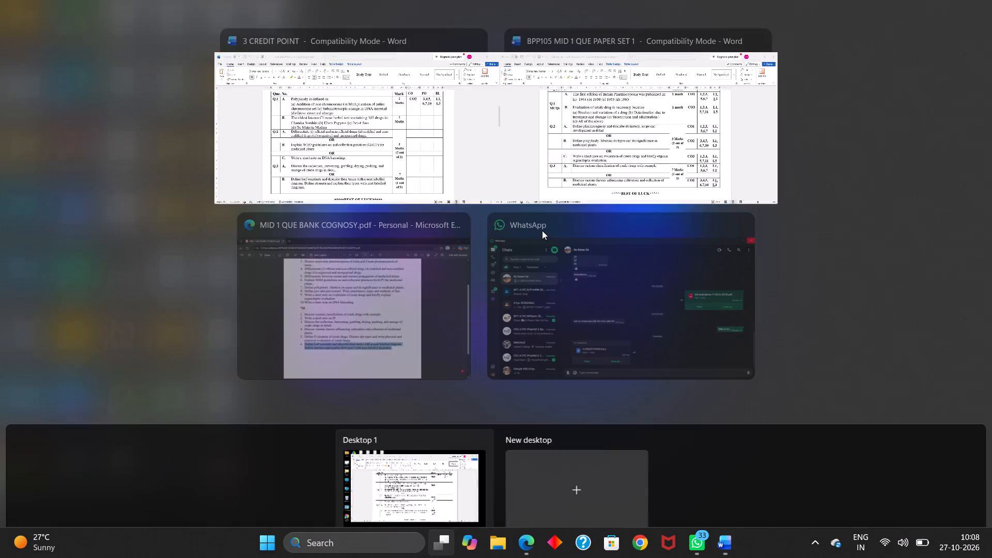
# Replace the Q.1 label in the 3 CREDIT POINT paper with the "Q.1 MCQs" label copied from set 1.
pyautogui.click(665, 145)
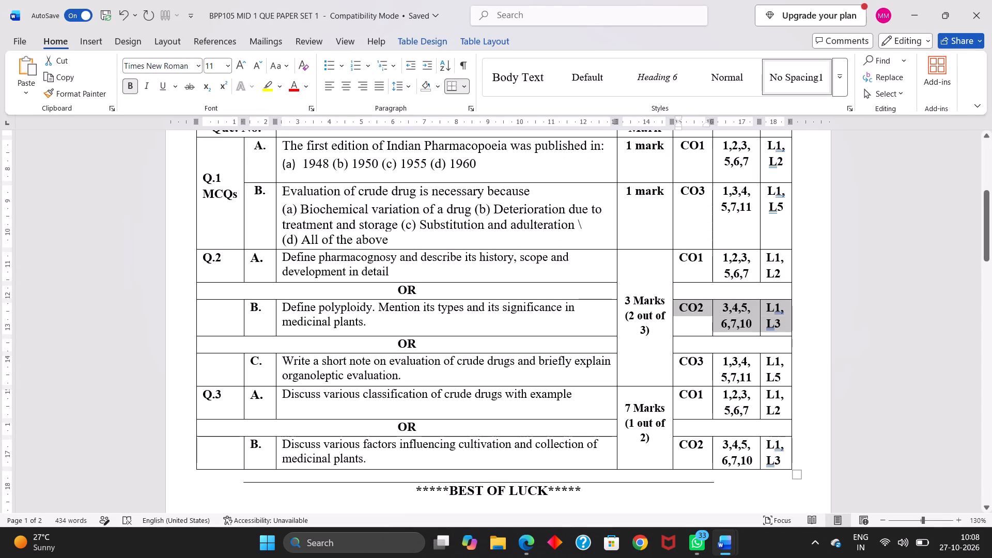
pyautogui.scroll(1, 641, 207)
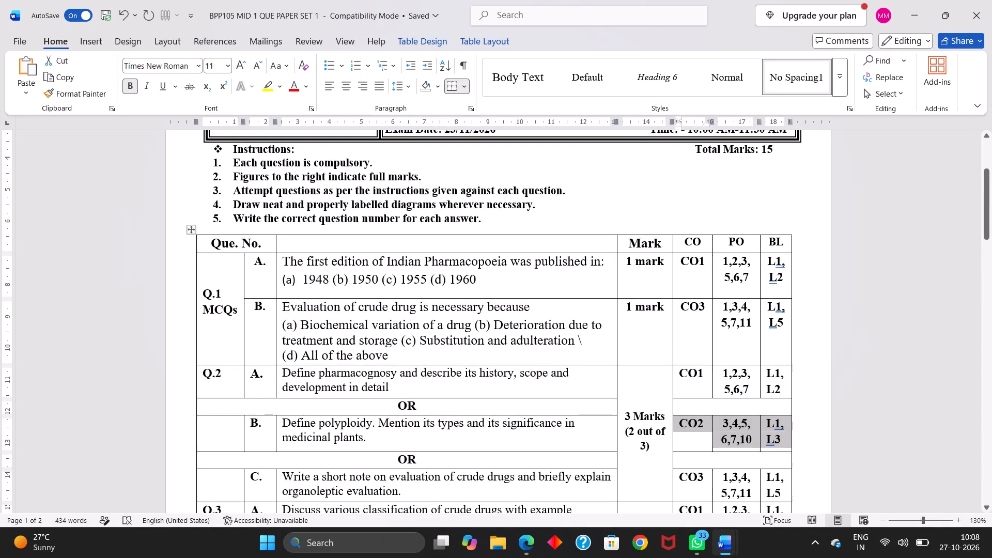
pyautogui.click(616, 159)
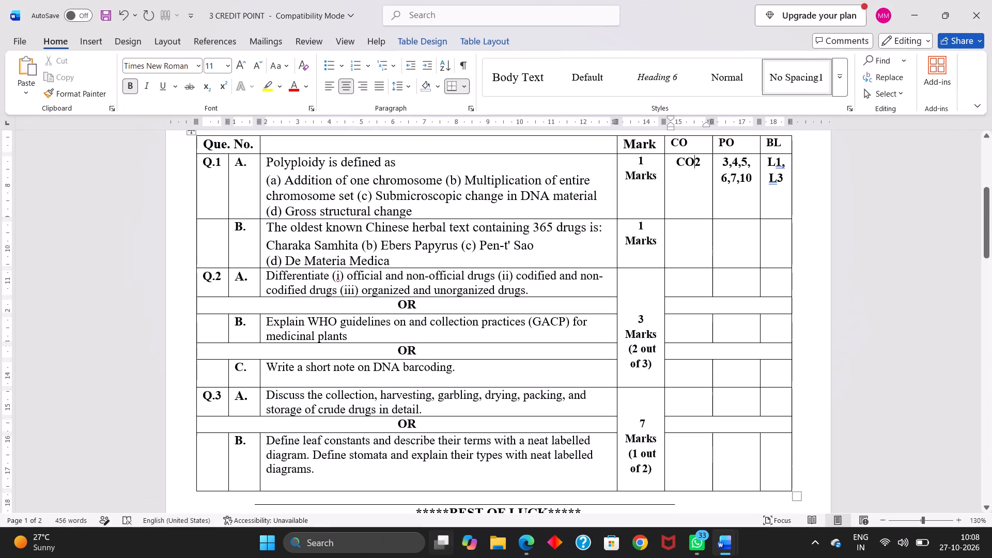
pyautogui.click(228, 175)
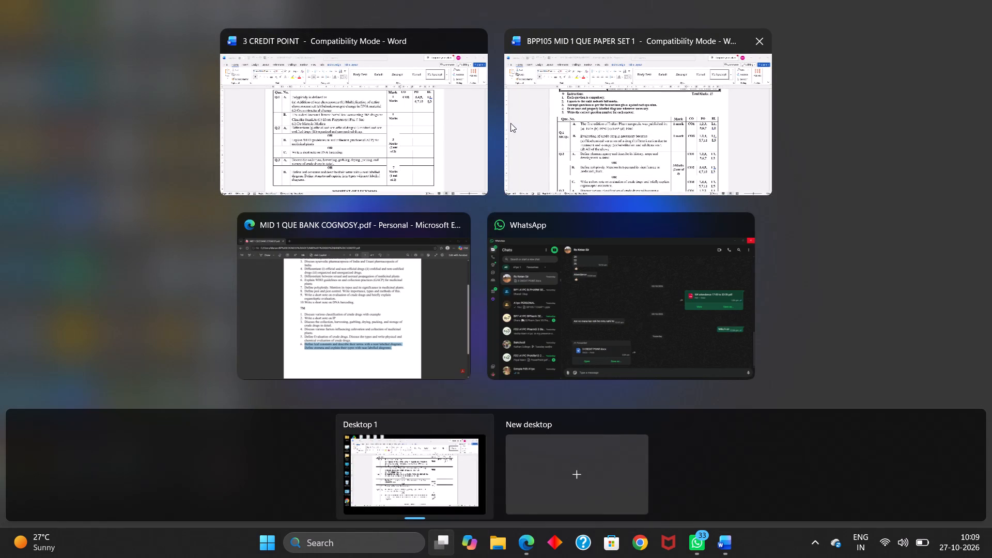
pyautogui.click(541, 125)
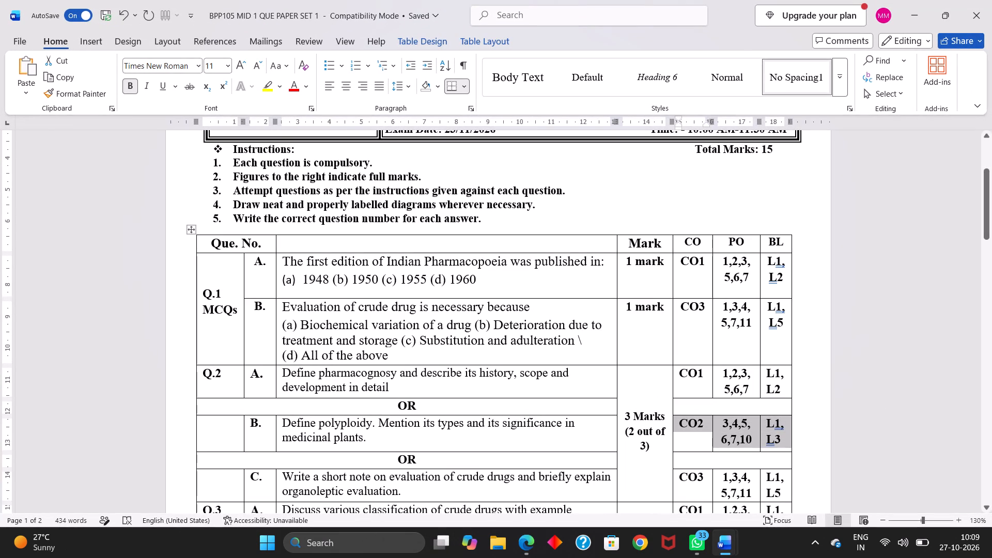
pyautogui.moveTo(205, 294); pyautogui.dragTo(233, 308)
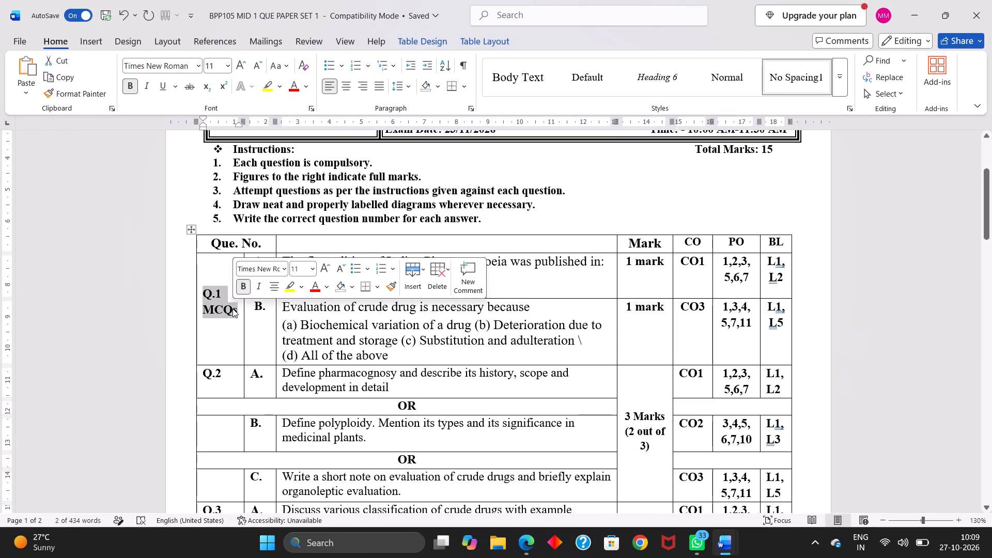
pyautogui.hotkey('ctrl', 'c')
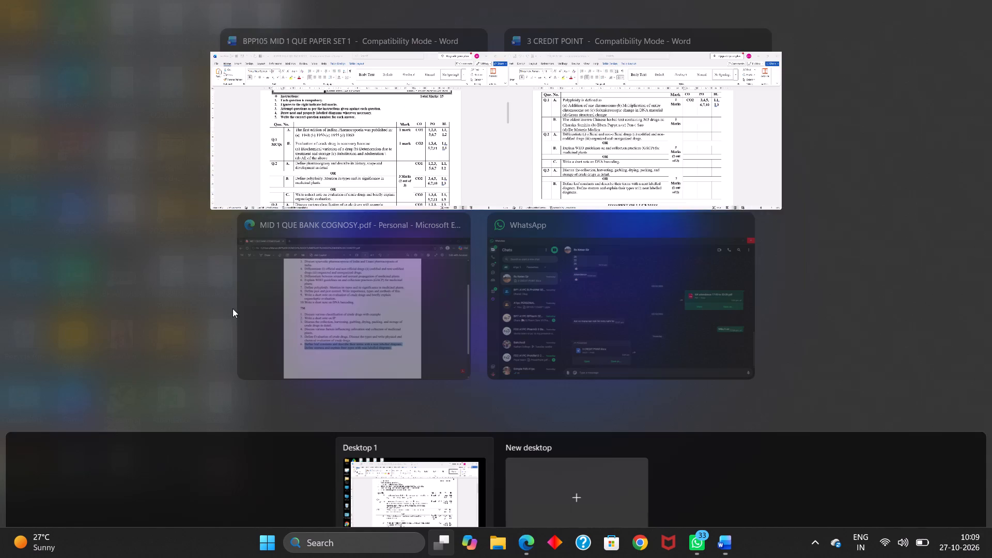
pyautogui.click(613, 117)
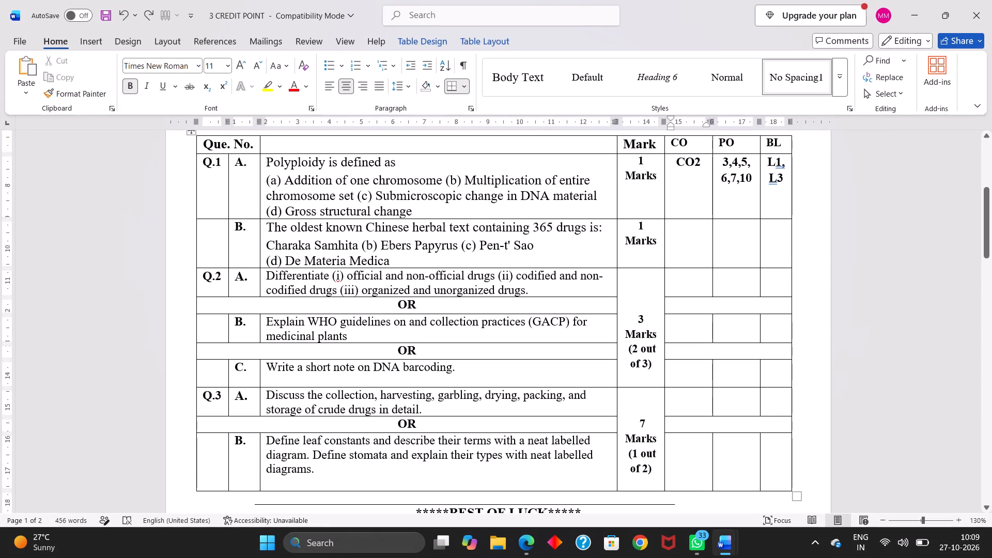
pyautogui.moveTo(205, 162); pyautogui.dragTo(219, 164)
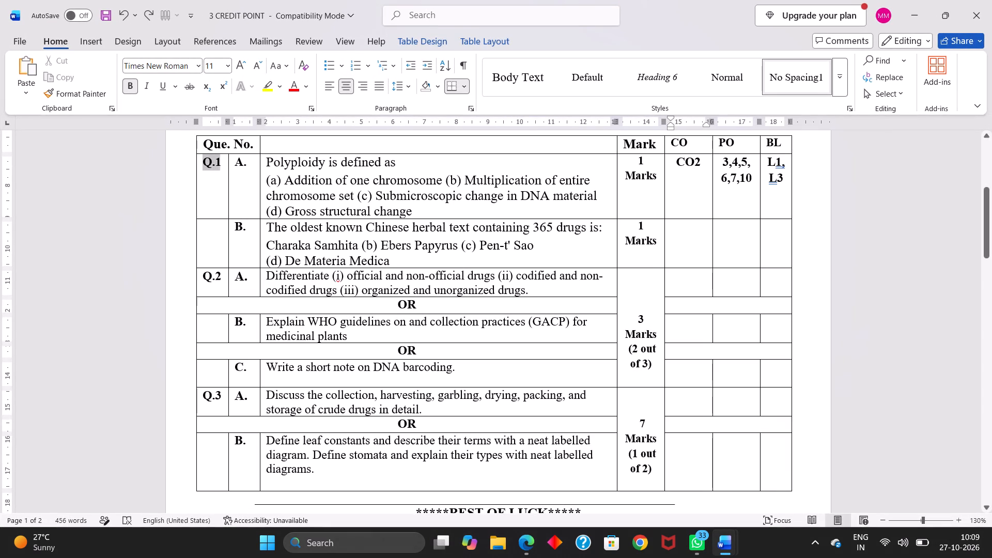
pyautogui.moveTo(219, 164); pyautogui.dragTo(223, 165)
pyautogui.hotkey('ctrl', 'v')
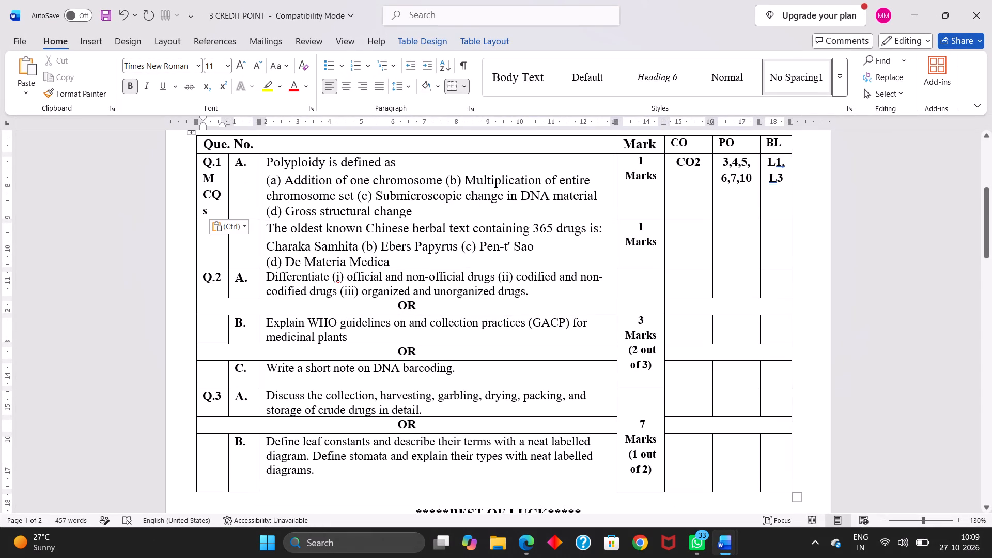
# Widen the question number column to fit "MCQs" on one line, and widen the letter column so each letter and its period stay together.
pyautogui.moveTo(227, 174); pyautogui.dragTo(234, 174)
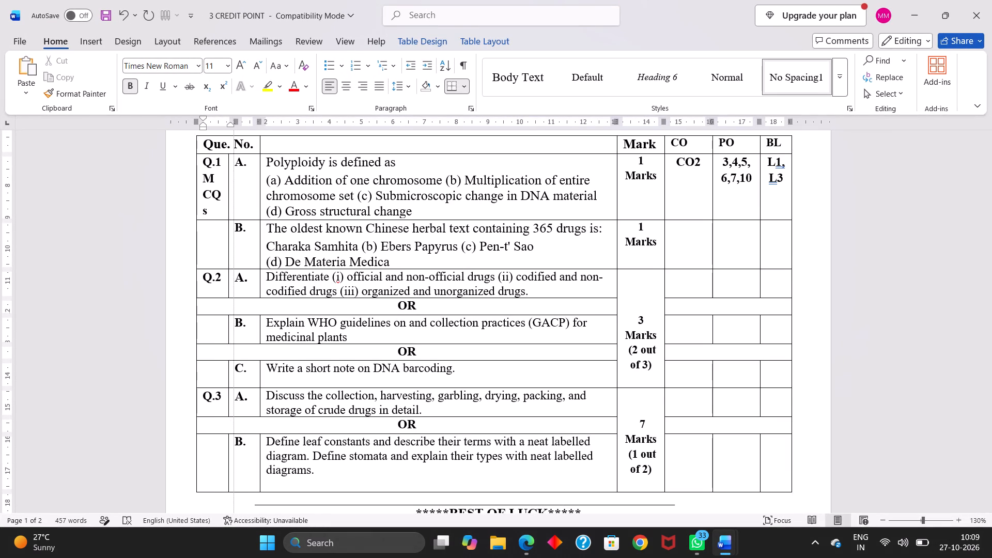
pyautogui.moveTo(234, 174); pyautogui.dragTo(242, 174)
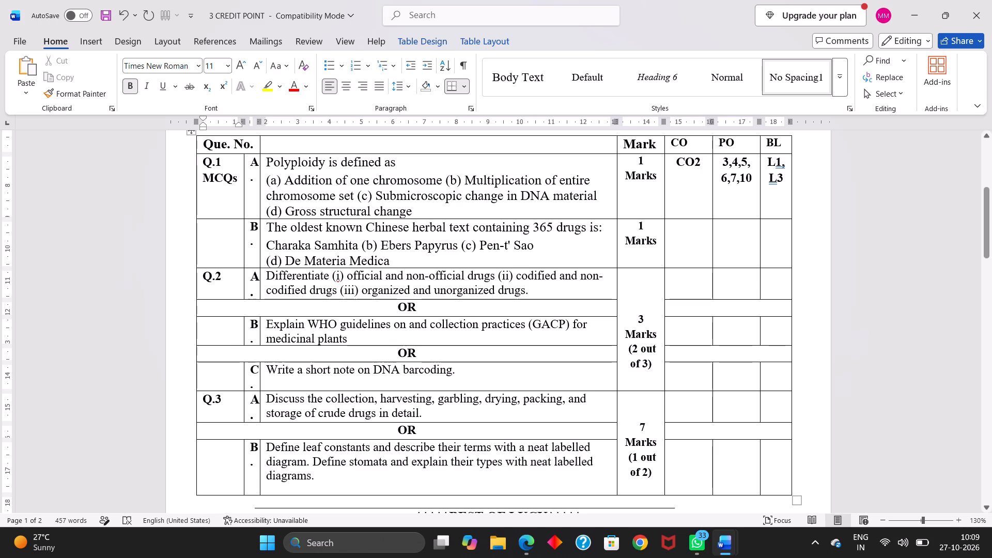
pyautogui.click(259, 147)
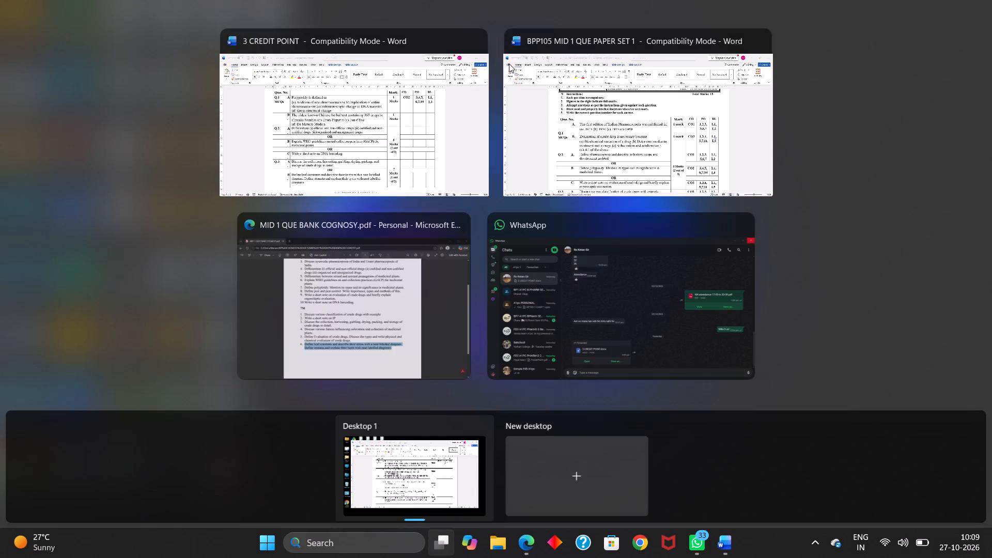
pyautogui.click(435, 130)
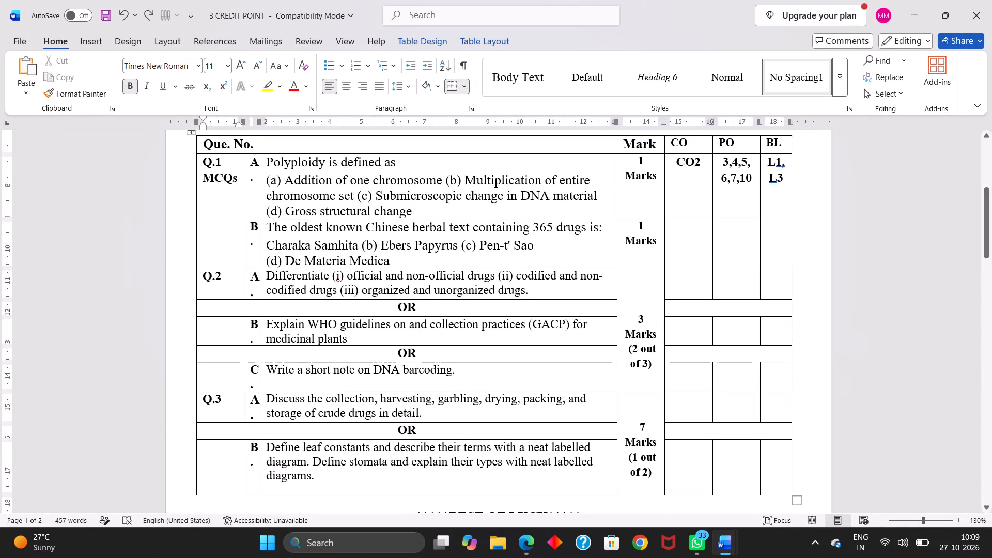
pyautogui.moveTo(259, 188); pyautogui.dragTo(265, 188)
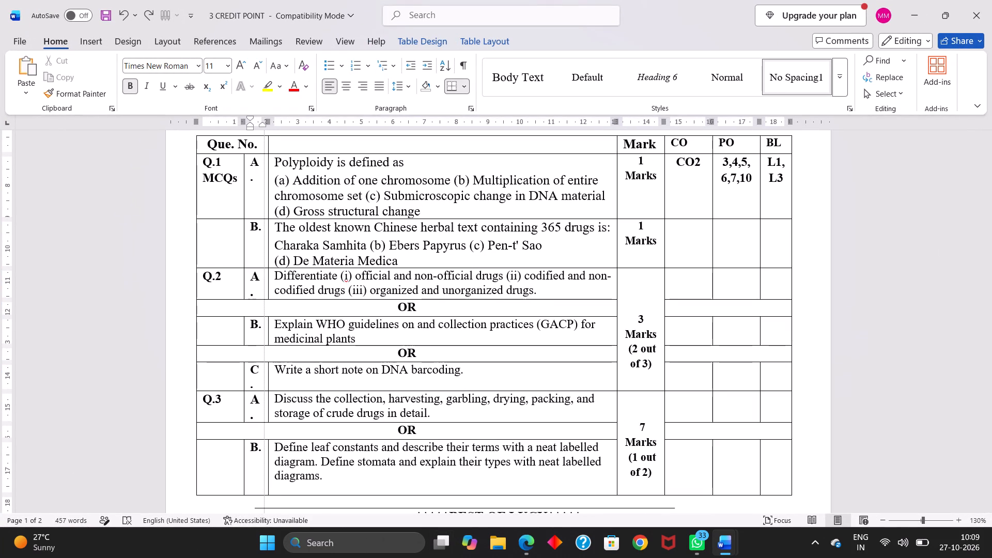
pyautogui.moveTo(265, 188); pyautogui.dragTo(277, 187)
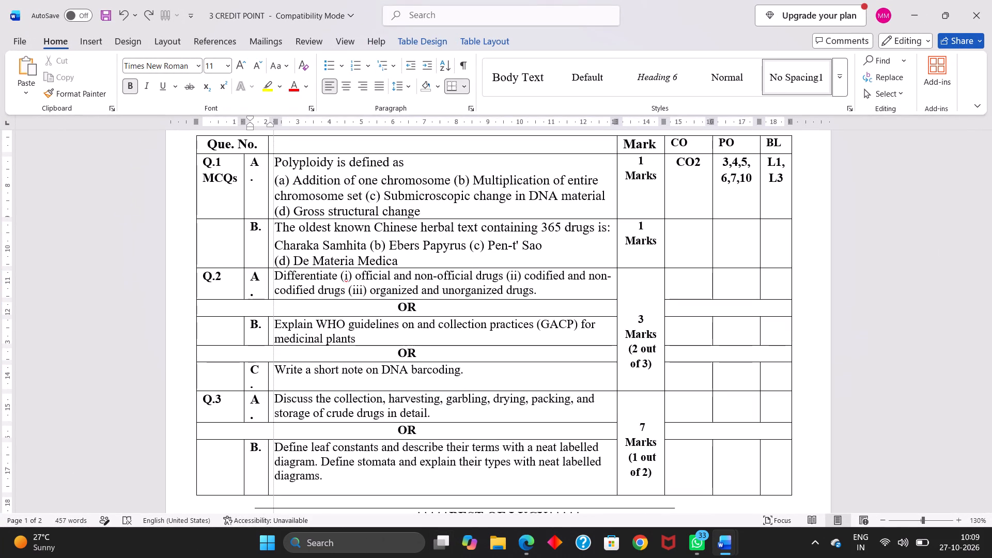
pyautogui.moveTo(277, 187); pyautogui.dragTo(273, 183)
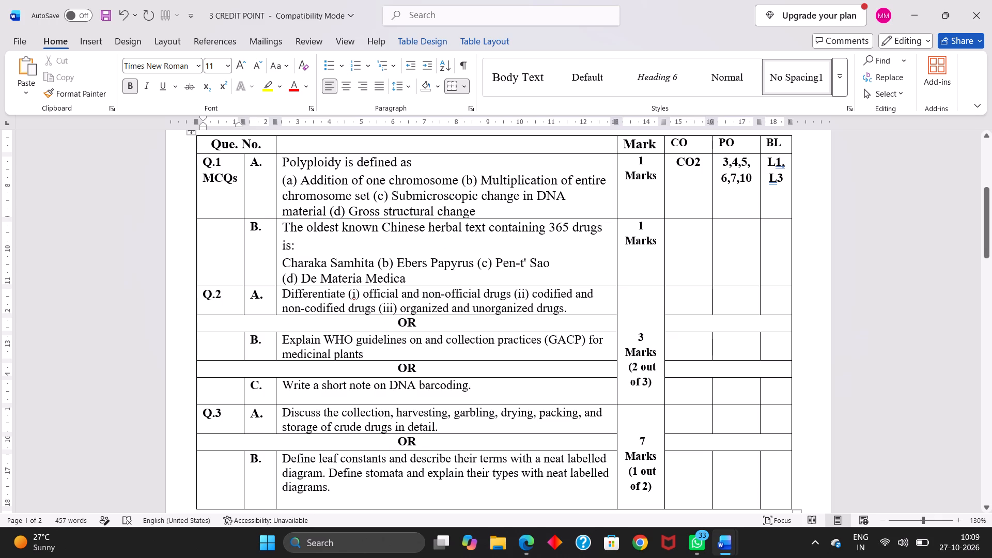
# Merge the "Q.1 MCQs" cell with the empty cell below it.
pyautogui.moveTo(205, 161); pyautogui.dragTo(241, 250)
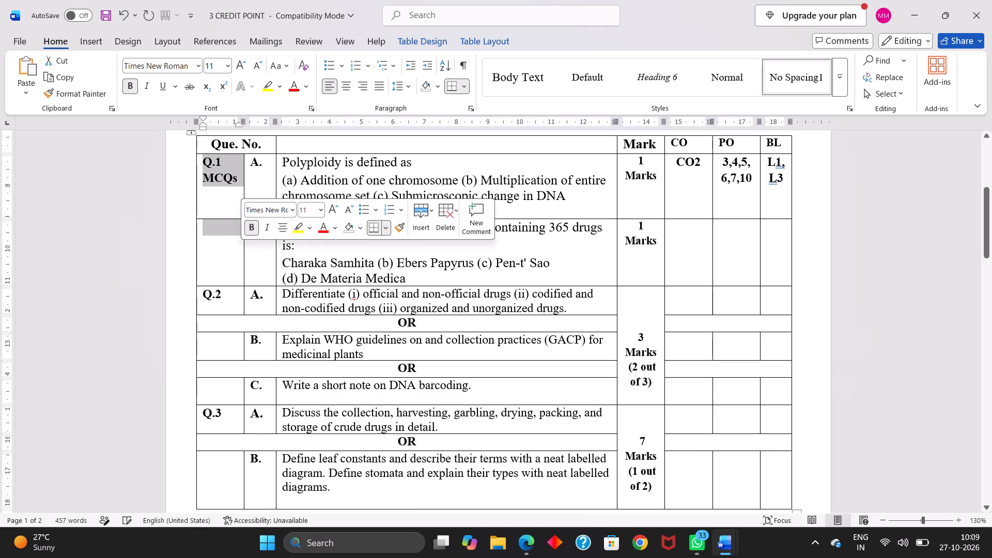
pyautogui.rightClick(241, 250)
pyautogui.click(296, 391)
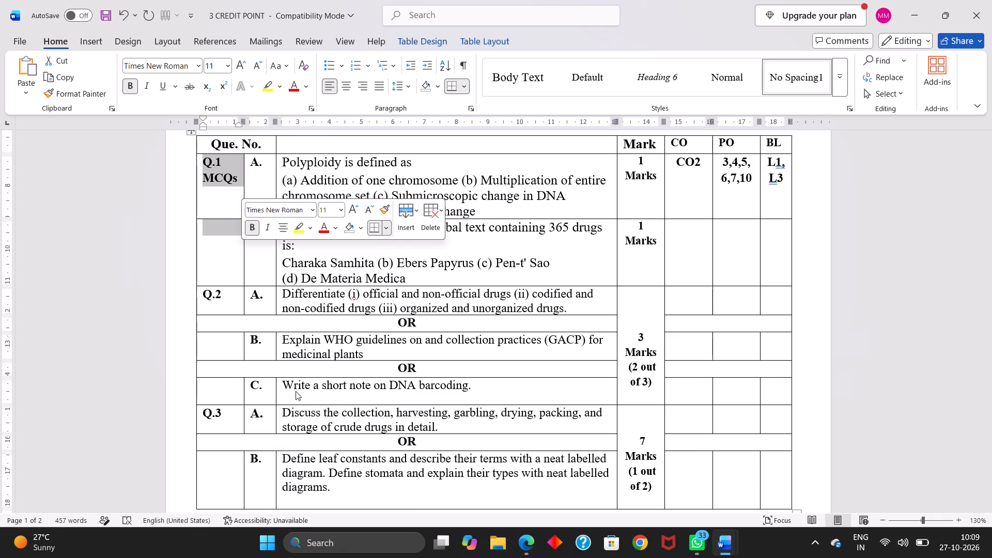
# Move the "Q.1 MCQs" label down three lines within its merged cell.
pyautogui.click(203, 161)
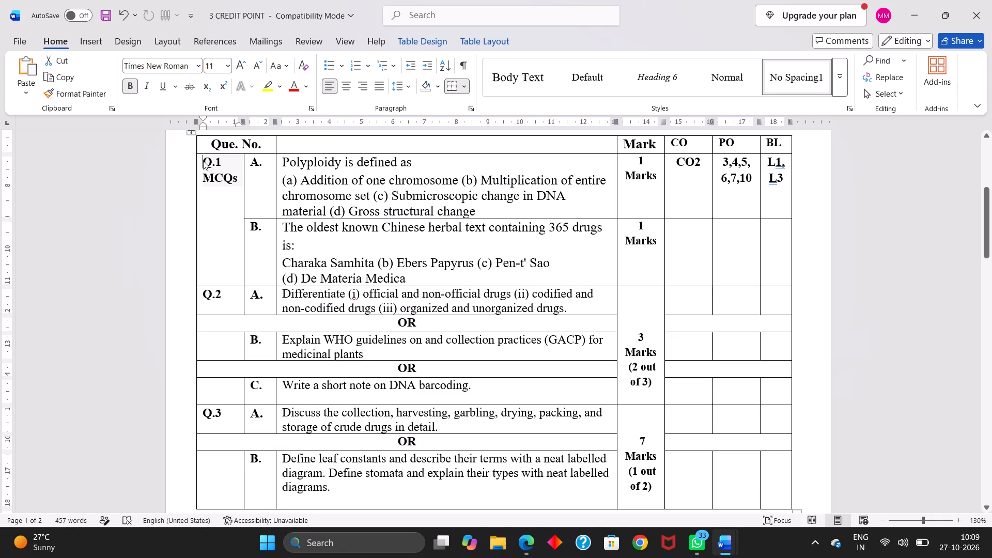
pyautogui.press('Return')
pyautogui.press('Return')
pyautogui.press('Return')
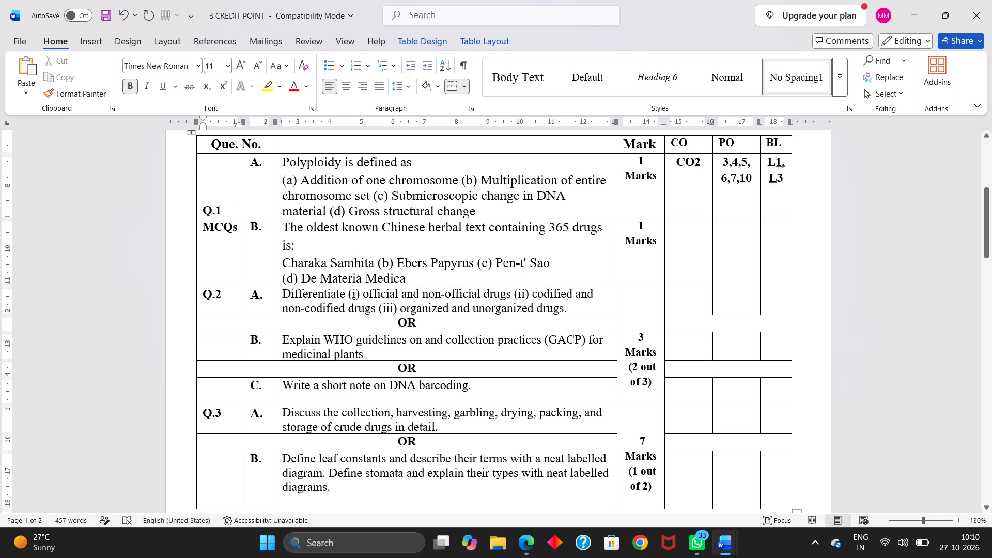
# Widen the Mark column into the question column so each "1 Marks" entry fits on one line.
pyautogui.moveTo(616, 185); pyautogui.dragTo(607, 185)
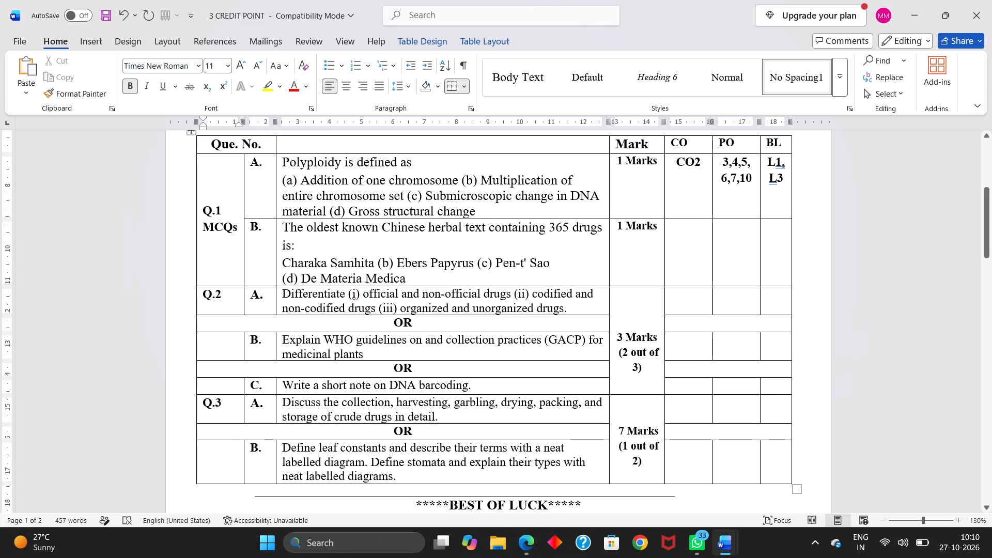
# Centre the Mark, CO, PO and BL headings in the table's header row.
pyautogui.moveTo(618, 143); pyautogui.dragTo(781, 145)
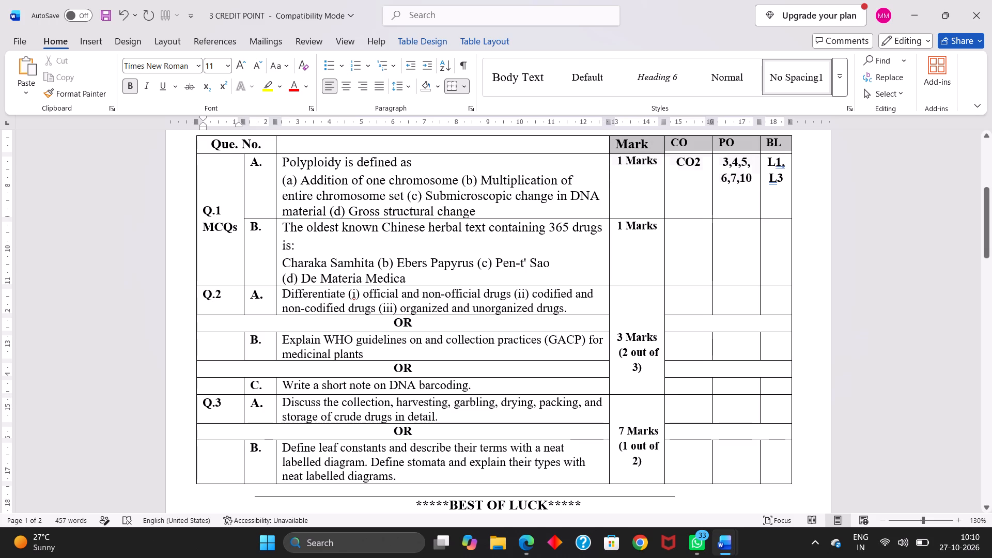
pyautogui.moveTo(781, 145); pyautogui.dragTo(784, 146)
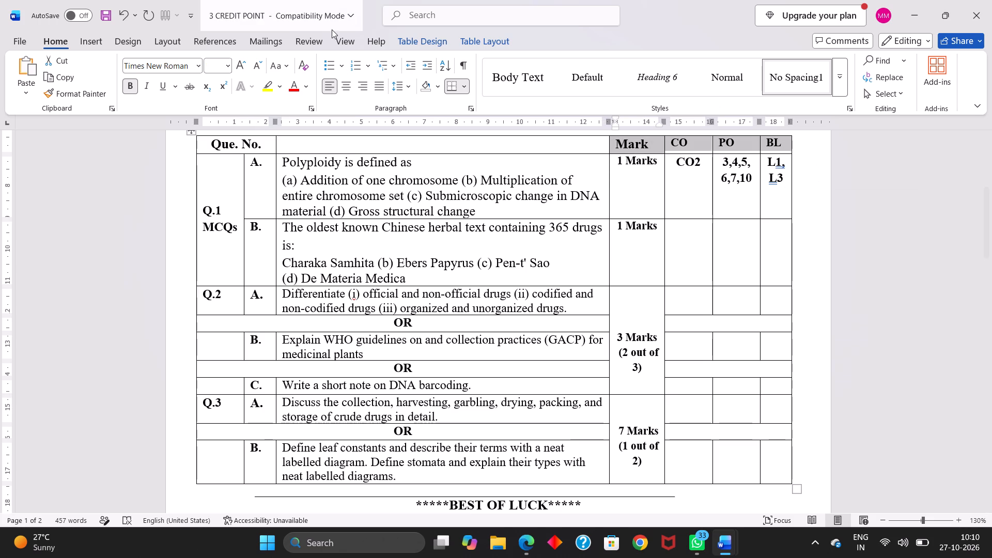
pyautogui.click(349, 80)
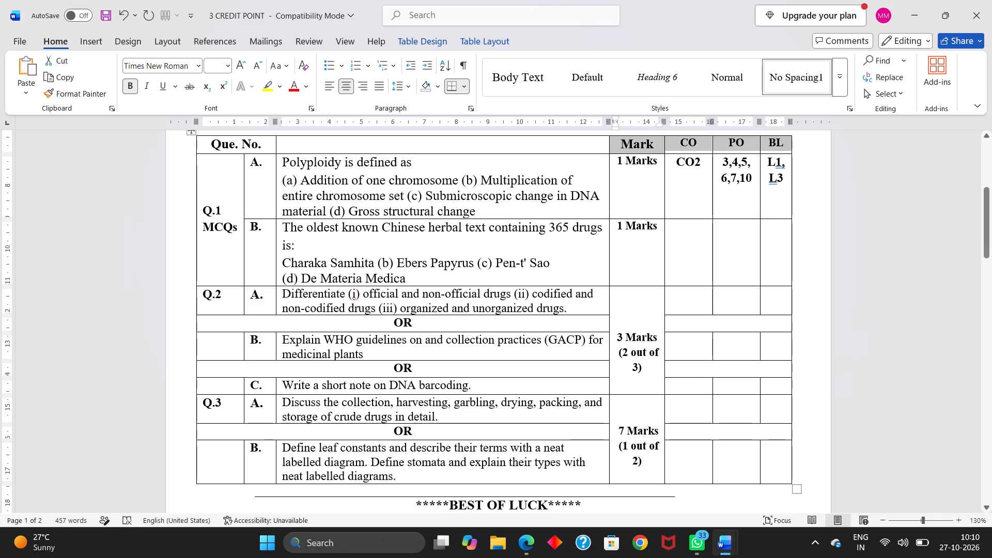
pyautogui.click(497, 231)
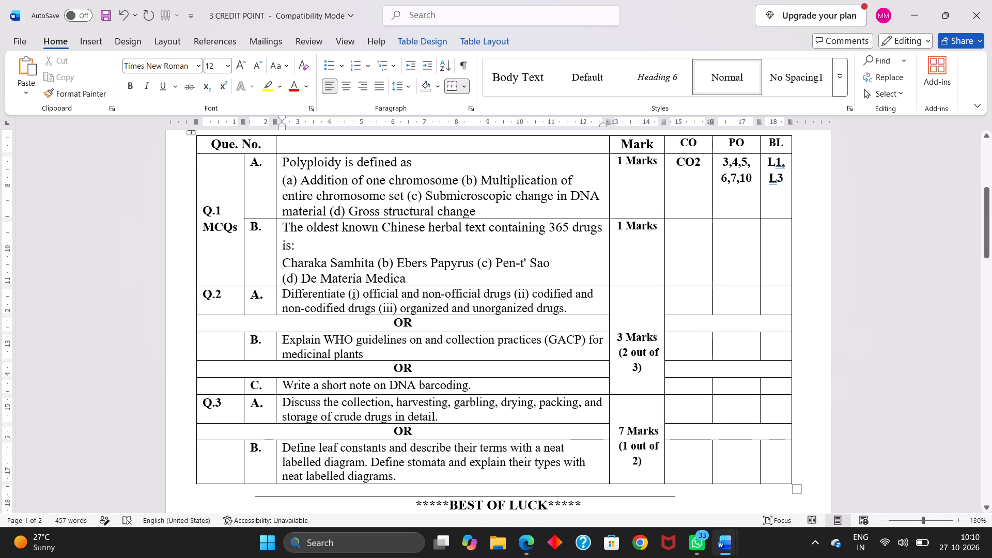
# Widen the question text column, and extend the Mark column towards CO so "1 Marks" stays on one line.
pyautogui.moveTo(609, 179); pyautogui.dragTo(610, 179)
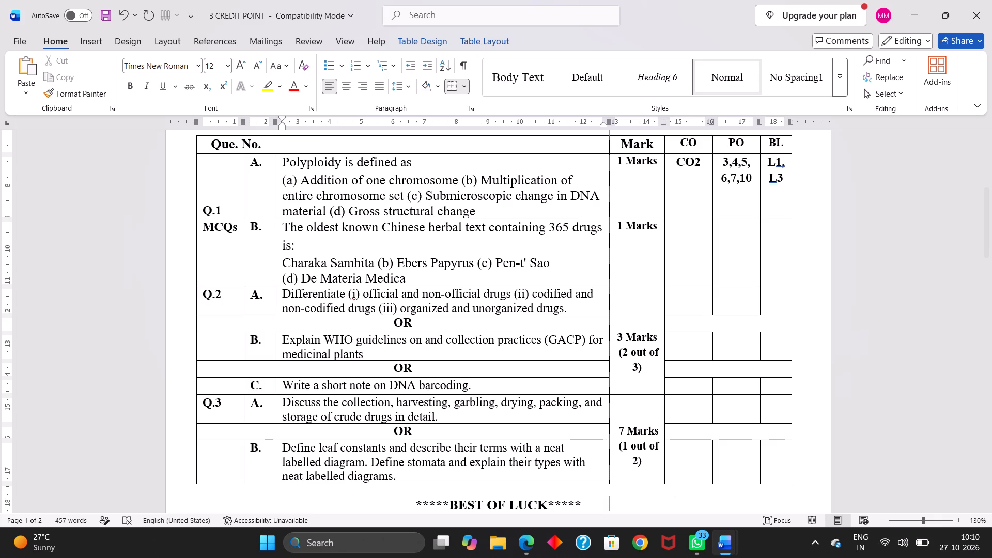
pyautogui.moveTo(610, 179); pyautogui.dragTo(614, 179)
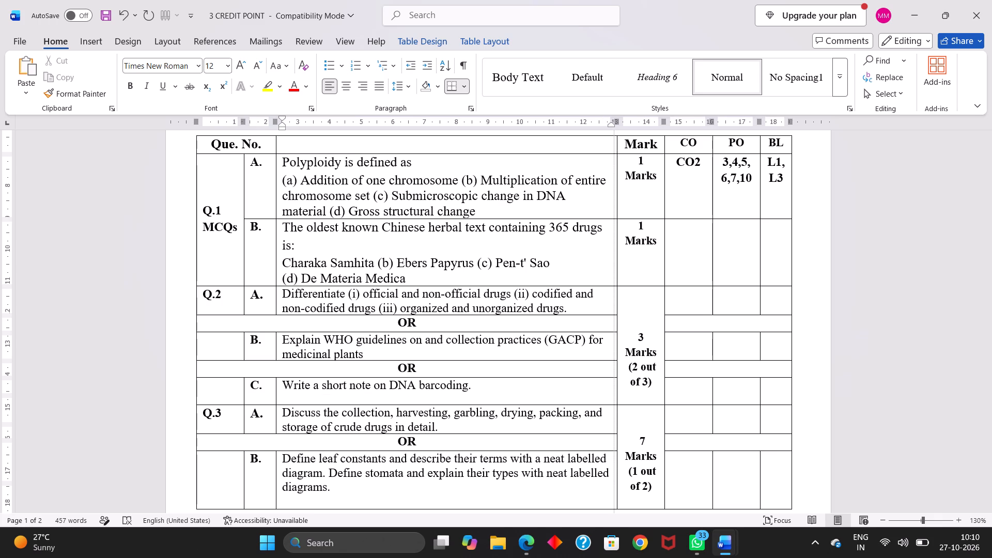
pyautogui.moveTo(614, 179); pyautogui.dragTo(621, 177)
pyautogui.moveTo(621, 177); pyautogui.dragTo(624, 177)
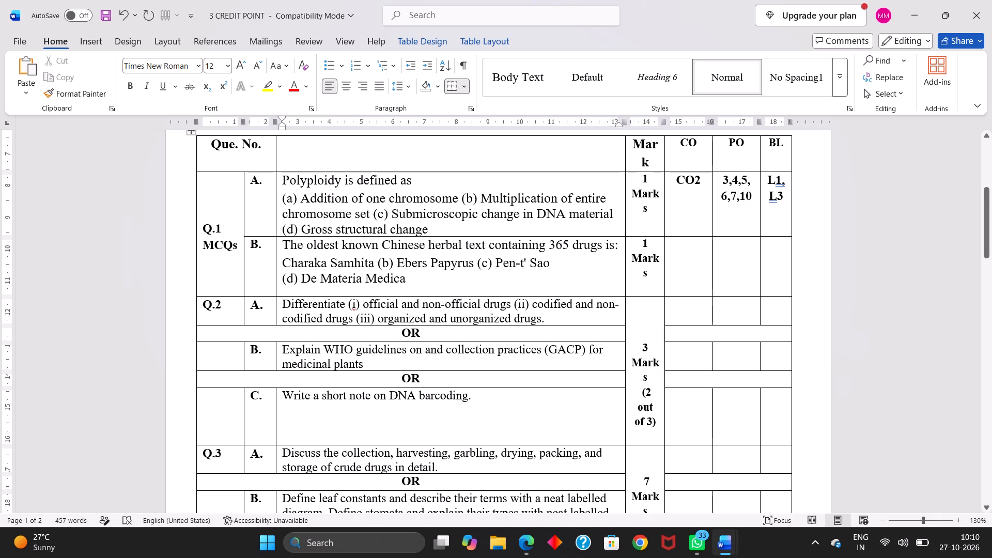
pyautogui.moveTo(664, 161); pyautogui.dragTo(670, 161)
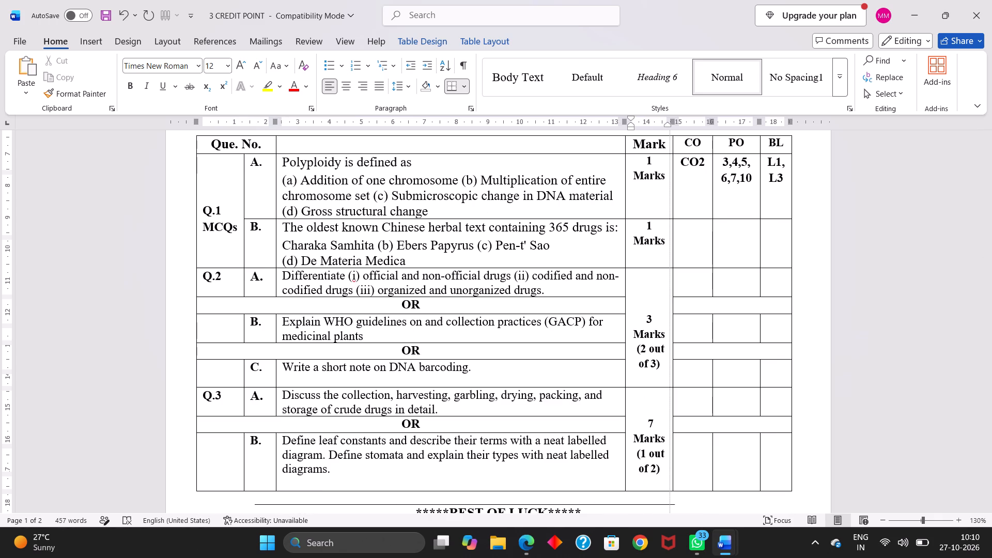
pyautogui.moveTo(670, 161); pyautogui.dragTo(677, 160)
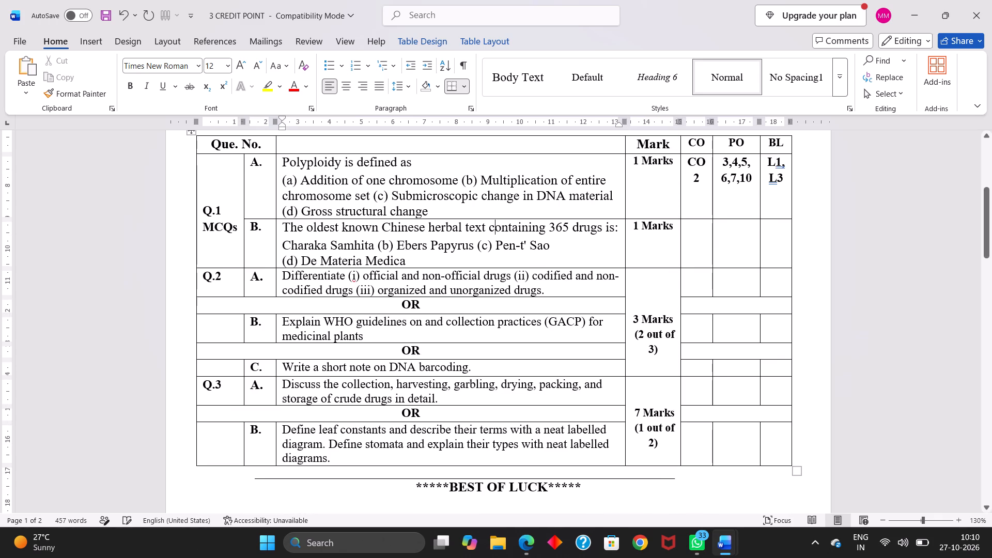
# Readjust the CO, PO and BL column borders and the table's outer edge so "CO2", "6,7,10" and "L1," stay unbroken.
pyautogui.moveTo(712, 145); pyautogui.dragTo(721, 145)
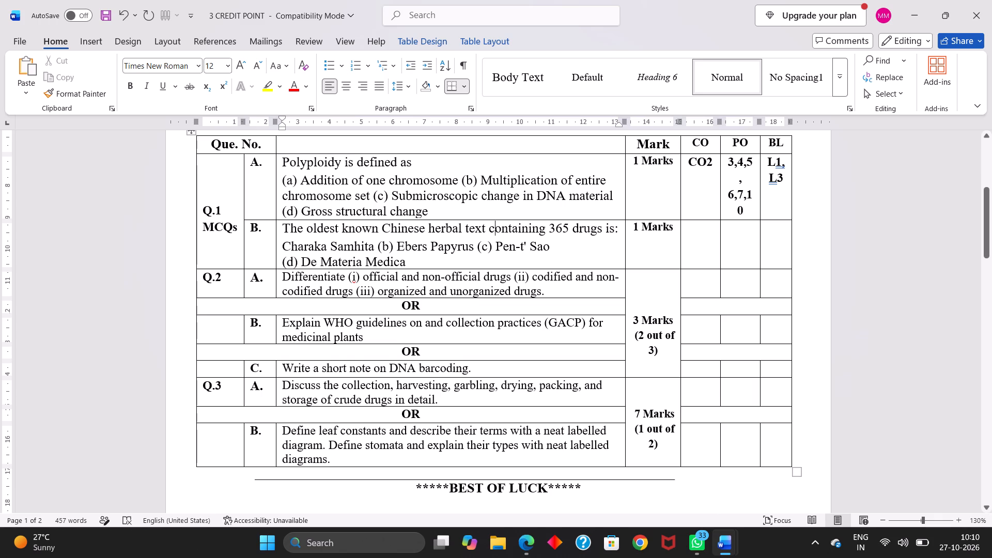
pyautogui.moveTo(759, 144); pyautogui.dragTo(768, 144)
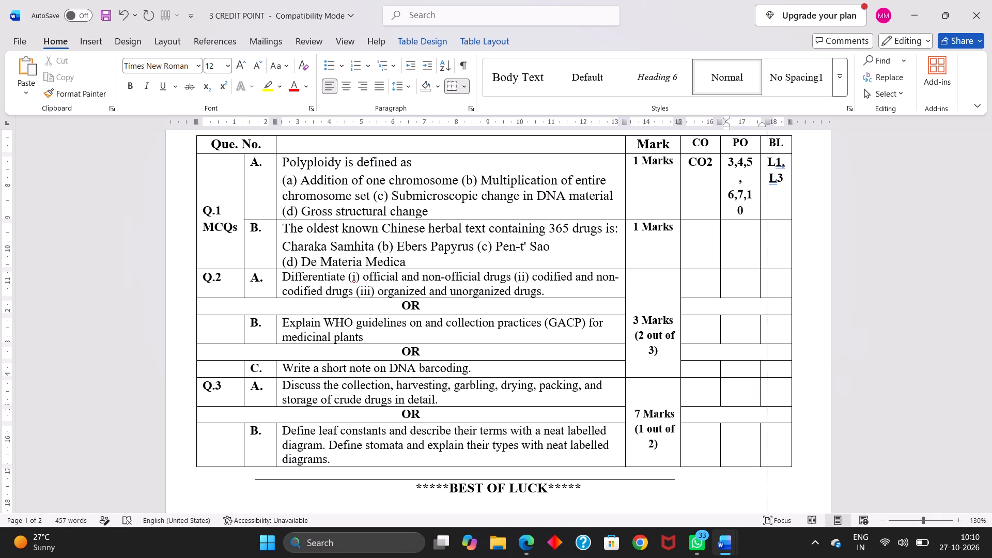
pyautogui.moveTo(768, 144); pyautogui.dragTo(767, 143)
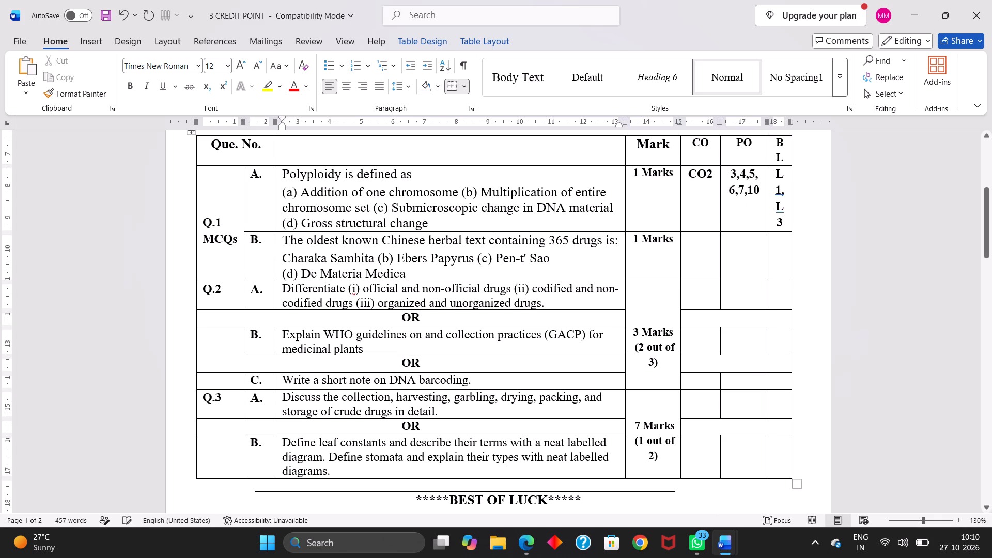
pyautogui.moveTo(791, 147); pyautogui.dragTo(796, 147)
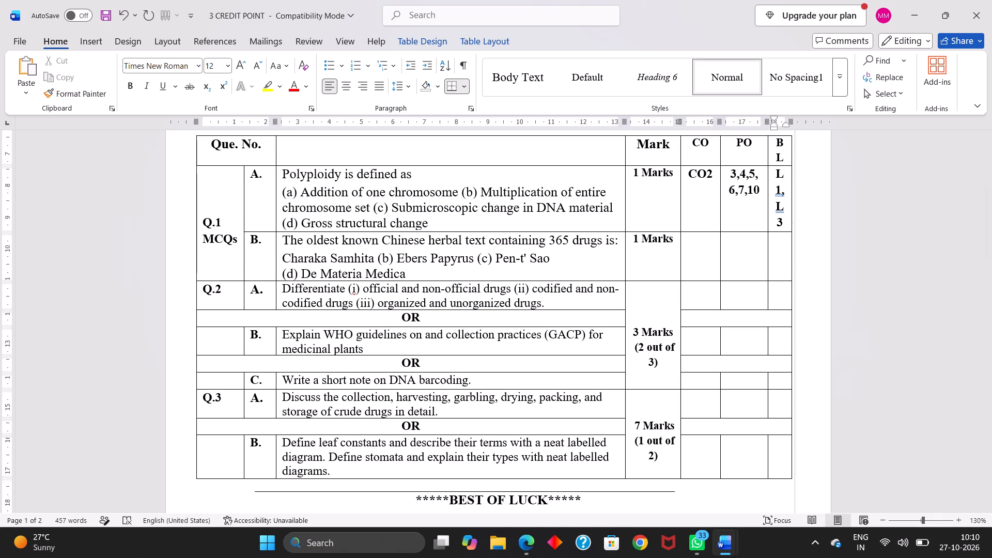
pyautogui.moveTo(796, 147); pyautogui.dragTo(800, 146)
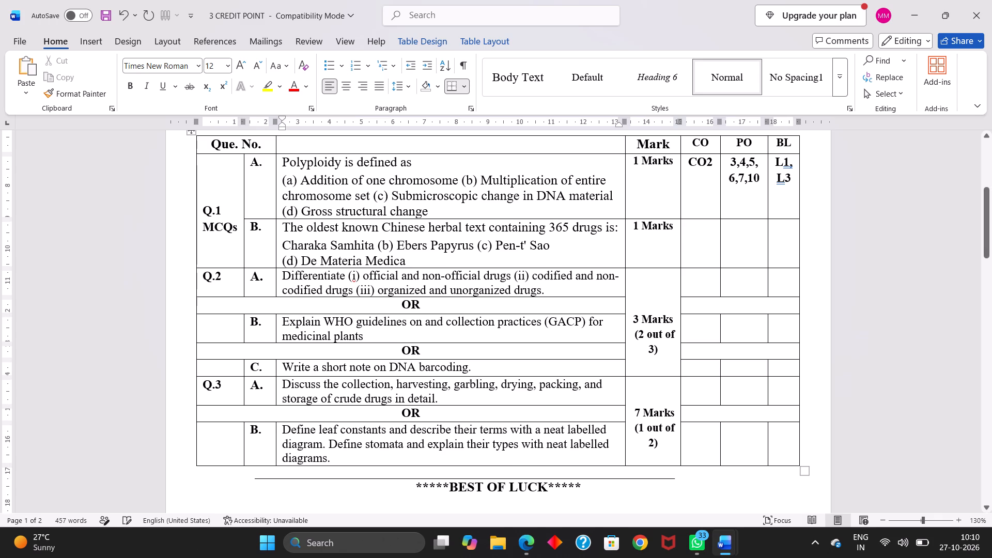
pyautogui.moveTo(713, 219); pyautogui.dragTo(714, 210)
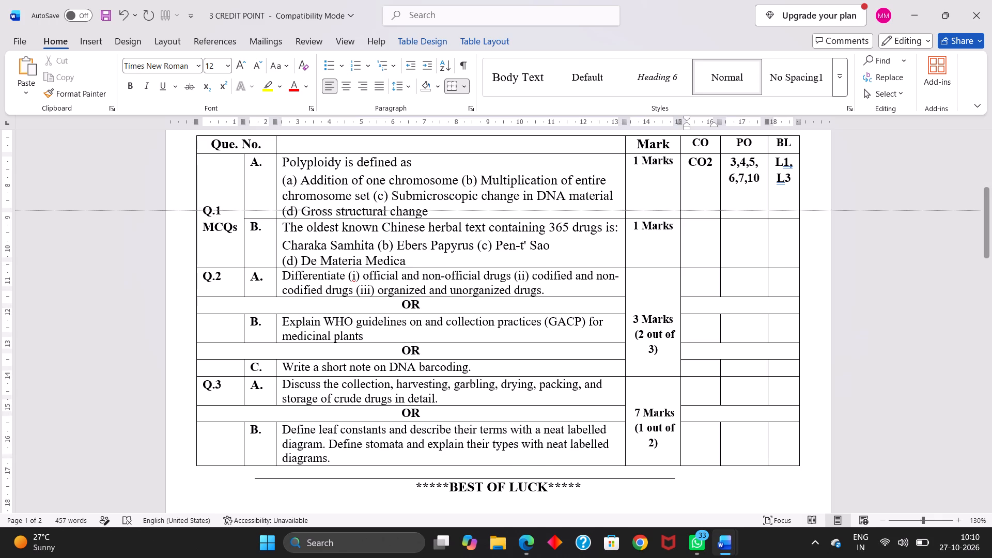
pyautogui.moveTo(714, 210); pyautogui.dragTo(714, 210)
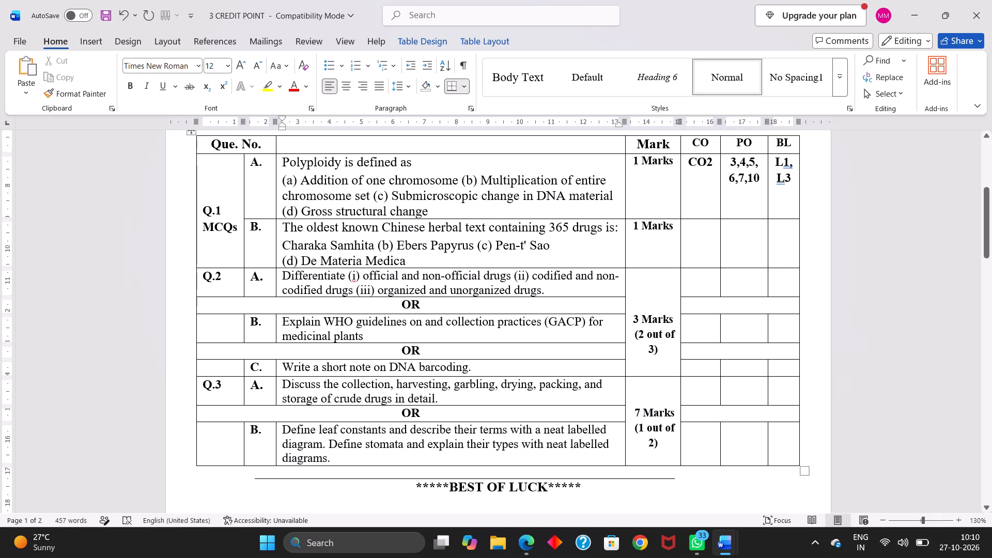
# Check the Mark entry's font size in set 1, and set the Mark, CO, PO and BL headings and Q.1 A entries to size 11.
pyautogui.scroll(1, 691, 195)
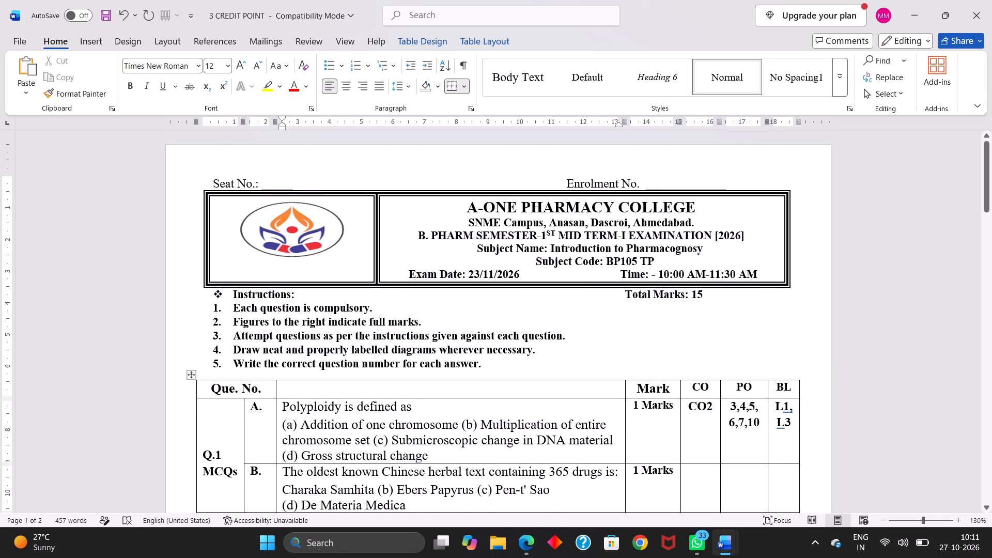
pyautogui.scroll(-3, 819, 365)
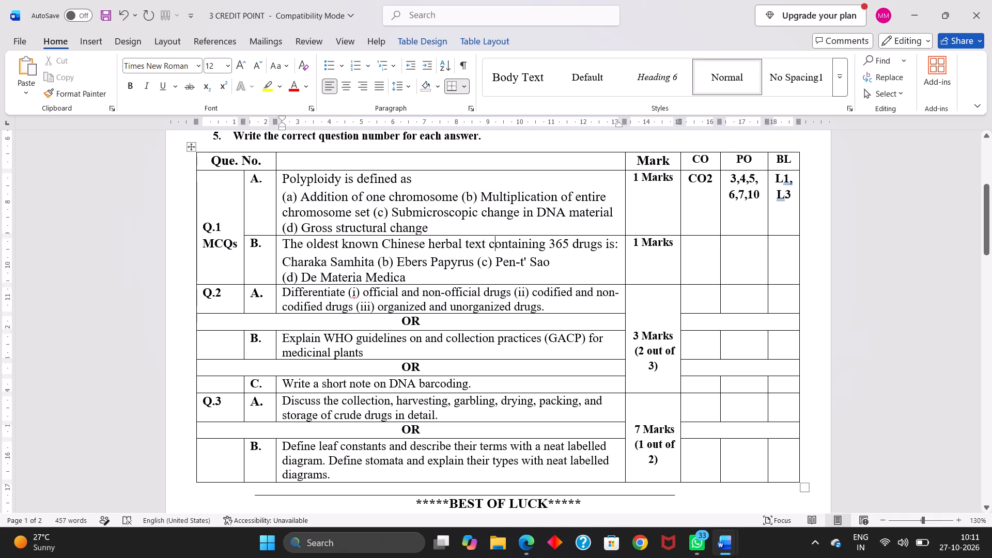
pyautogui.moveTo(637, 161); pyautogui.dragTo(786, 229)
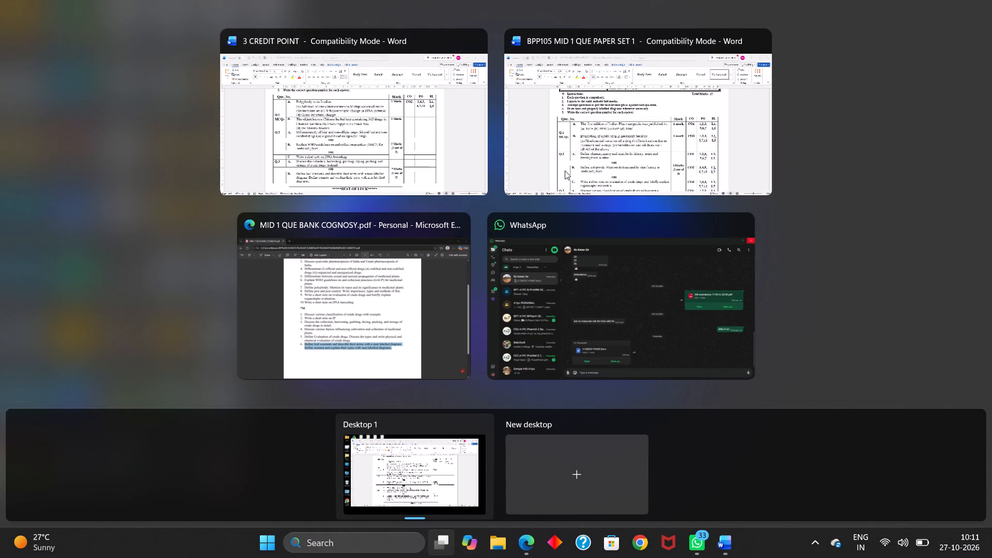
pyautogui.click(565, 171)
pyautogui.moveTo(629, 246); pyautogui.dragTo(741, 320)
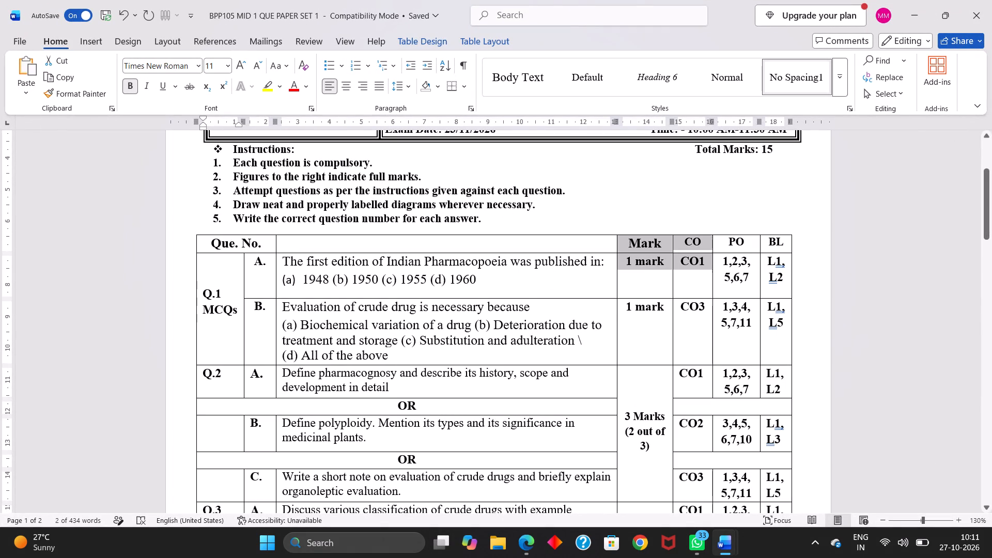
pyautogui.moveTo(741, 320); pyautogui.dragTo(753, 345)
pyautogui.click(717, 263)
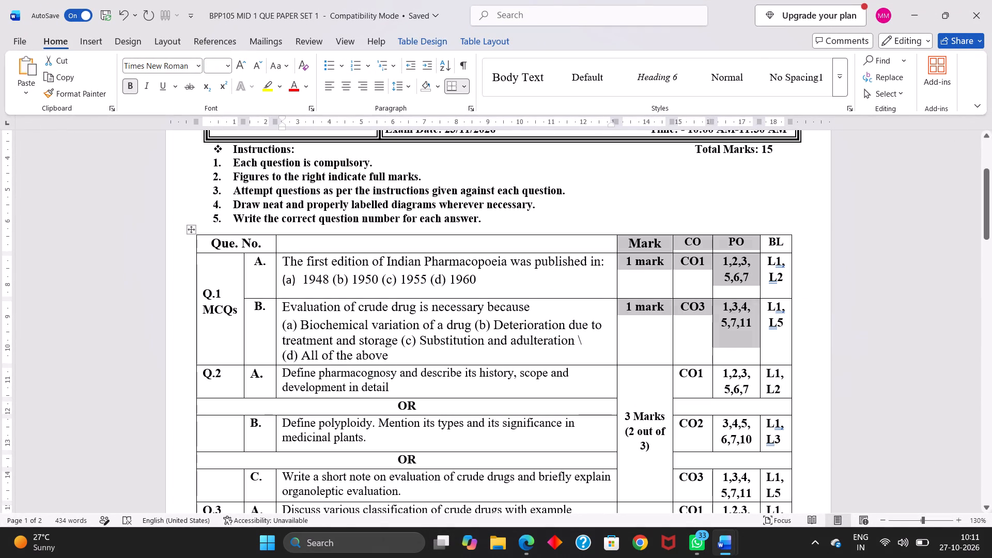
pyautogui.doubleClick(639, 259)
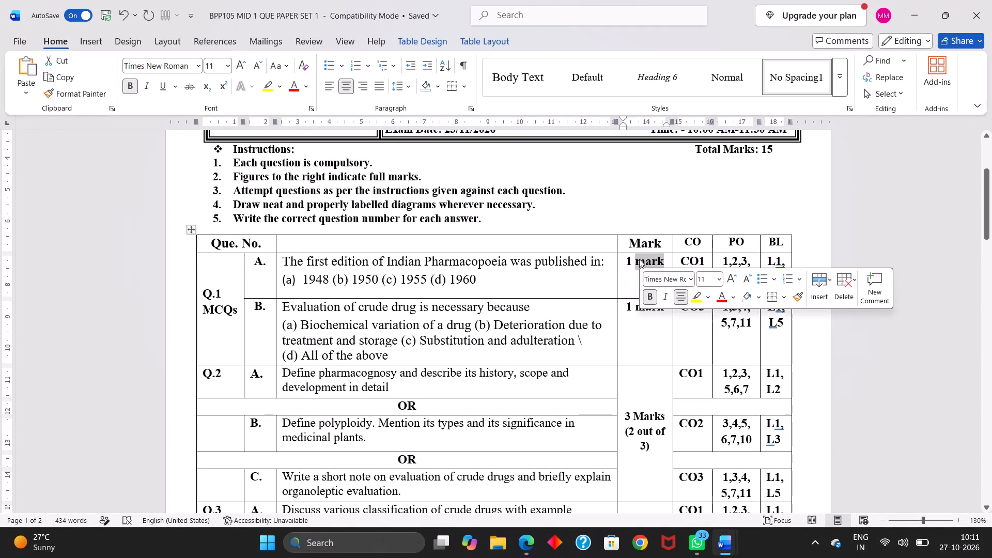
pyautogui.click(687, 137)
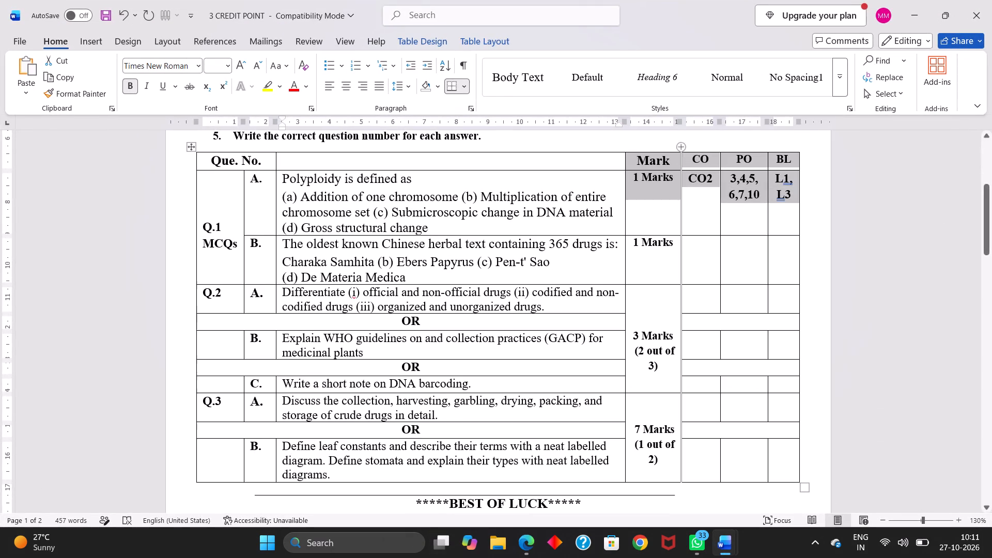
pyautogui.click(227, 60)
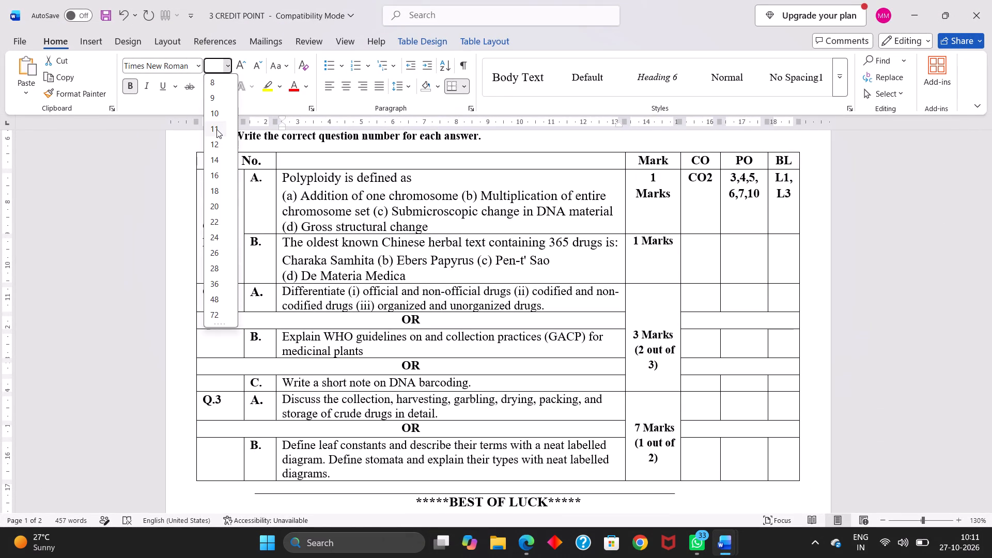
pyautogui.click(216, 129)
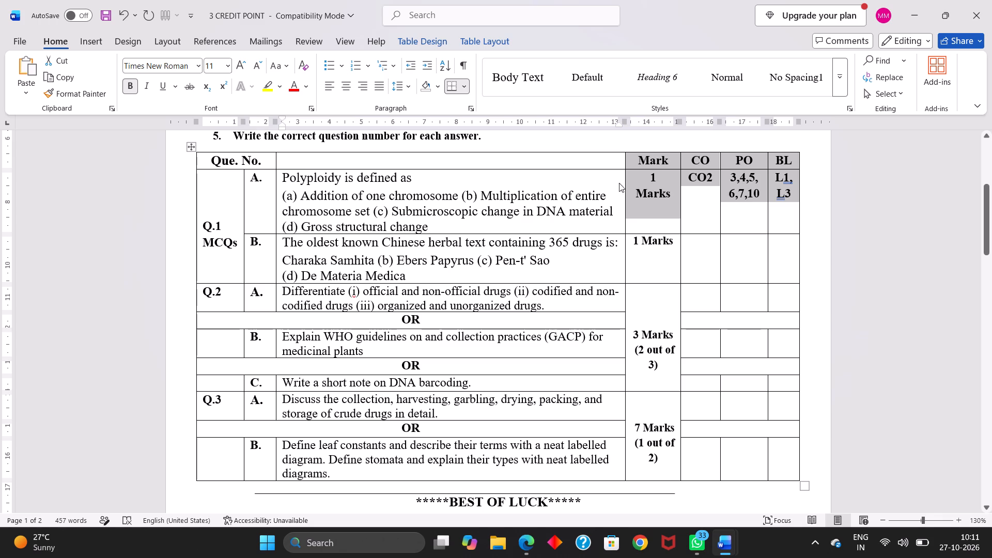
# Set the whole Mark, CO, PO and BL columns, from headings to Q.3 B, to font size 10.
pyautogui.doubleClick(642, 242)
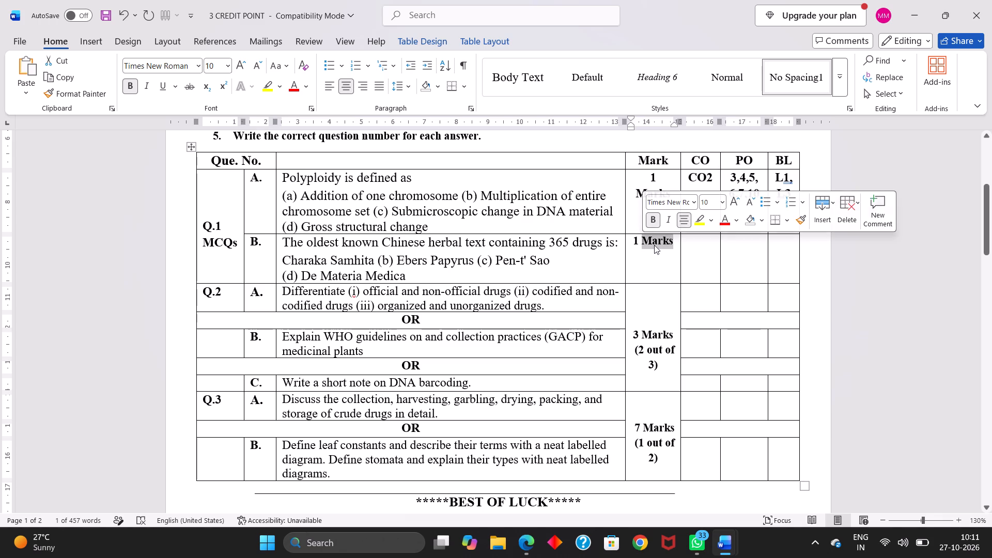
pyautogui.click(656, 246)
pyautogui.moveTo(638, 162); pyautogui.dragTo(719, 485)
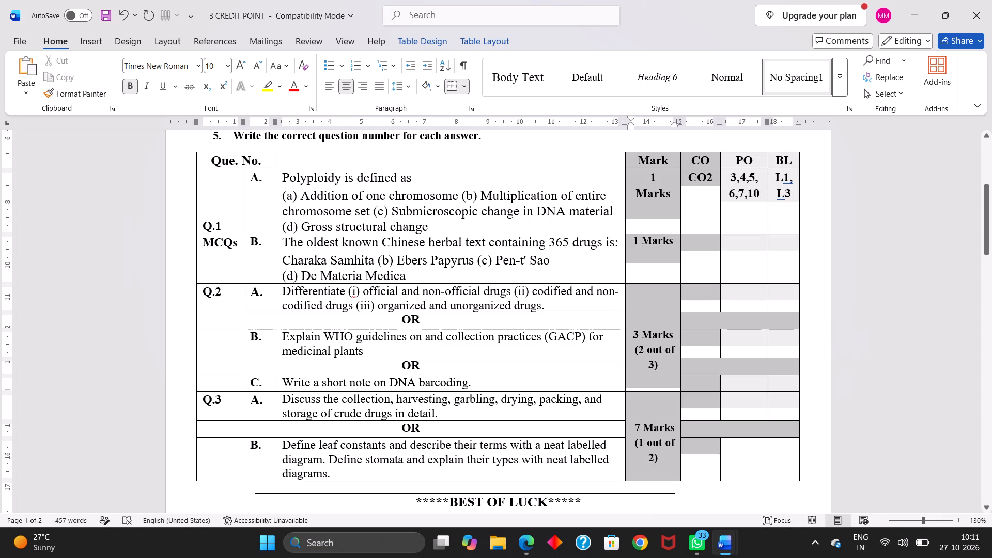
pyautogui.moveTo(719, 485); pyautogui.dragTo(777, 456)
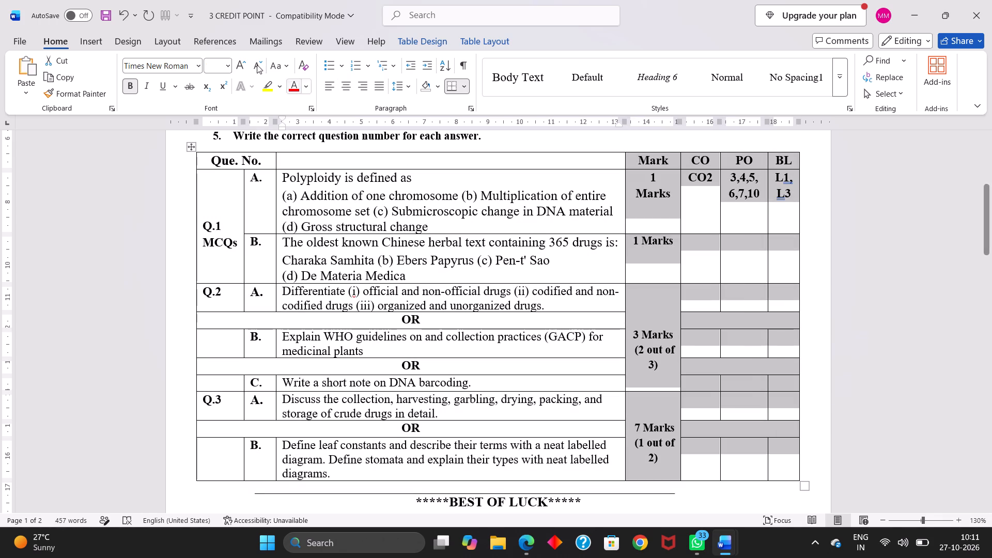
pyautogui.click(230, 64)
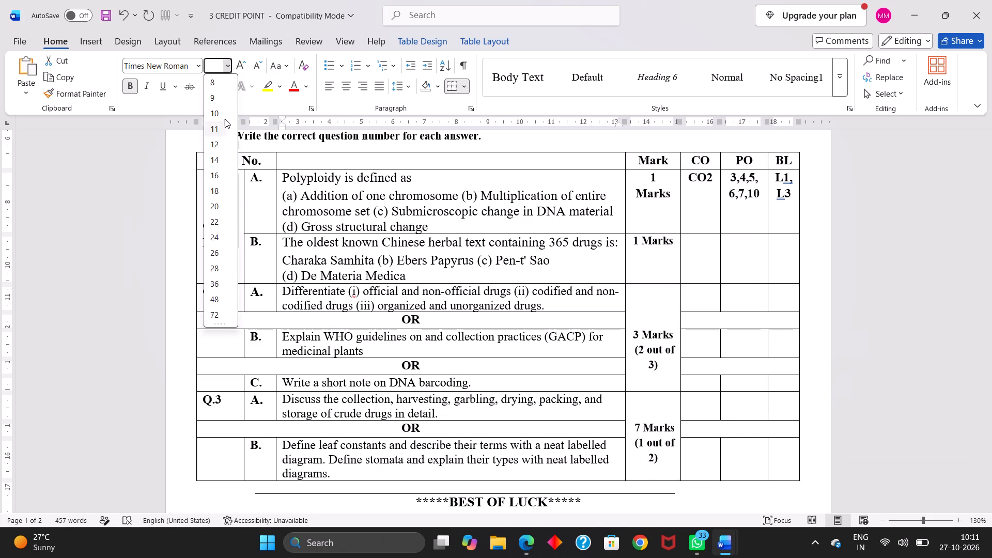
pyautogui.click(225, 114)
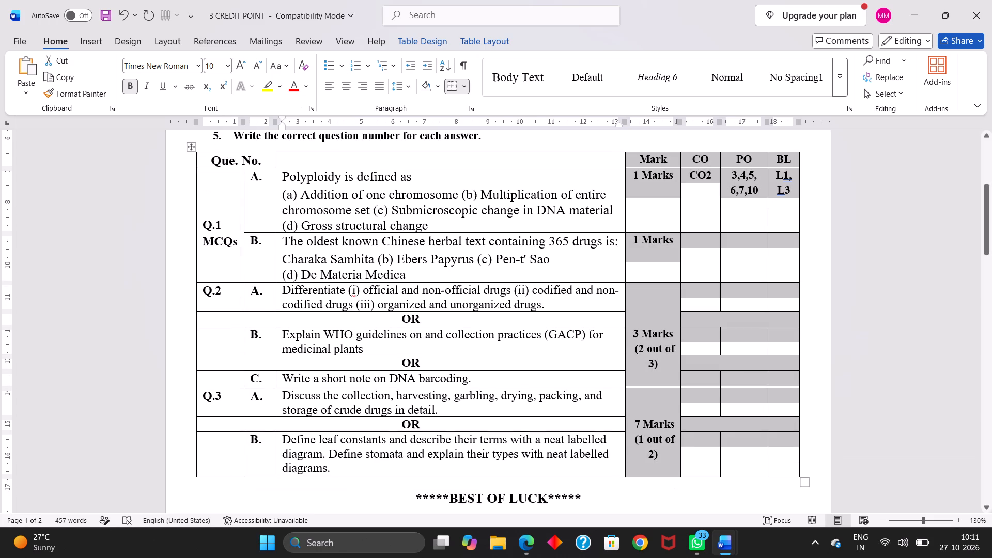
pyautogui.click(707, 199)
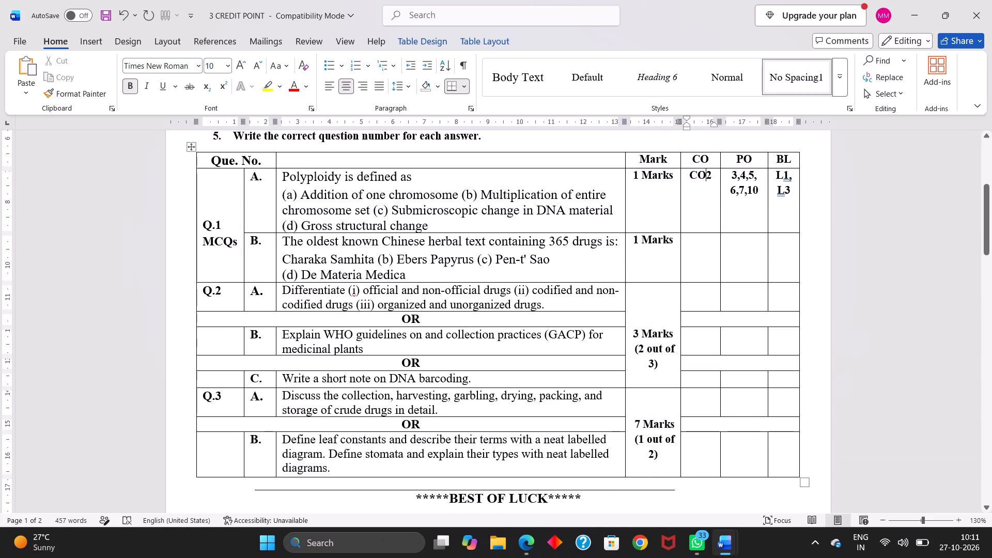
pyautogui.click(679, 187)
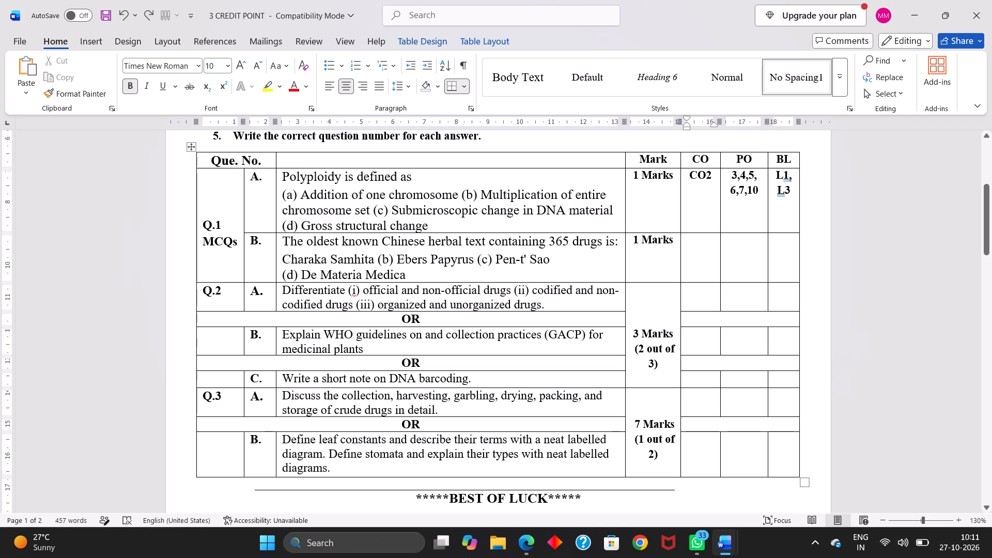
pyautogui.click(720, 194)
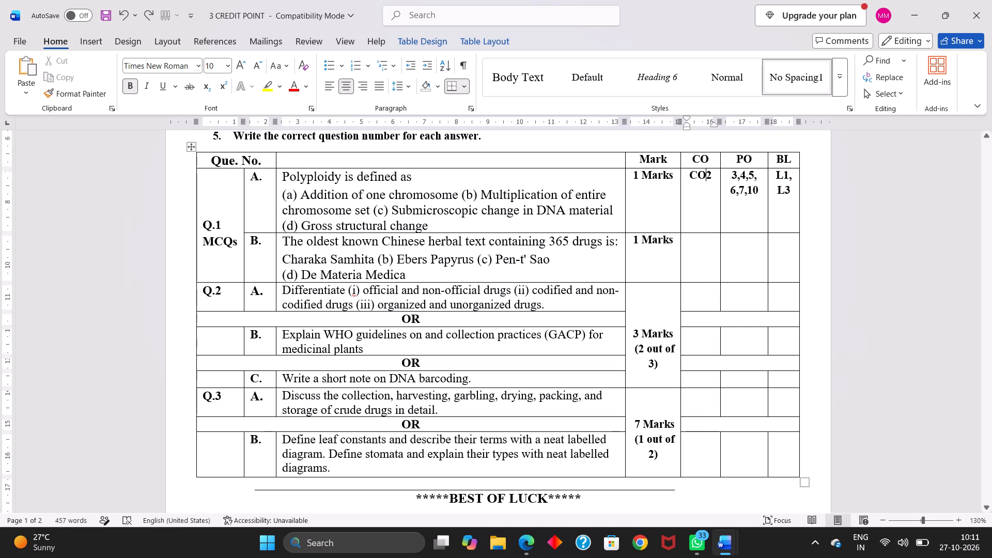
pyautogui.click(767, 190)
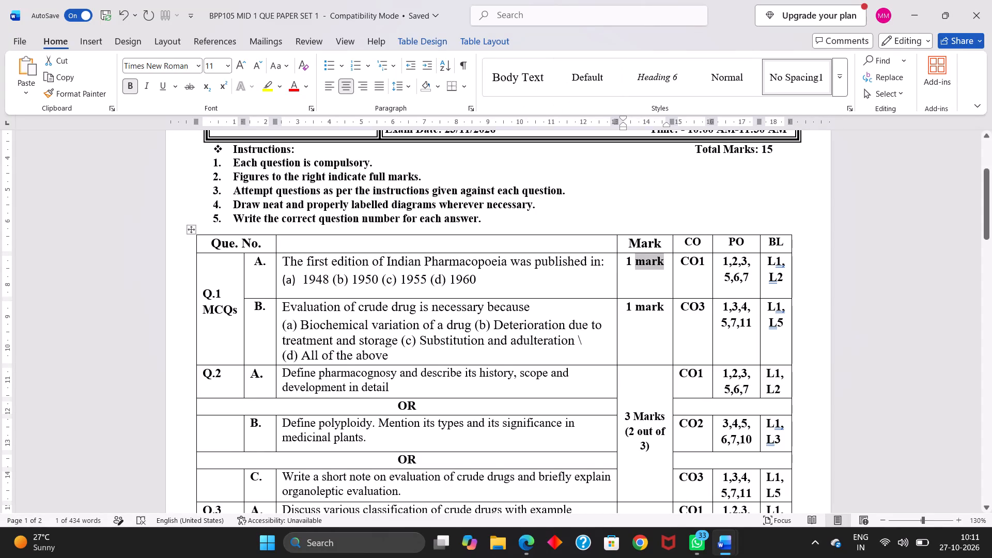
# Copy set 1's Q.1 A entries CO1, 1,2,3,5,6,7 and L1, L2 into the 3 CREDIT POINT paper's Q.1 B row, centred at size 10.
pyautogui.moveTo(681, 265); pyautogui.dragTo(772, 281)
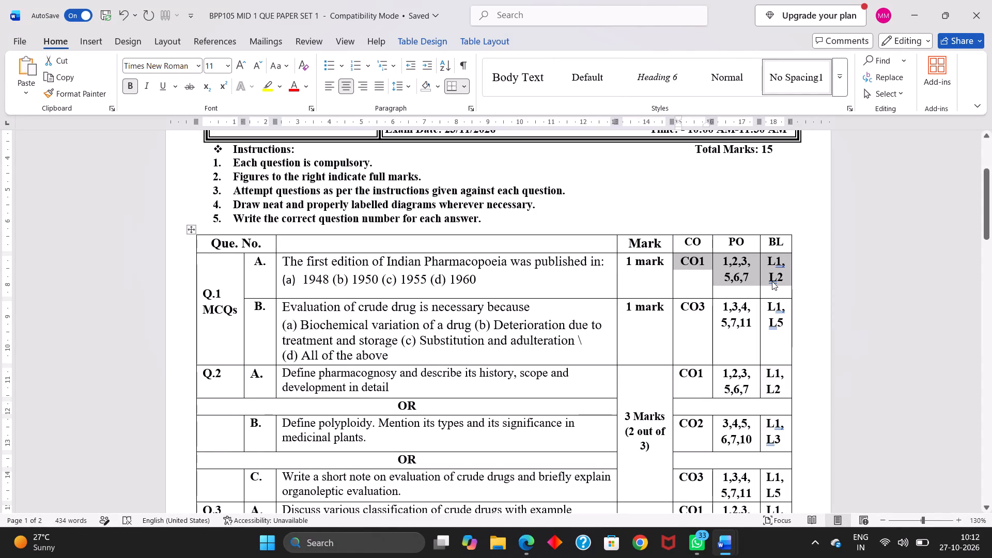
pyautogui.hotkey('ctrl', 'c')
pyautogui.click(586, 96)
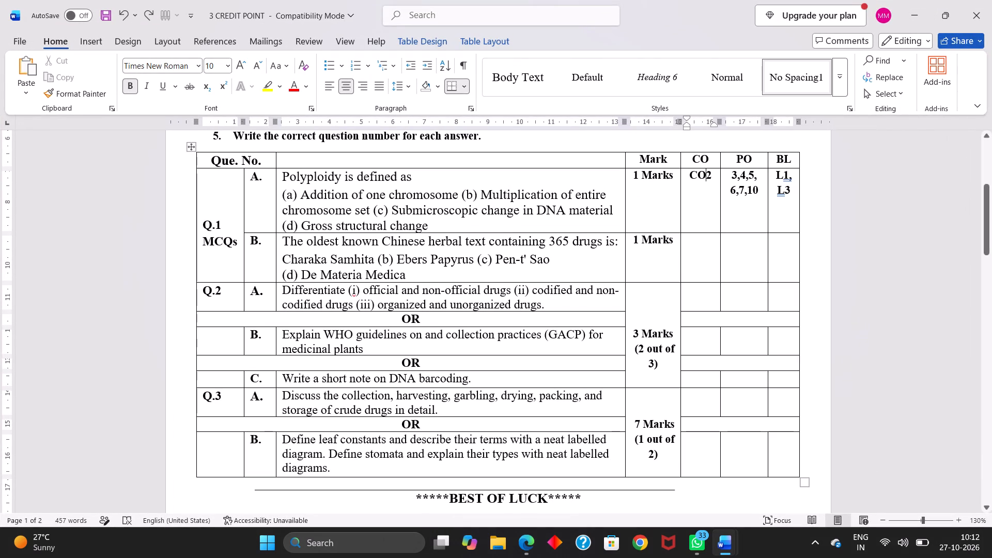
pyautogui.moveTo(689, 248); pyautogui.dragTo(774, 269)
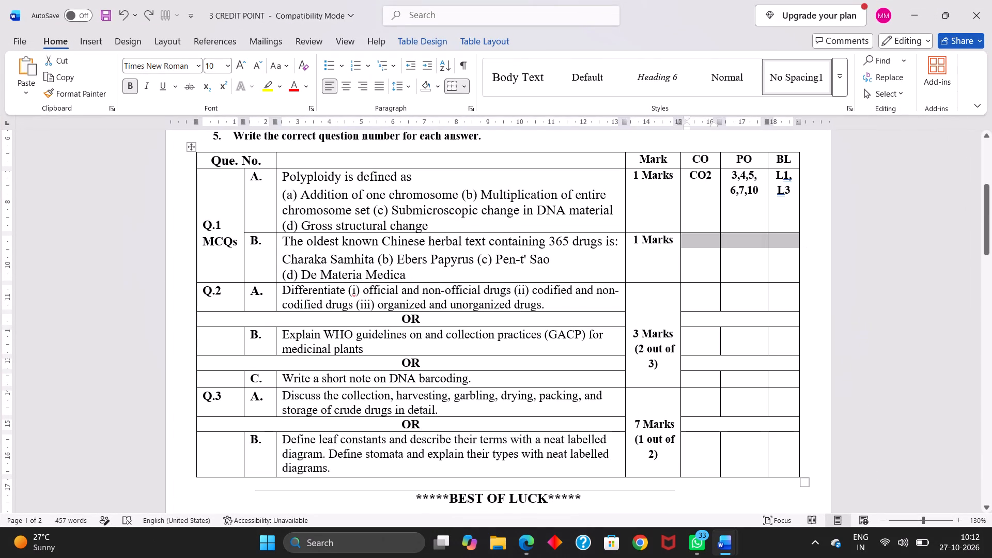
pyautogui.hotkey('ctrl', 'v')
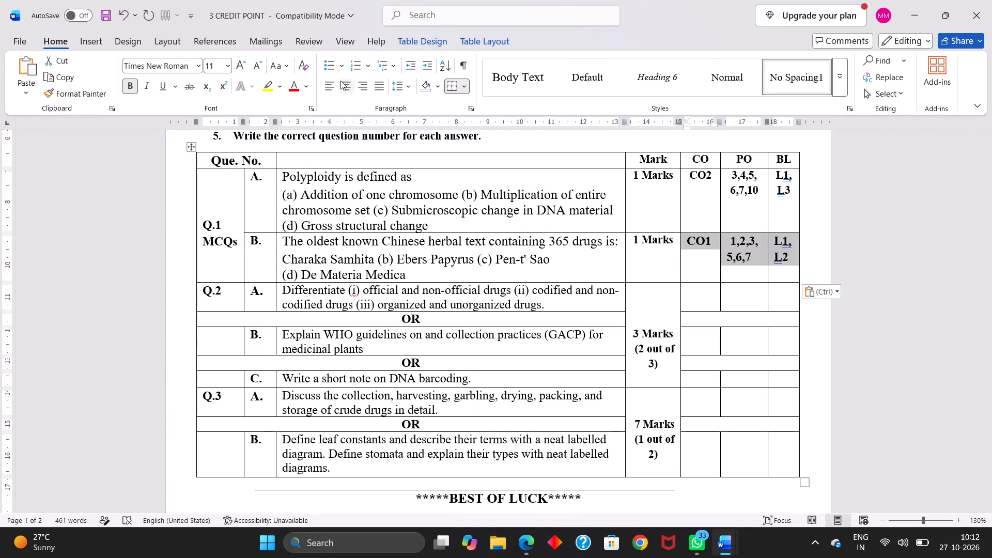
pyautogui.click(339, 82)
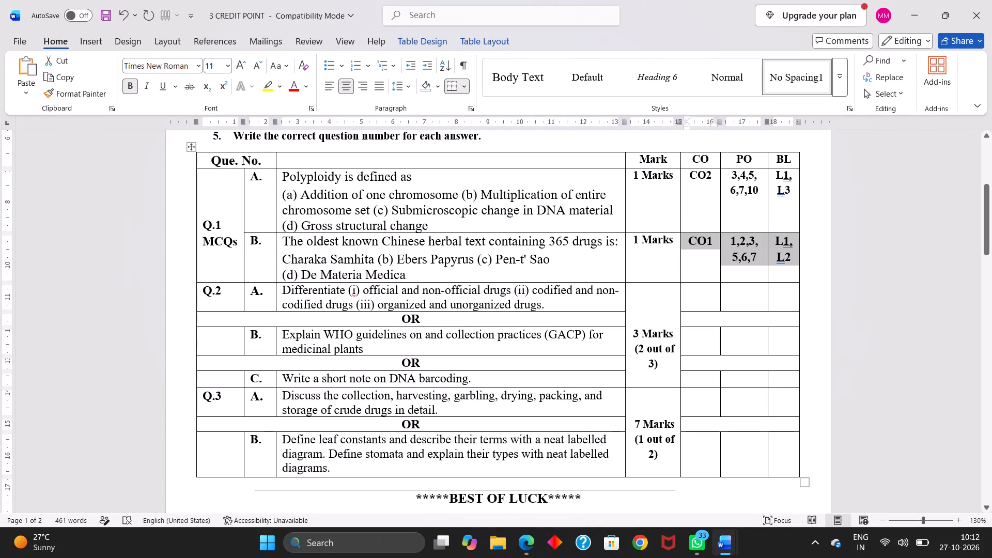
pyautogui.click(257, 67)
pyautogui.click(619, 285)
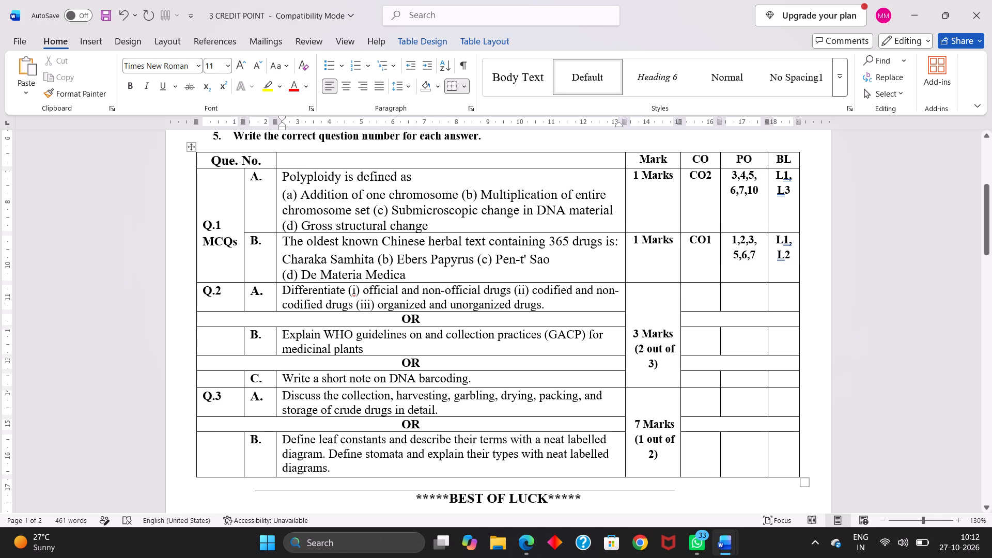
# Copy Q.1 B's CO1, 1,2,3,5,6,7 and L1, L2 entries into the CO, PO and BL cells of Q.2 A.
pyautogui.scroll(-1, 493, 283)
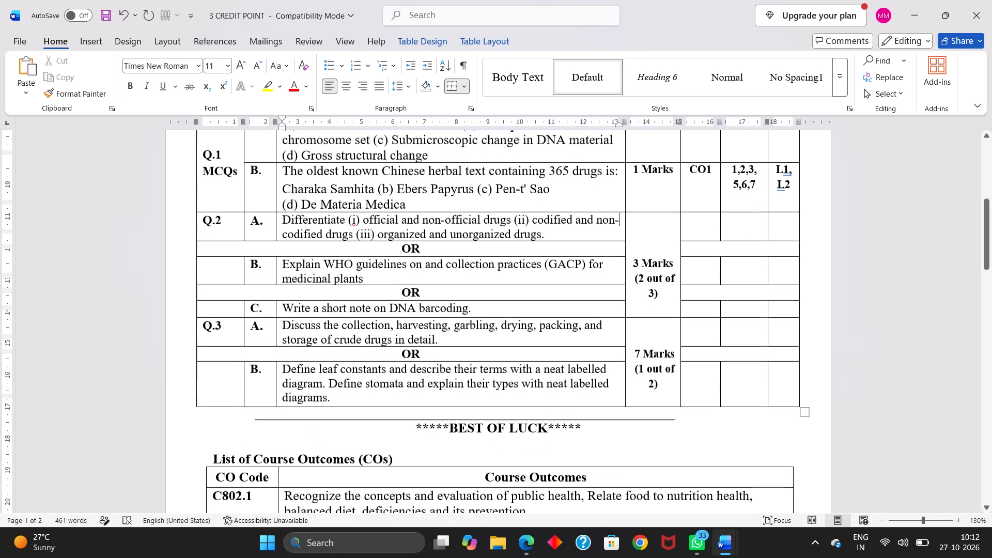
pyautogui.scroll(-1, 493, 283)
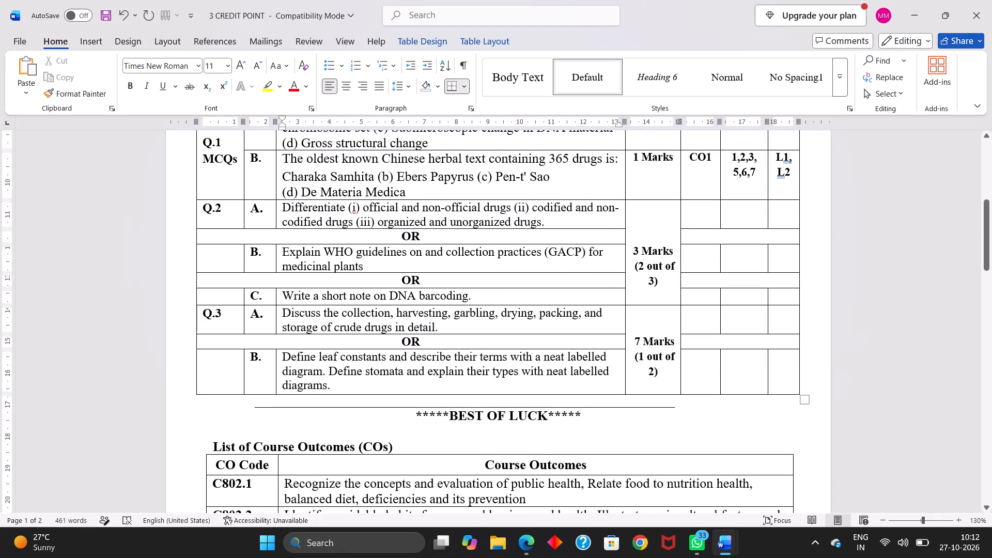
pyautogui.click(399, 160)
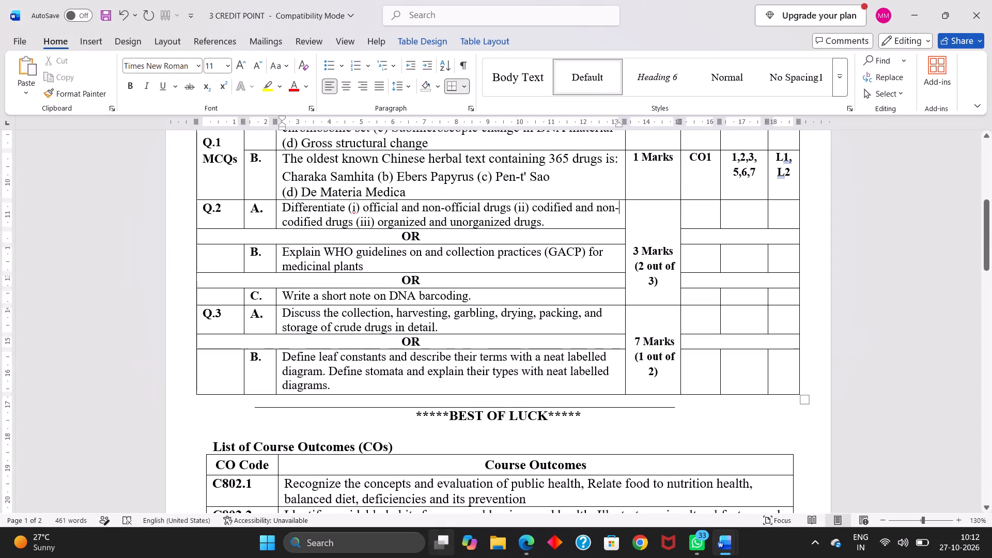
pyautogui.scroll(1, 523, 234)
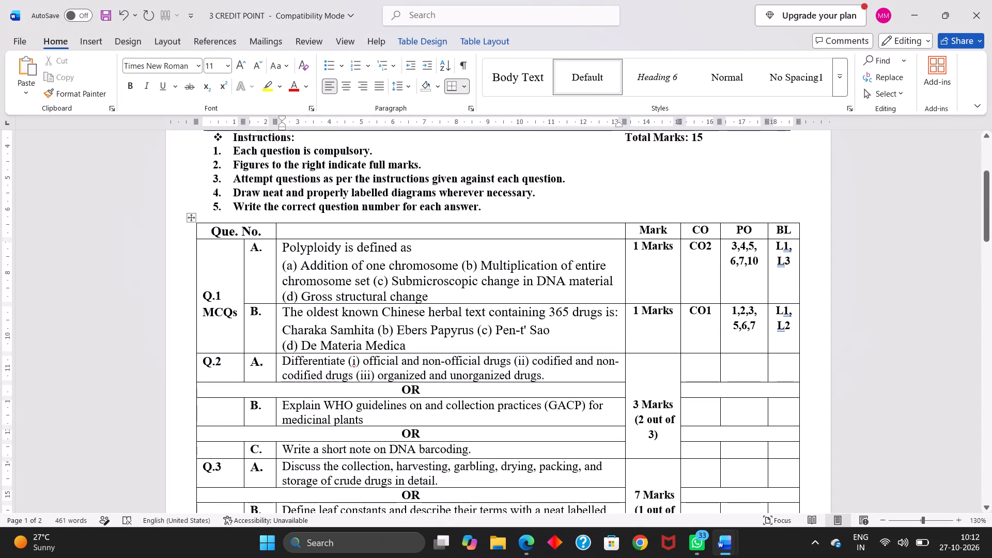
pyautogui.moveTo(688, 310); pyautogui.dragTo(778, 327)
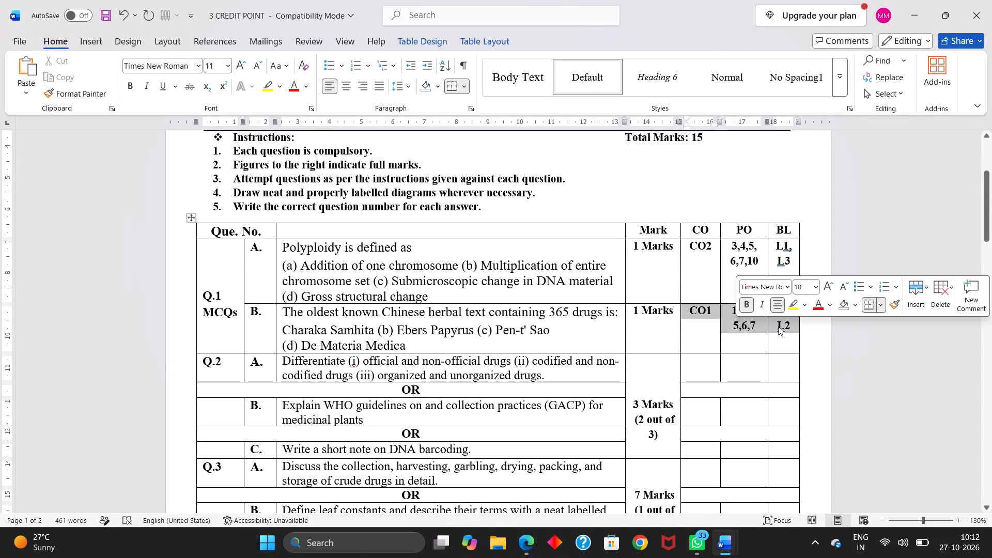
pyautogui.hotkey('ctrl', 'c')
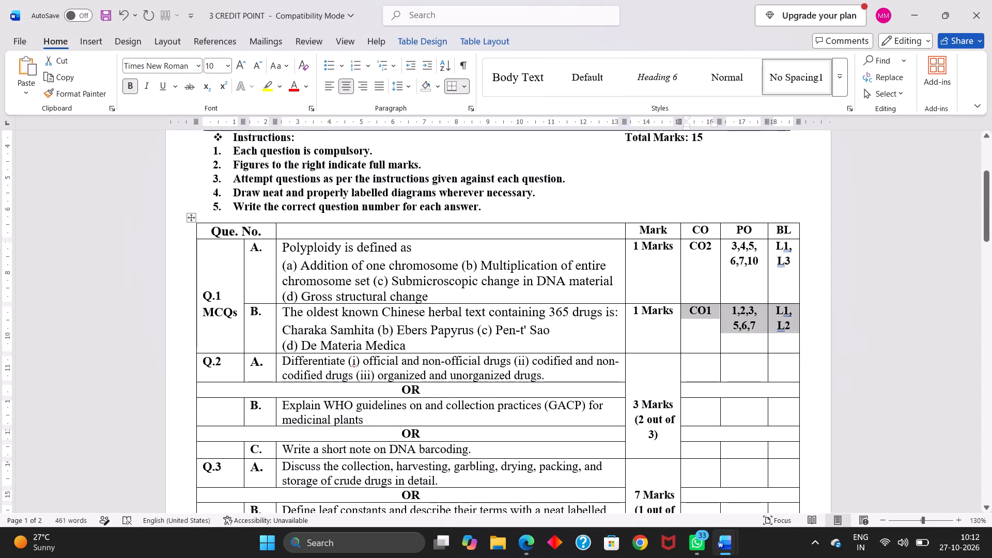
pyautogui.moveTo(687, 366); pyautogui.dragTo(776, 374)
pyautogui.hotkey('ctrl', 'v')
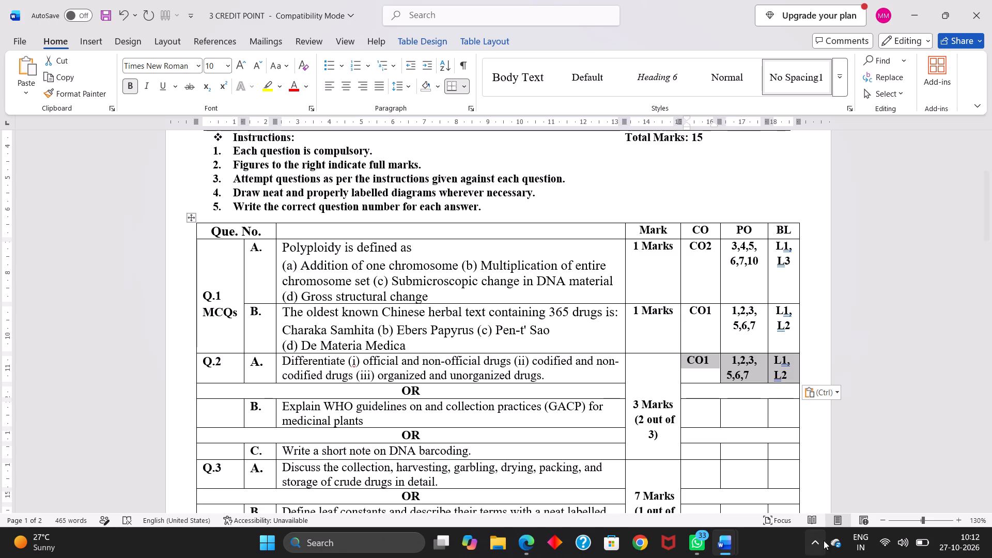
# Lower the screen brightness slightly in the system quick settings and return to the paper.
pyautogui.click(881, 544)
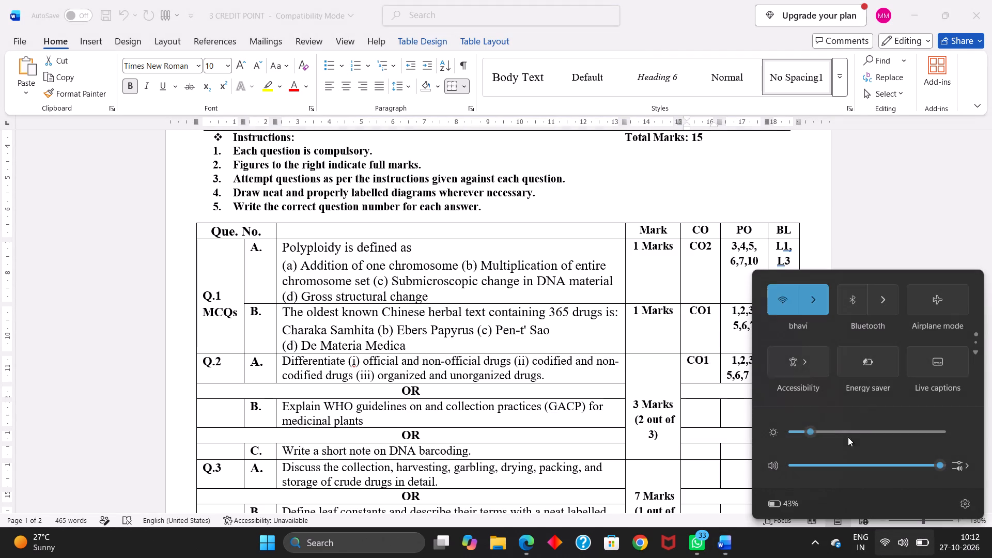
pyautogui.click(800, 429)
pyautogui.click(594, 370)
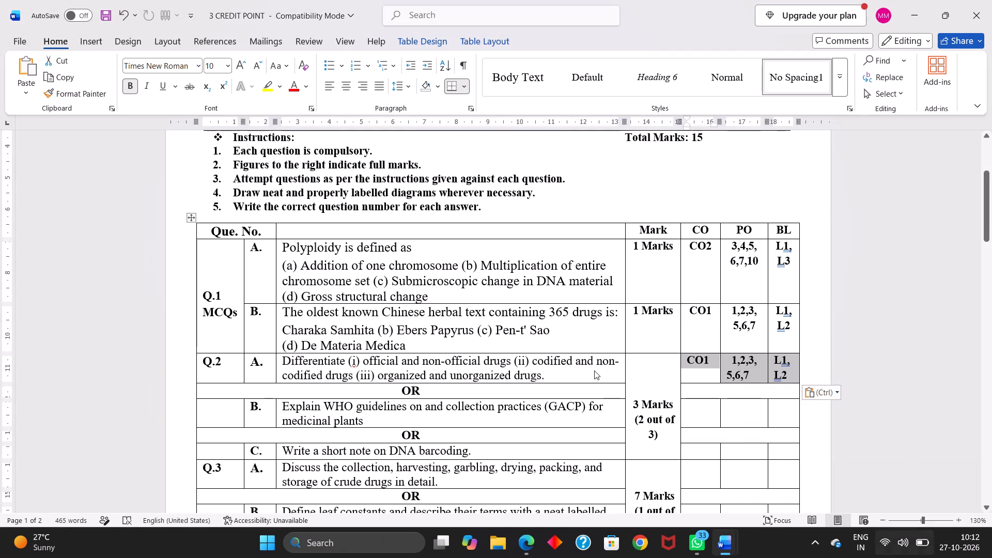
# Copy Q.1 A's CO2, 3,4,5,6,7,10 and L1, L3 entries into the CO, PO and BL cells of Q.2 B.
pyautogui.scroll(-1, 587, 425)
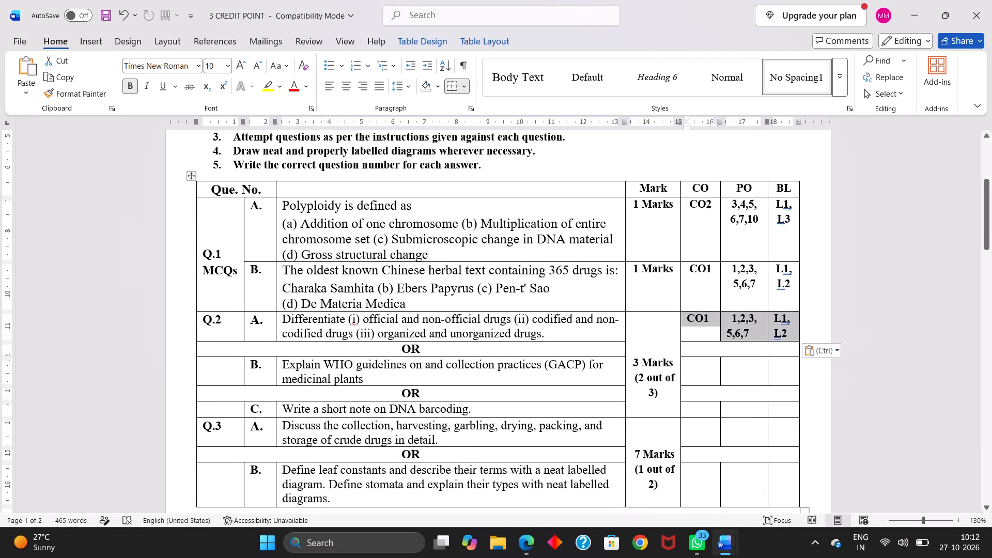
pyautogui.moveTo(692, 207); pyautogui.dragTo(736, 214)
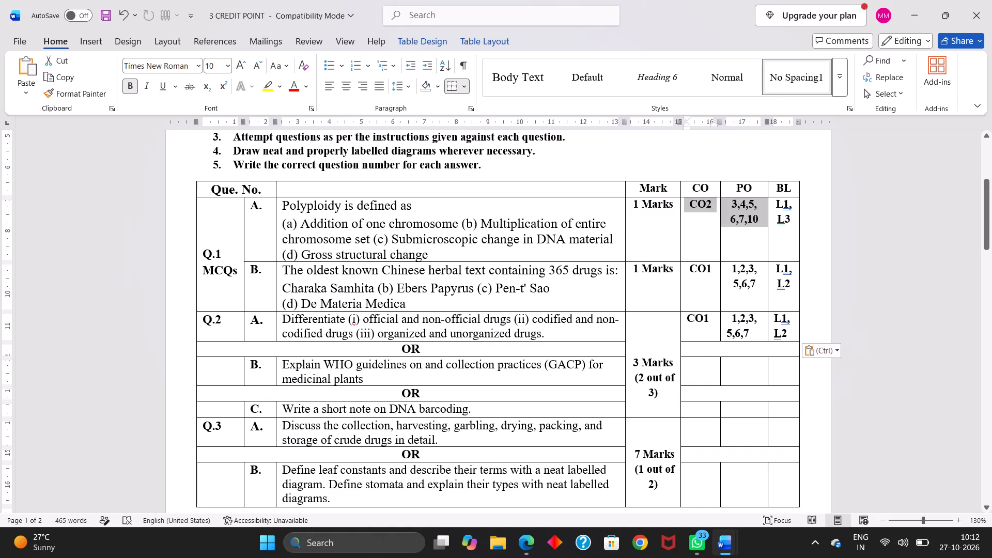
pyautogui.moveTo(736, 214); pyautogui.dragTo(777, 226)
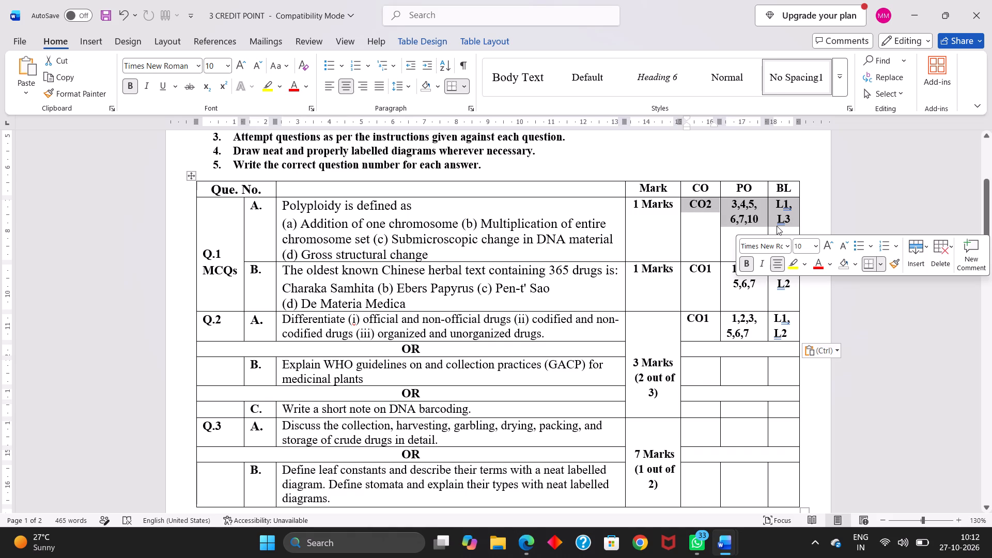
pyautogui.hotkey('ctrl', 'c')
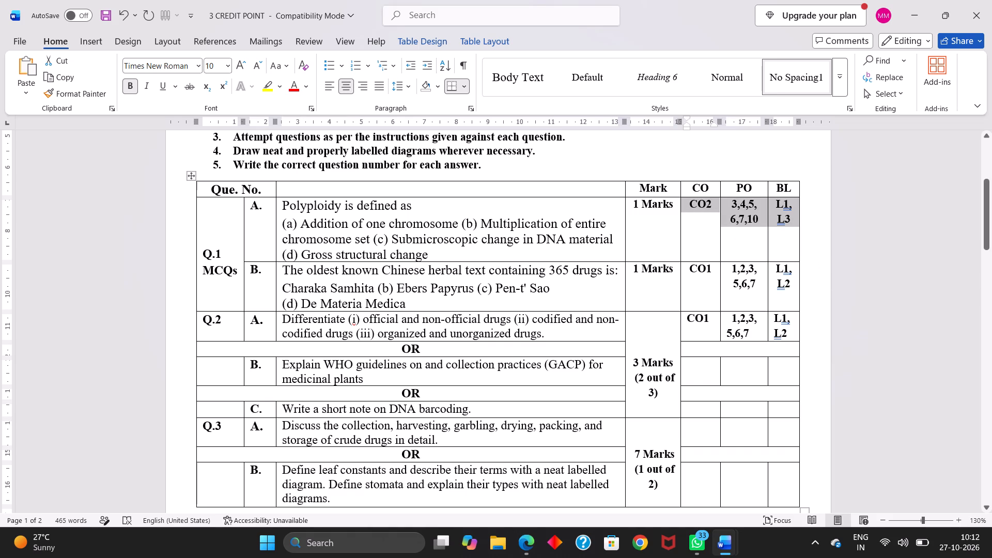
pyautogui.moveTo(690, 373); pyautogui.dragTo(776, 375)
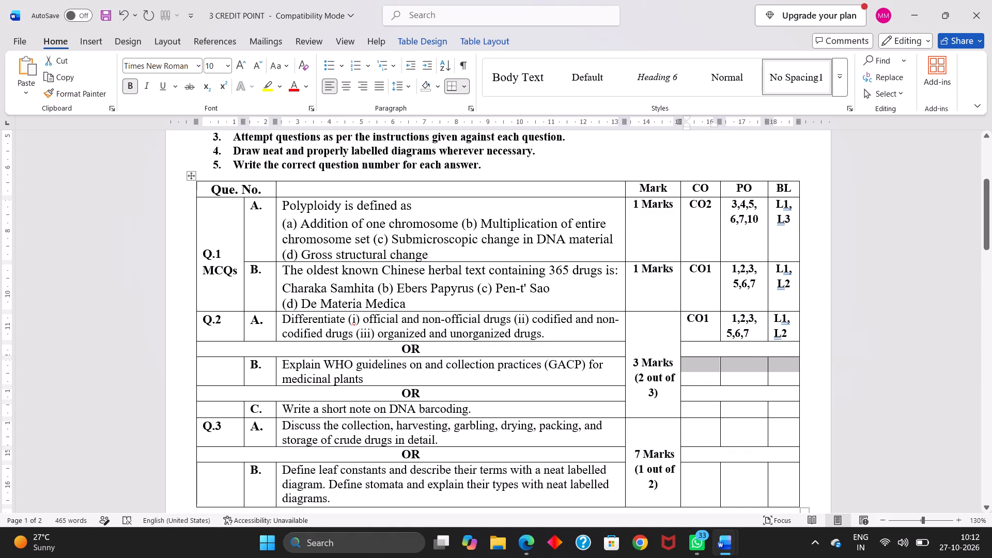
pyautogui.hotkey('ctrl', 'v')
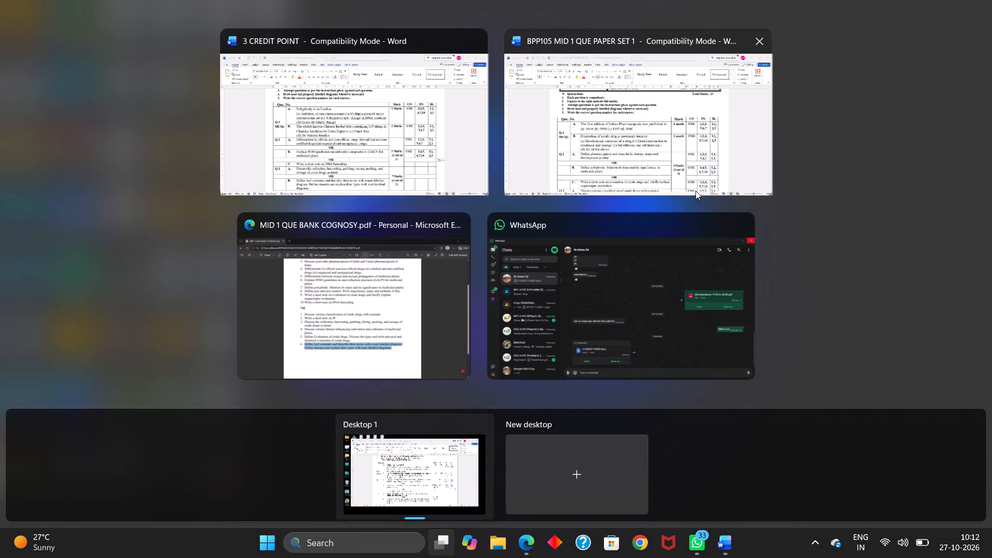
# Copy set 1's Q.1 B entries CO3, 1,3,4,5,7,11 and L1, L5 into the Q.2 C row of the 3 CREDIT POINT paper.
pyautogui.click(674, 178)
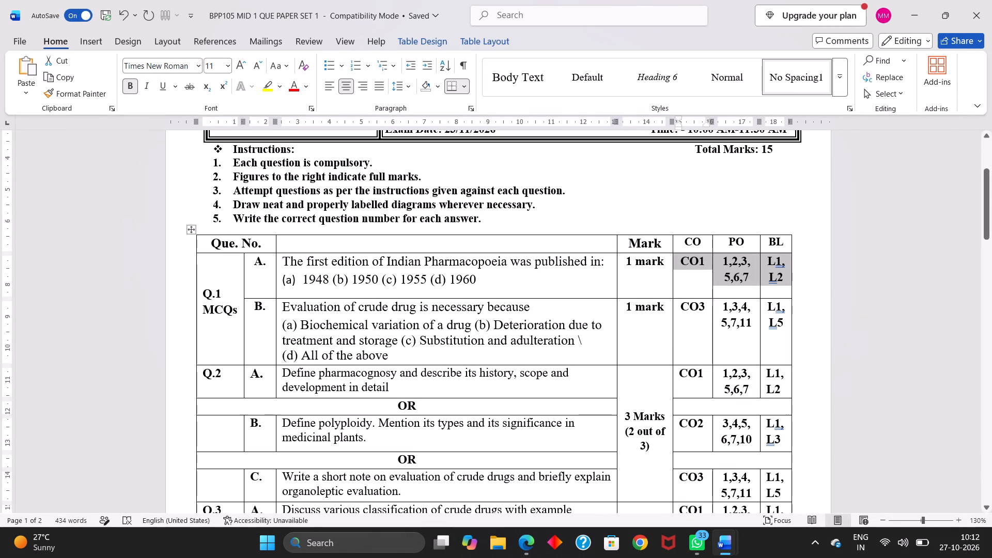
pyautogui.moveTo(682, 307); pyautogui.dragTo(743, 326)
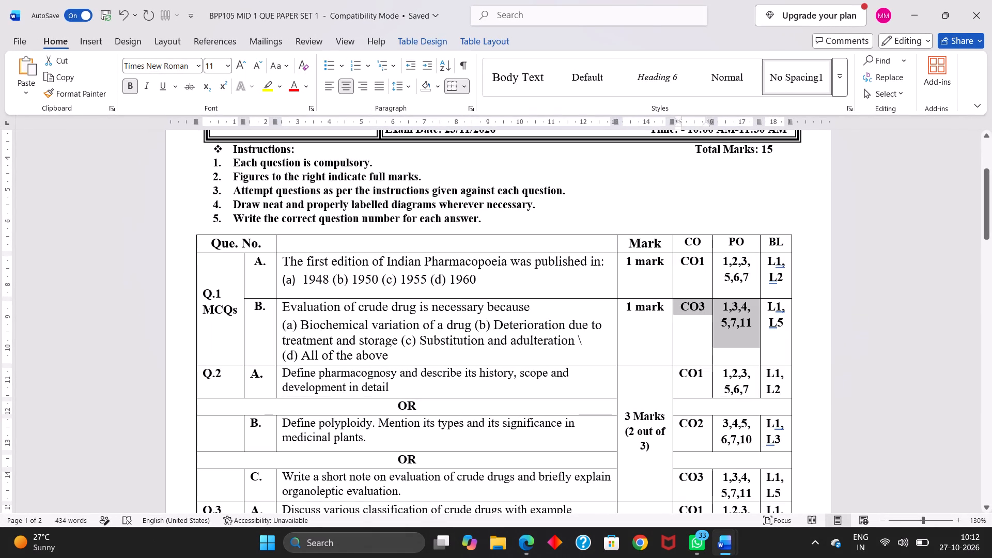
pyautogui.moveTo(743, 326); pyautogui.dragTo(765, 327)
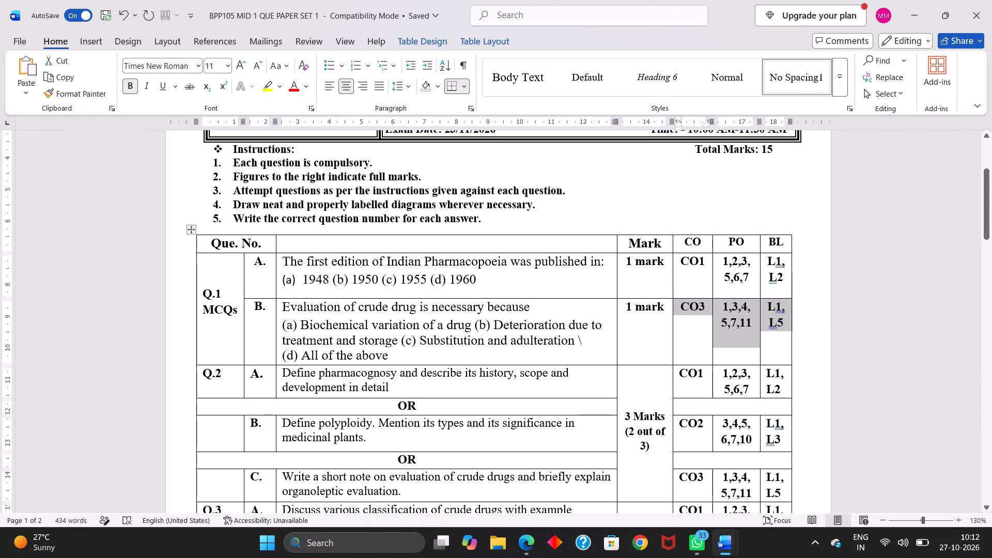
pyautogui.hotkey('ctrl', 'c')
pyautogui.click(640, 152)
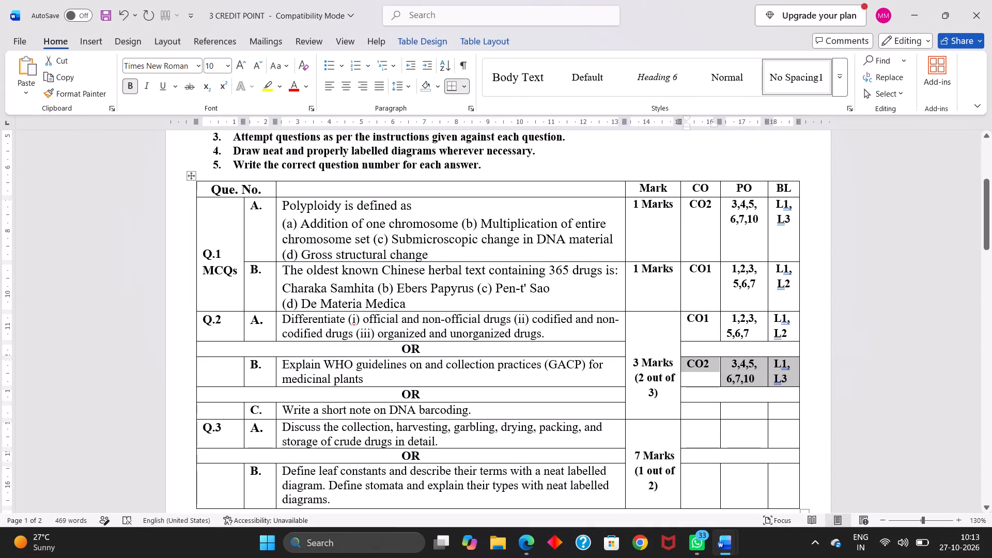
pyautogui.click(690, 435)
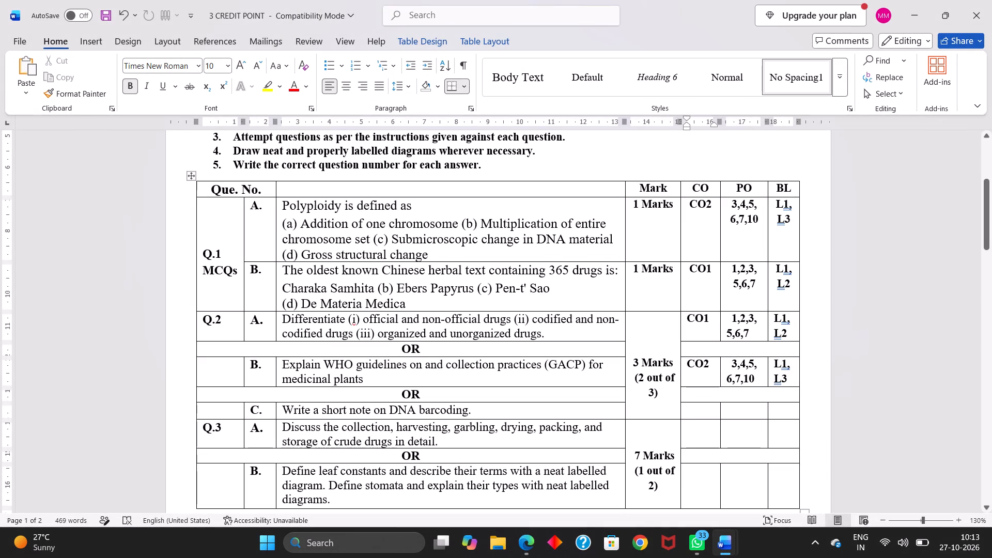
pyautogui.moveTo(692, 407); pyautogui.dragTo(772, 409)
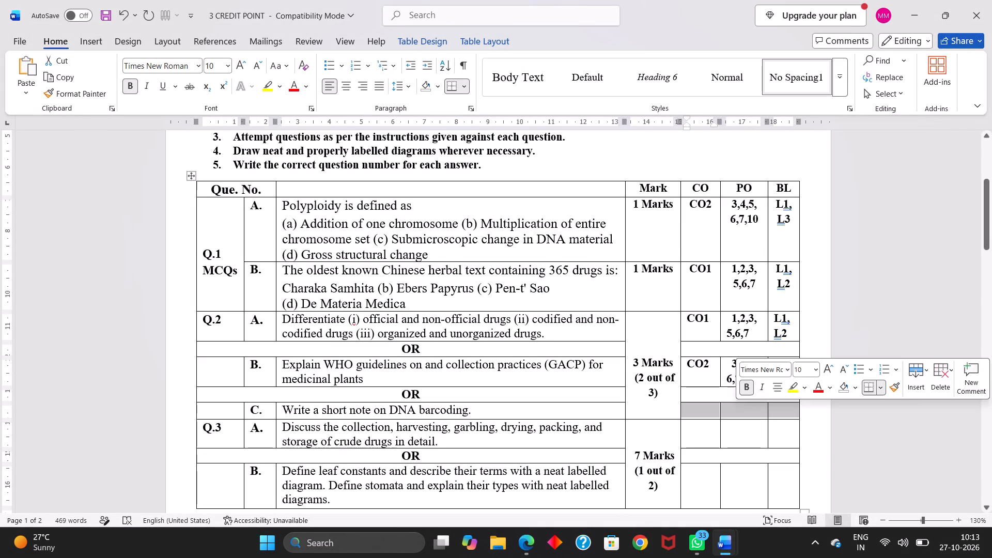
pyautogui.hotkey('ctrl', 'v')
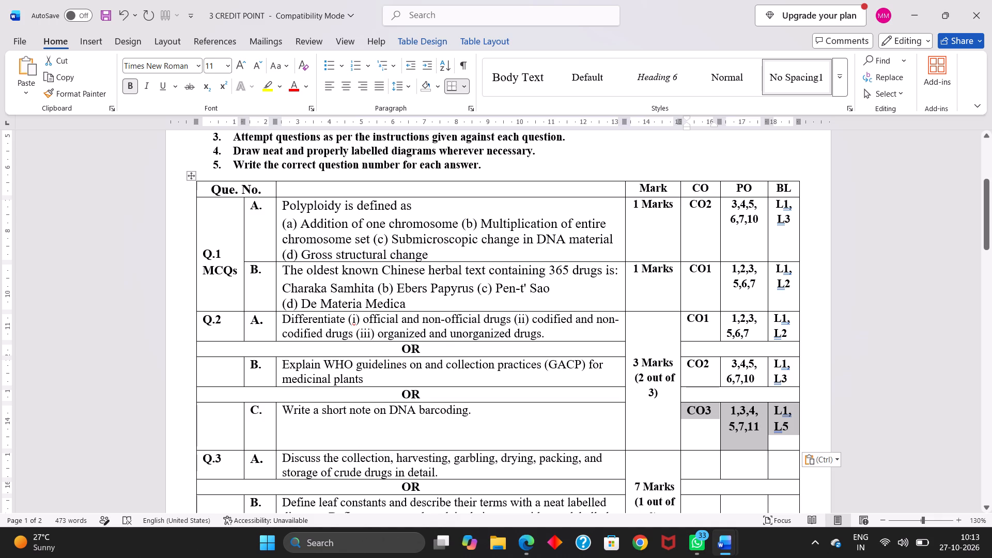
# Reduce the Q.2 C row height by removing the blank line below 5,7,11 in its PO cell.
pyautogui.moveTo(619, 451); pyautogui.dragTo(619, 436)
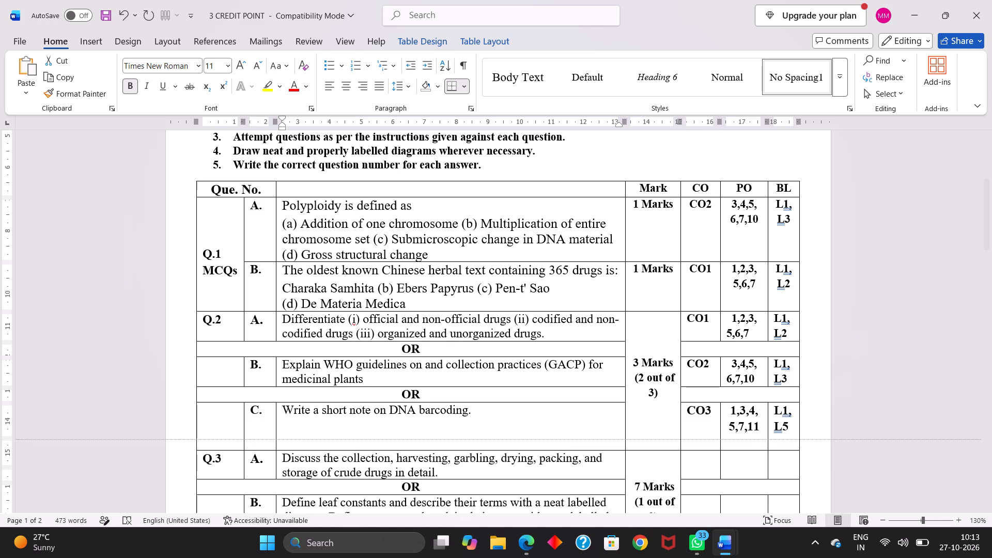
pyautogui.moveTo(619, 436); pyautogui.dragTo(619, 436)
pyautogui.click(737, 442)
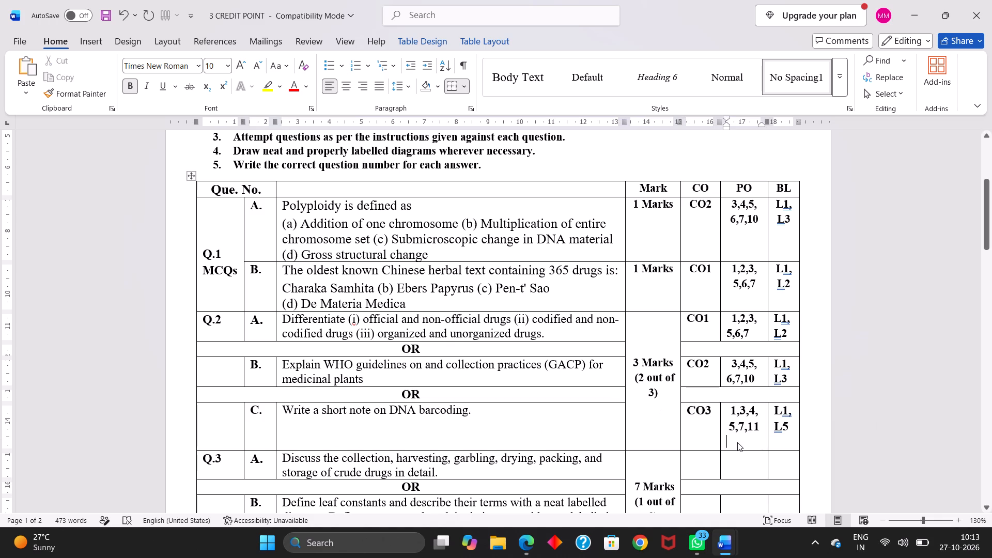
pyautogui.press('BackSpace')
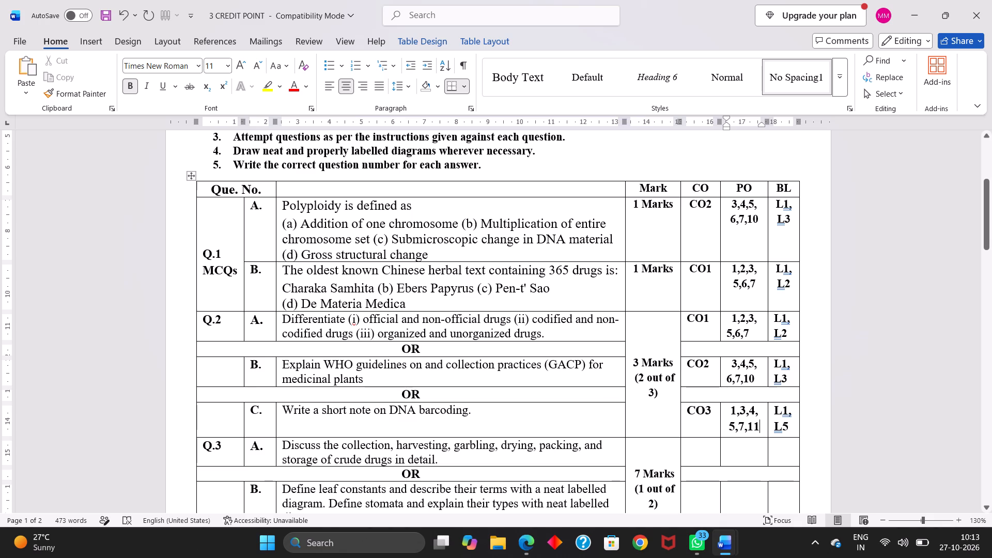
# Centre the PO and BL entries of Q.2 A, B and C and set their font size to 10.
pyautogui.moveTo(730, 317); pyautogui.dragTo(767, 392)
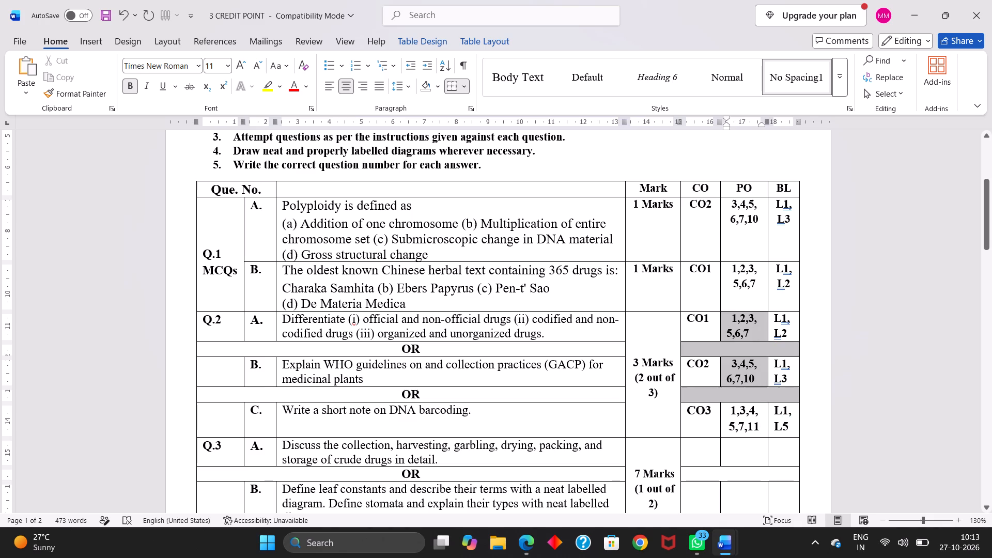
pyautogui.moveTo(767, 392); pyautogui.dragTo(779, 420)
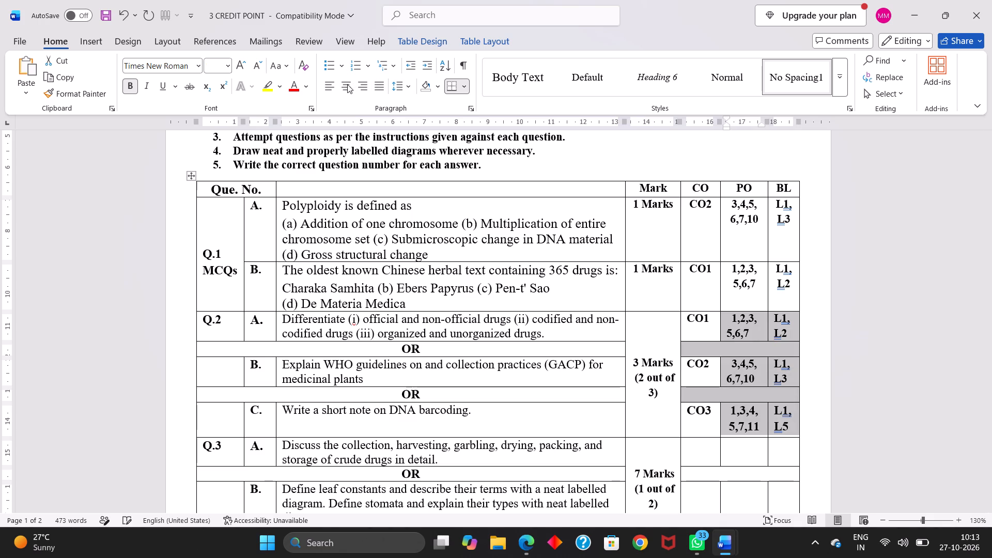
pyautogui.click(347, 84)
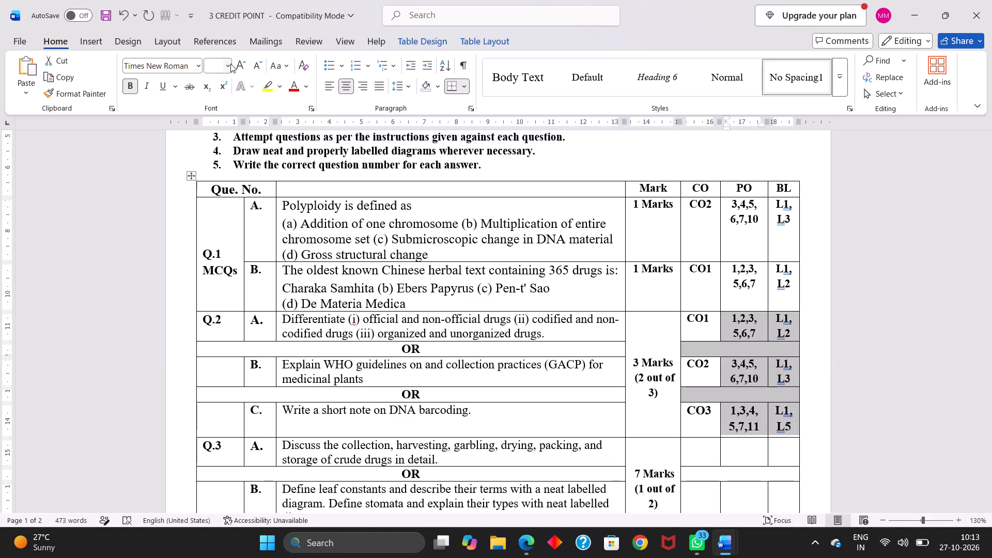
pyautogui.click(230, 64)
pyautogui.click(218, 110)
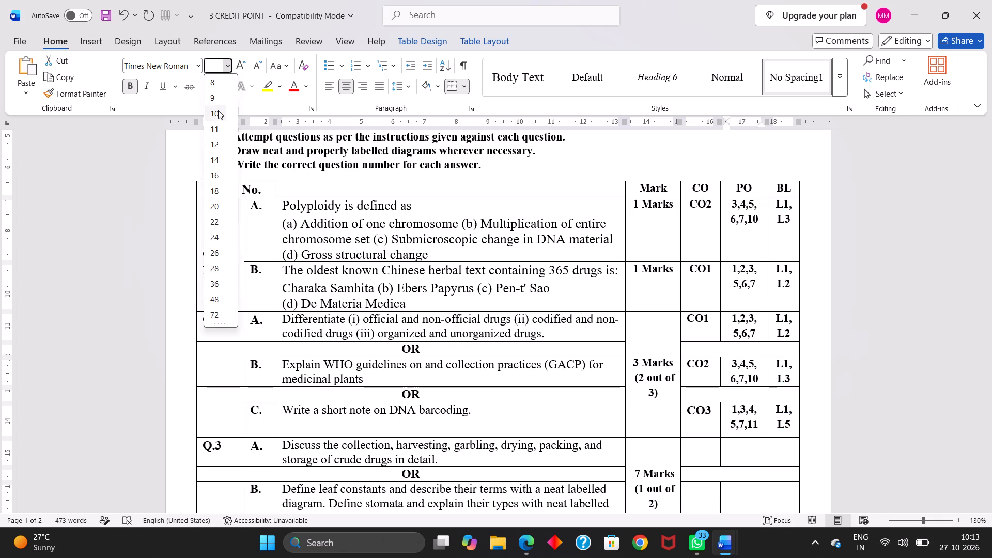
pyautogui.click(566, 375)
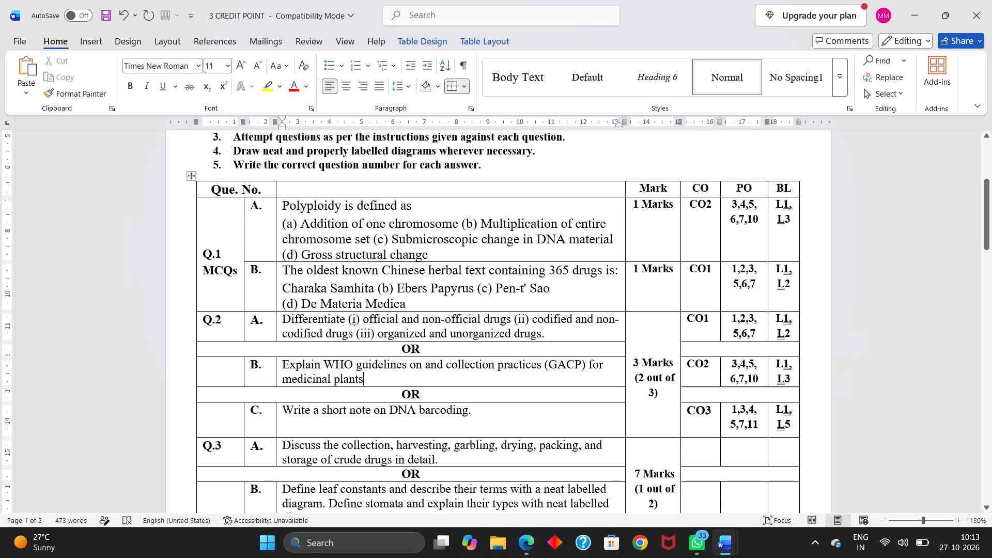
# Insert leading spaces before 5,7,11 in Q.2 C's PO cell and before 6,7,10 in Q.2 B's.
pyautogui.click(729, 425)
pyautogui.press('space')
pyautogui.press('space')
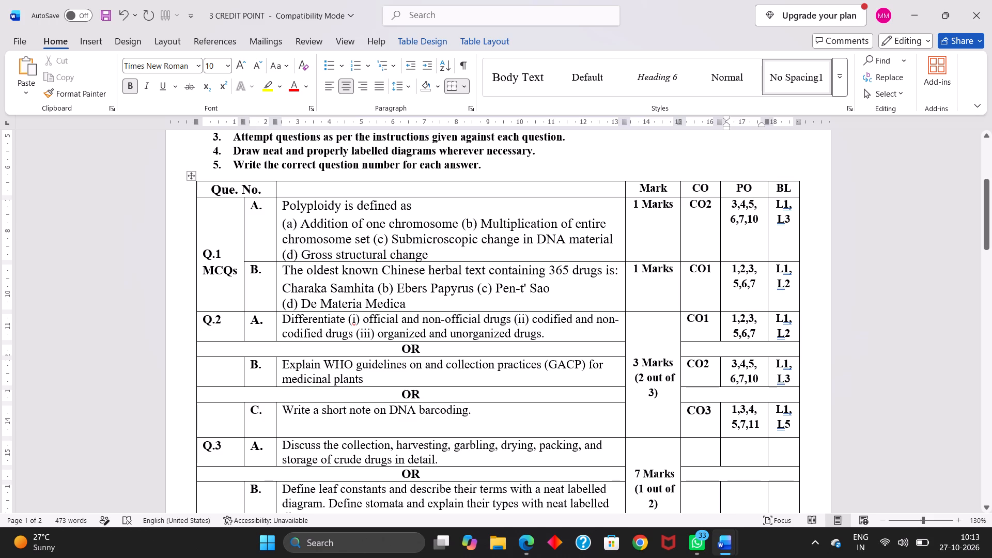
pyautogui.click(732, 376)
pyautogui.press('Up')
pyautogui.press('Down')
pyautogui.press('space')
pyautogui.press('Up')
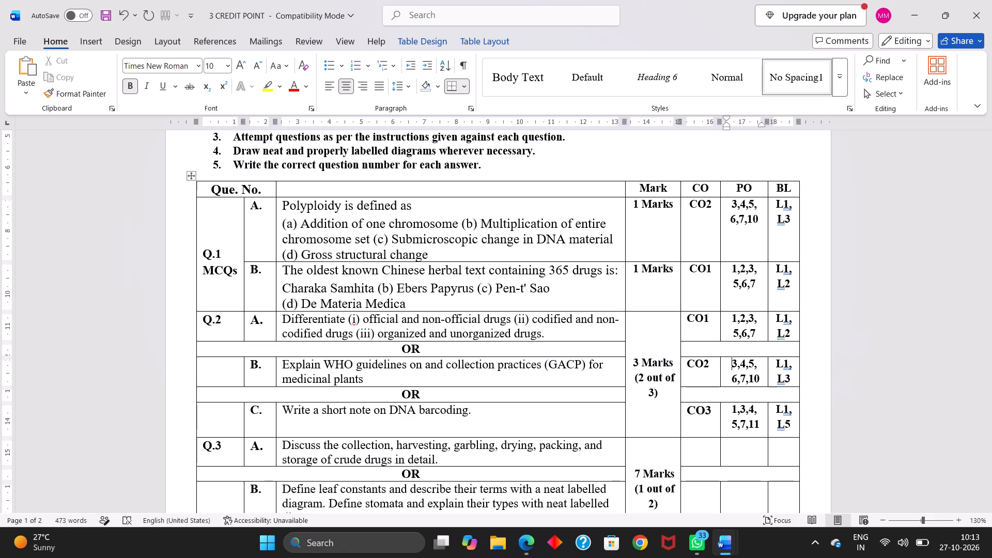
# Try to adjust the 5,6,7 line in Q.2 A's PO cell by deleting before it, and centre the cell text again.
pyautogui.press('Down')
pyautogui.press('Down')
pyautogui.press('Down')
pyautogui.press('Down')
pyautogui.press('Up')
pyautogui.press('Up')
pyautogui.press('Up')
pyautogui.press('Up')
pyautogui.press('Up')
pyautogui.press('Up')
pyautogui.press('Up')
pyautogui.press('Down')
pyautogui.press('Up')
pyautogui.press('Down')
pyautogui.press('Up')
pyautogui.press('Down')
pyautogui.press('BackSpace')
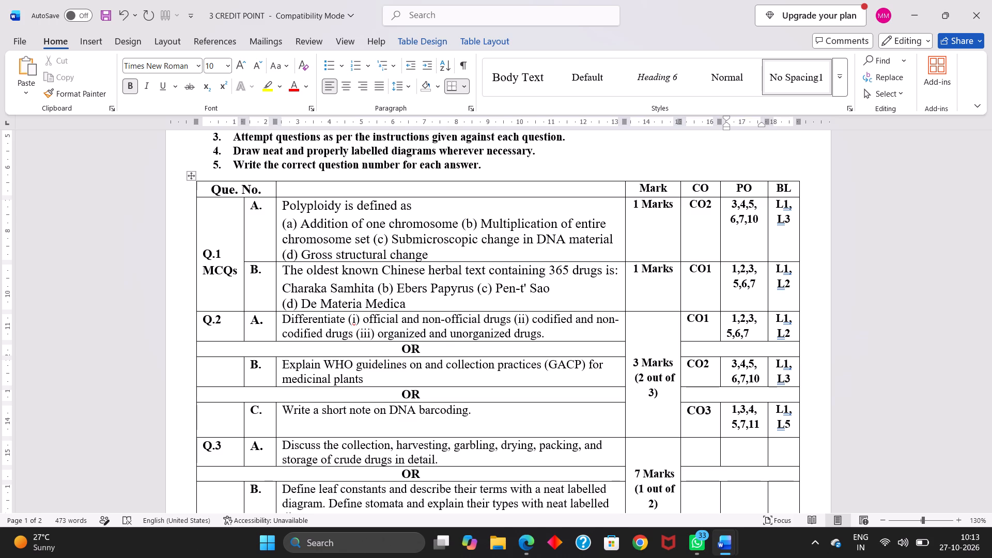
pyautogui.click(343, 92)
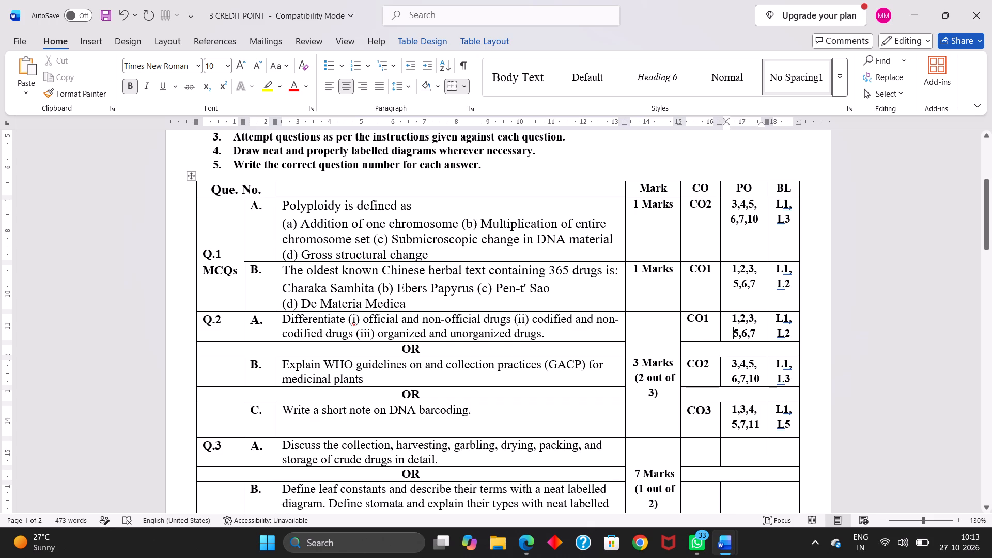
# Copy Q.2 B's CO2, 3,4,5,6,7,10 and L1, L3 entries into the CO, PO and BL cells of Q.3 A.
pyautogui.scroll(-1, 724, 449)
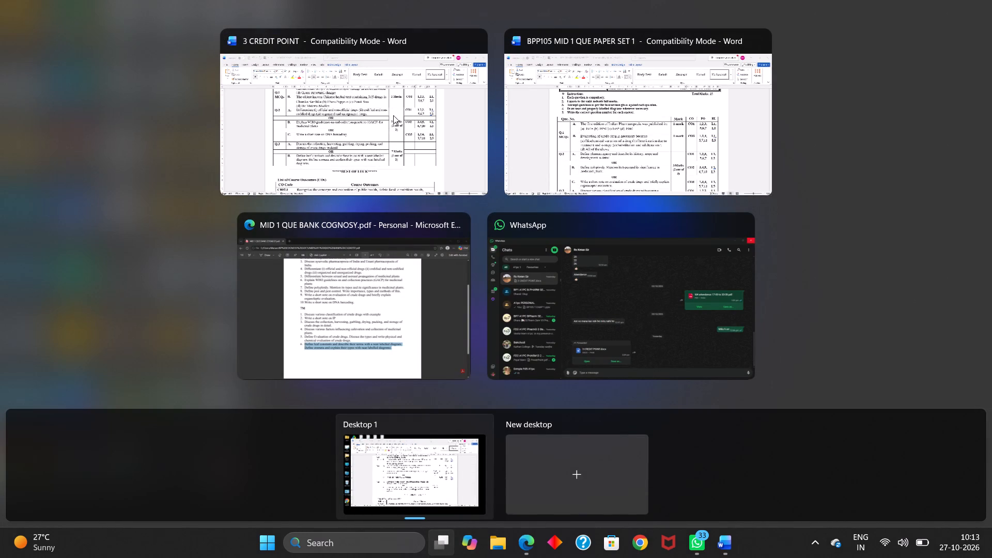
pyautogui.click(394, 115)
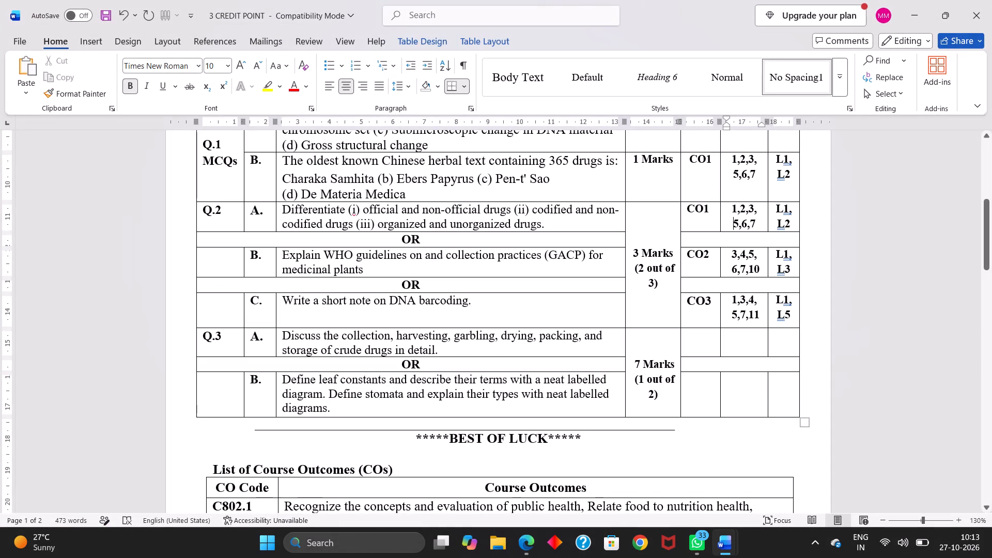
pyautogui.moveTo(687, 253); pyautogui.dragTo(776, 268)
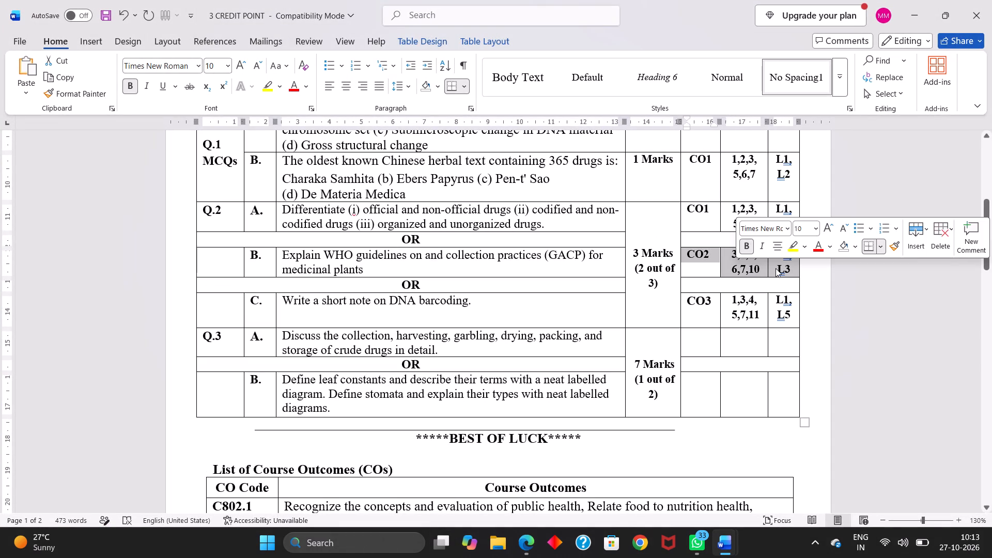
pyautogui.hotkey('ctrl', 'c')
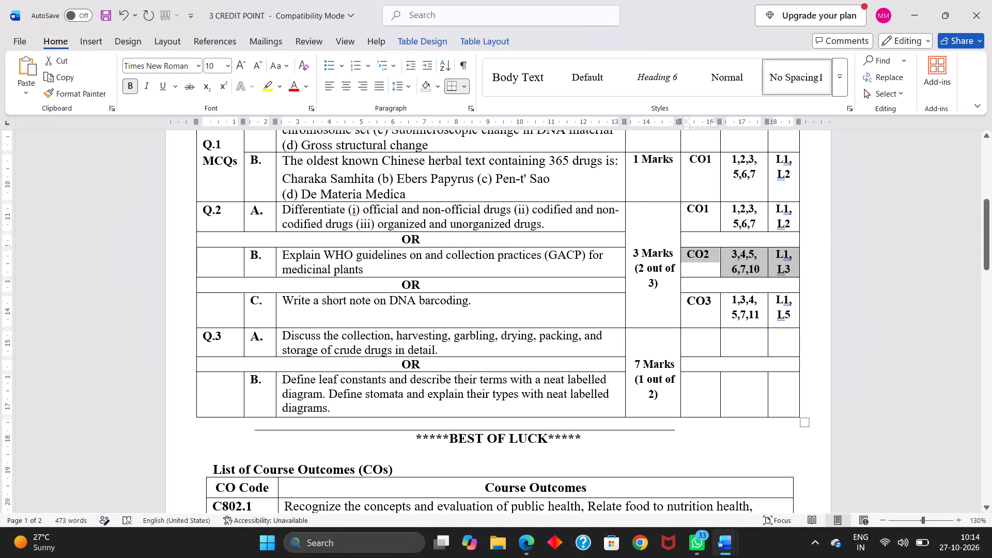
pyautogui.moveTo(693, 335); pyautogui.dragTo(774, 349)
pyautogui.hotkey('ctrl', 'v')
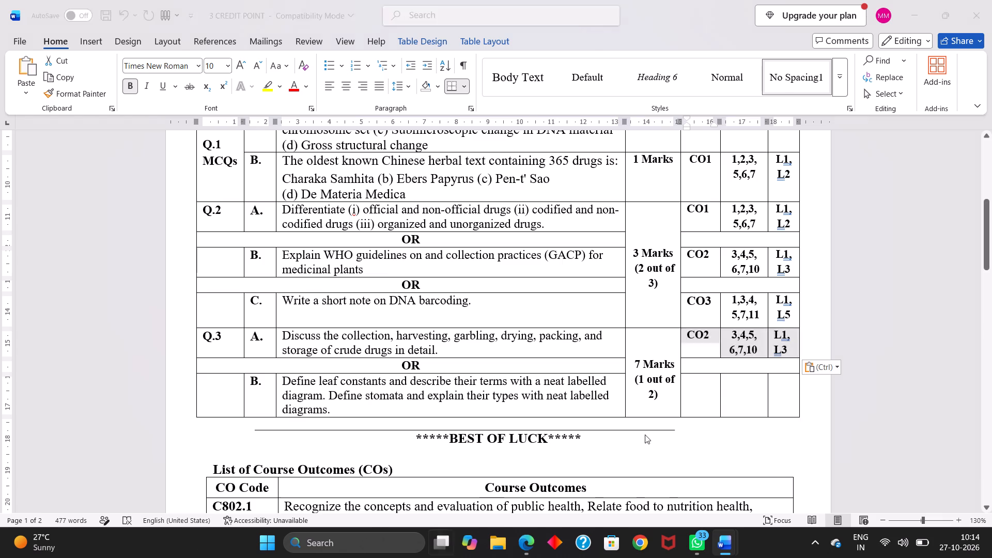
# Copy Q.2 C's CO3, 1,3,4,5,7,11 and L1, L5 entries into the CO, PO and BL cells of Q.3 B.
pyautogui.click(334, 352)
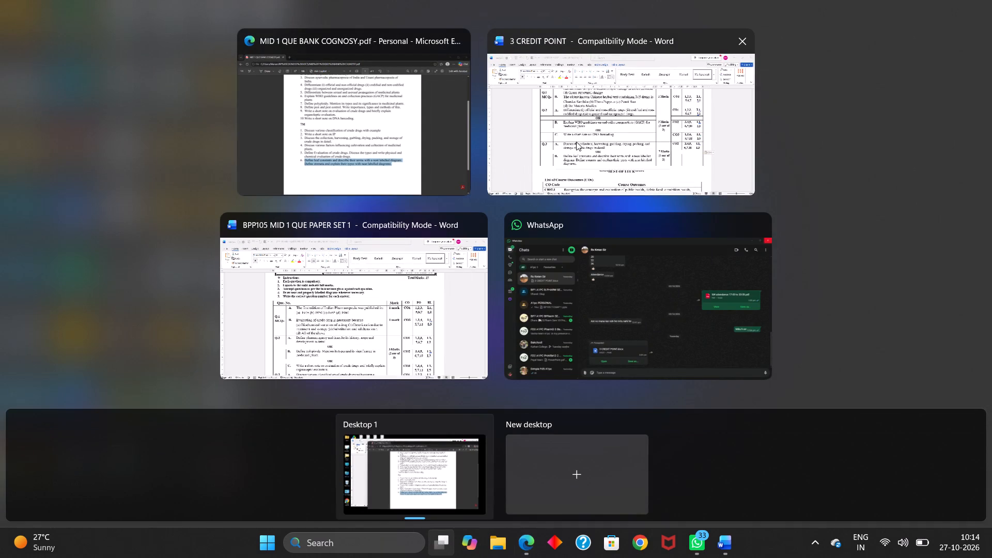
pyautogui.click(576, 142)
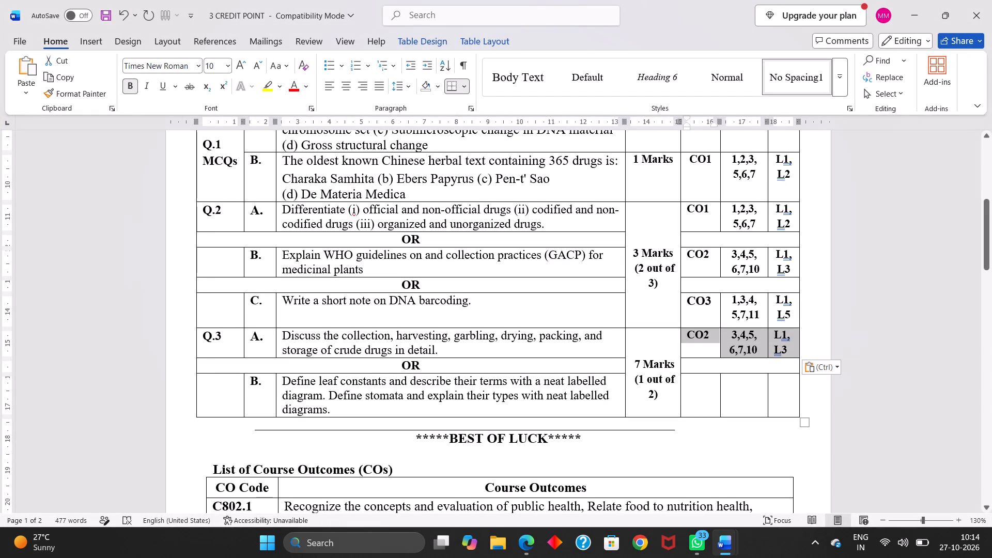
pyautogui.click(687, 302)
pyautogui.click(687, 302)
pyautogui.click(687, 302)
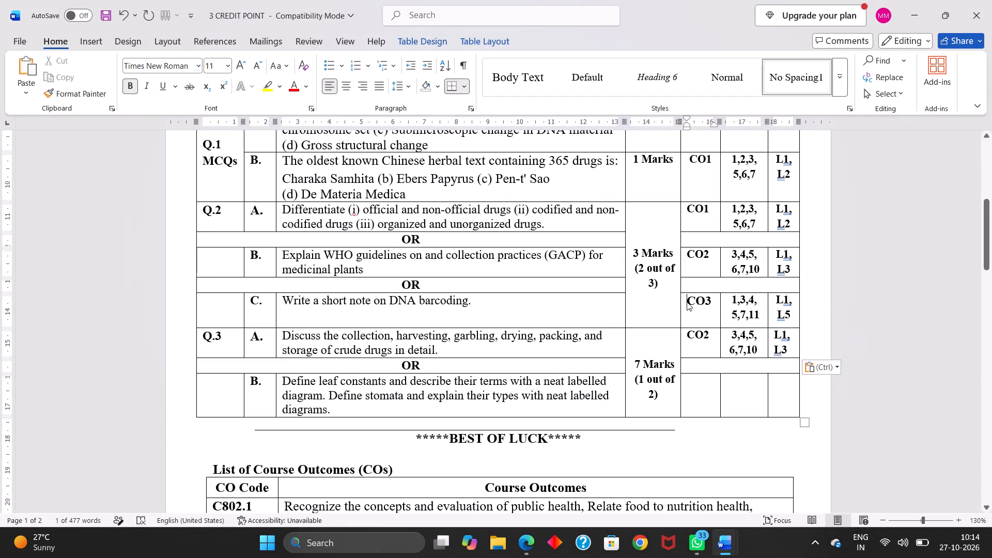
pyautogui.moveTo(687, 302); pyautogui.dragTo(780, 315)
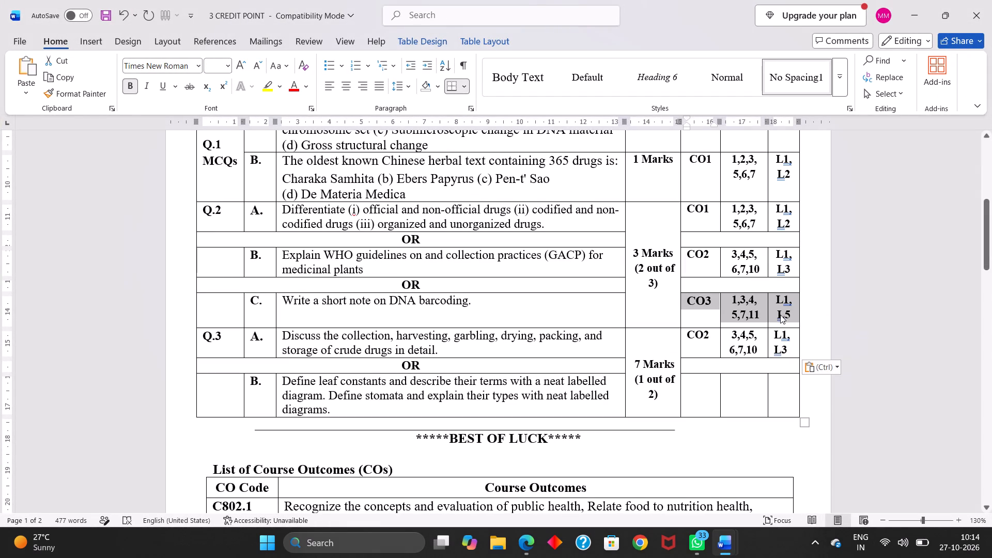
pyautogui.hotkey('ctrl', 'c')
pyautogui.click(695, 384)
pyautogui.moveTo(695, 384); pyautogui.dragTo(754, 404)
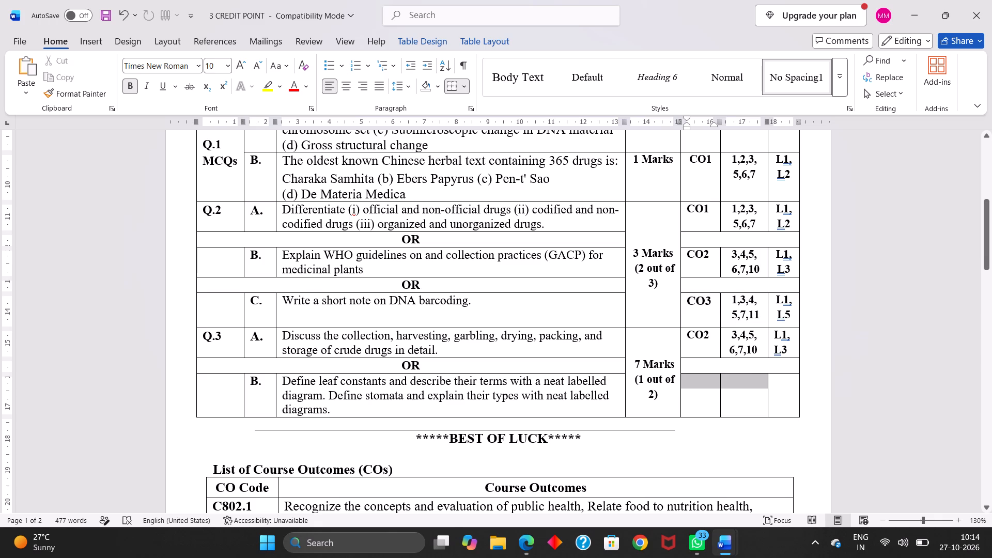
pyautogui.moveTo(754, 404); pyautogui.dragTo(773, 408)
pyautogui.hotkey('ctrl', 'v')
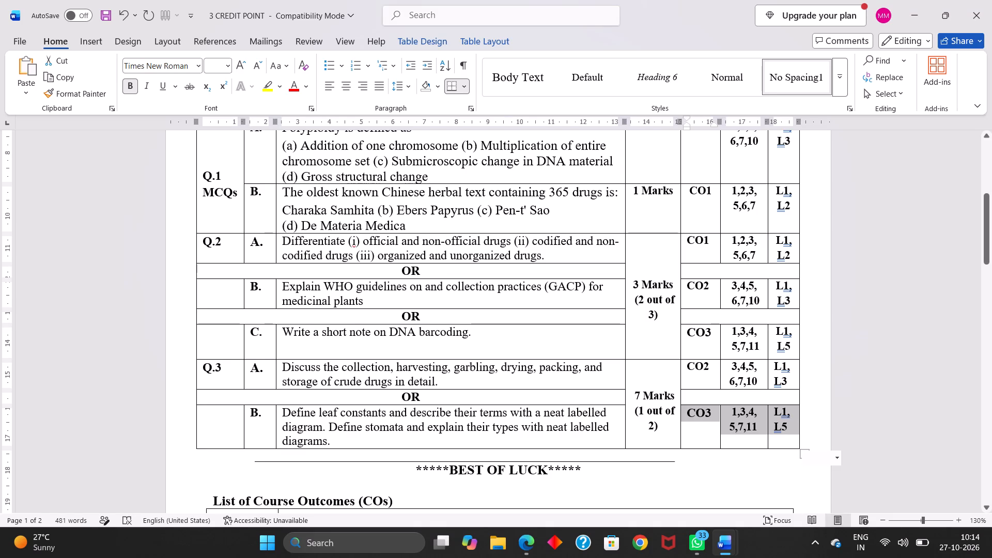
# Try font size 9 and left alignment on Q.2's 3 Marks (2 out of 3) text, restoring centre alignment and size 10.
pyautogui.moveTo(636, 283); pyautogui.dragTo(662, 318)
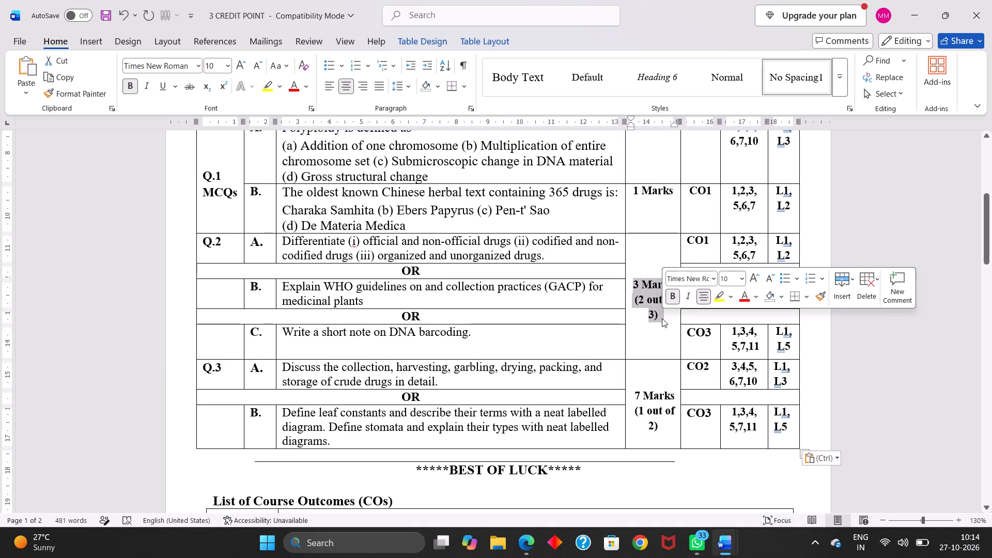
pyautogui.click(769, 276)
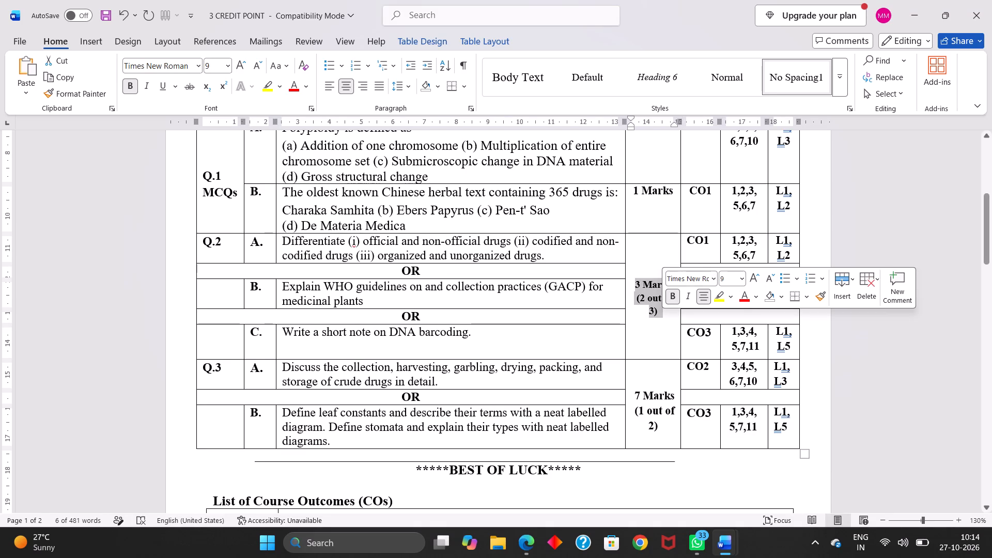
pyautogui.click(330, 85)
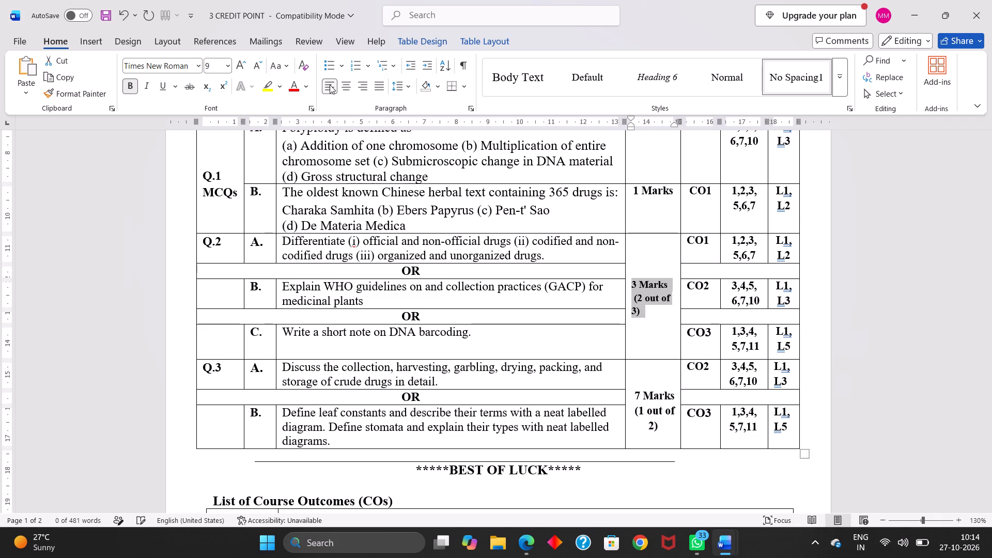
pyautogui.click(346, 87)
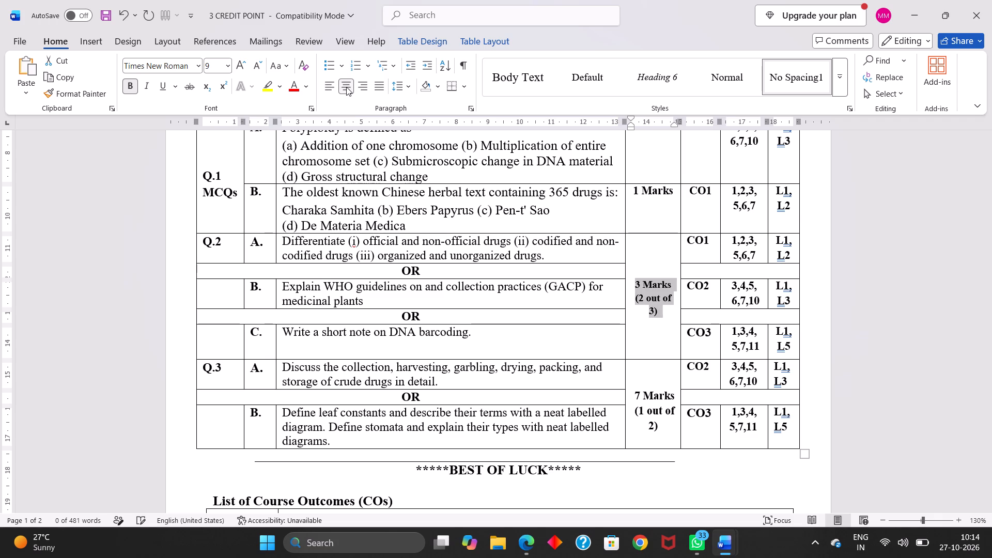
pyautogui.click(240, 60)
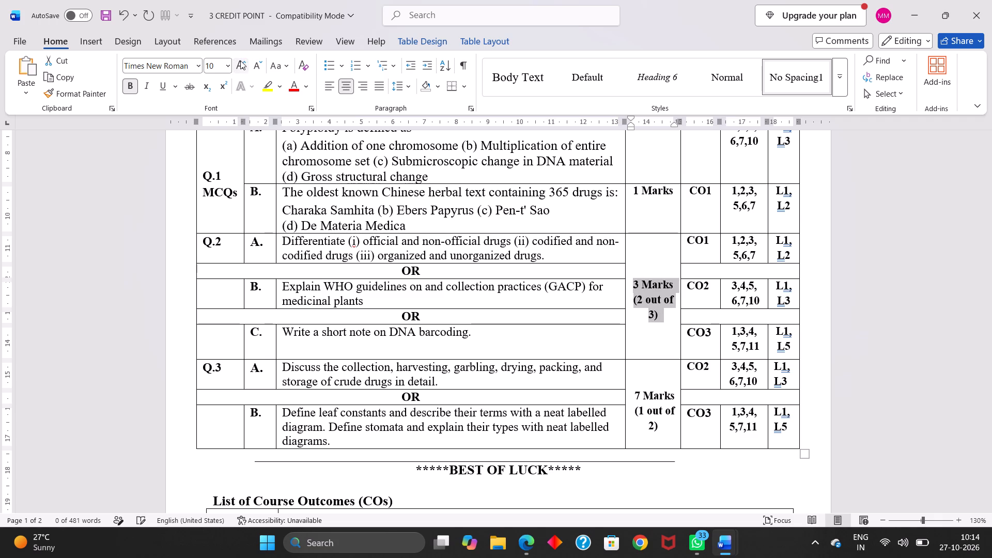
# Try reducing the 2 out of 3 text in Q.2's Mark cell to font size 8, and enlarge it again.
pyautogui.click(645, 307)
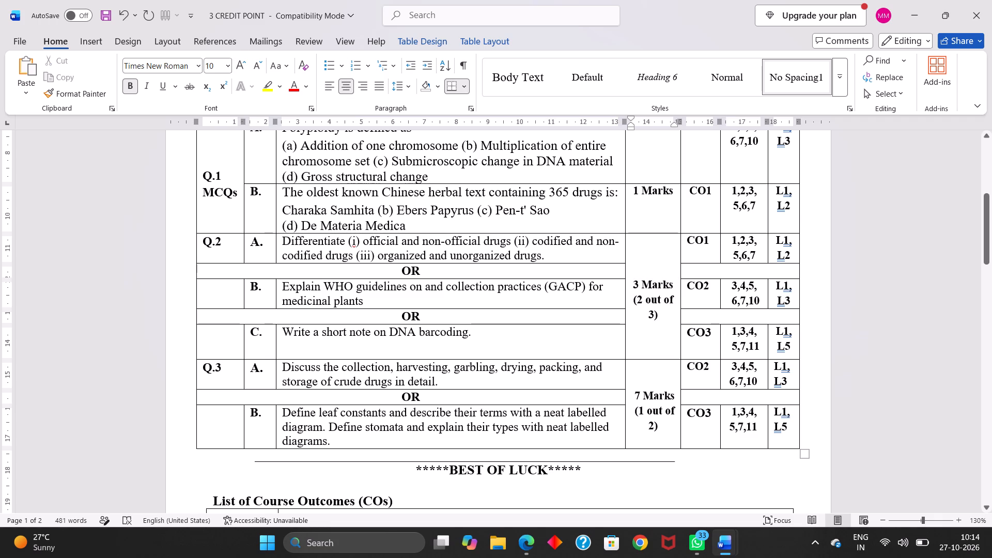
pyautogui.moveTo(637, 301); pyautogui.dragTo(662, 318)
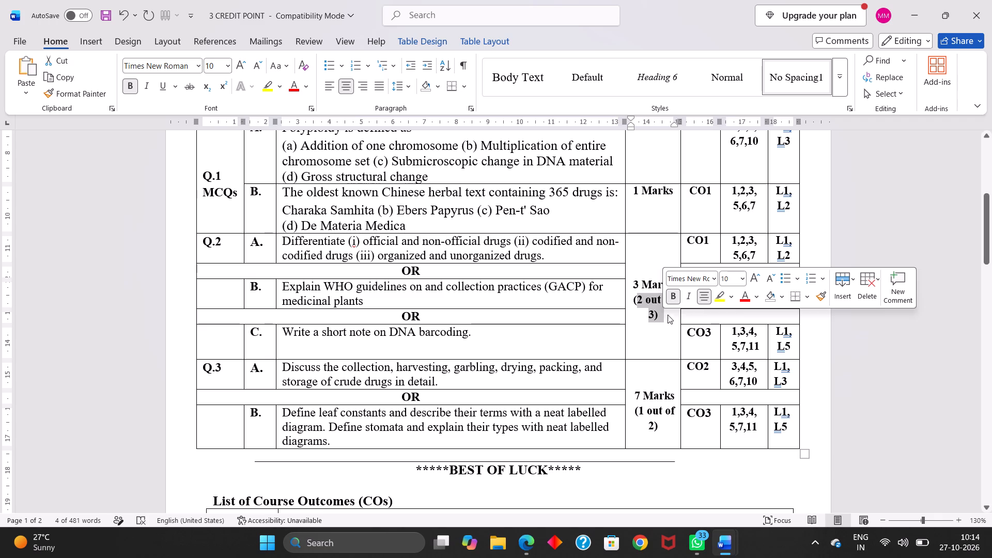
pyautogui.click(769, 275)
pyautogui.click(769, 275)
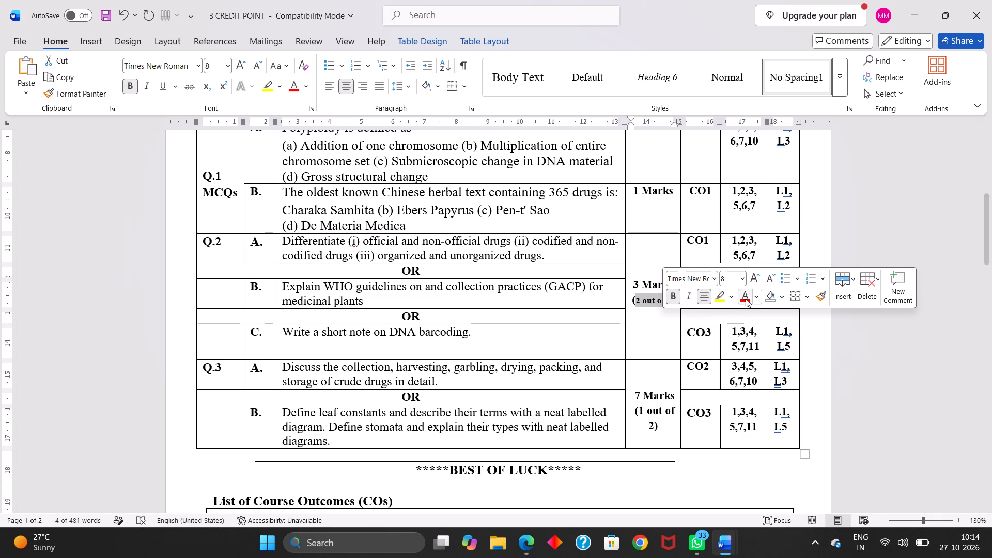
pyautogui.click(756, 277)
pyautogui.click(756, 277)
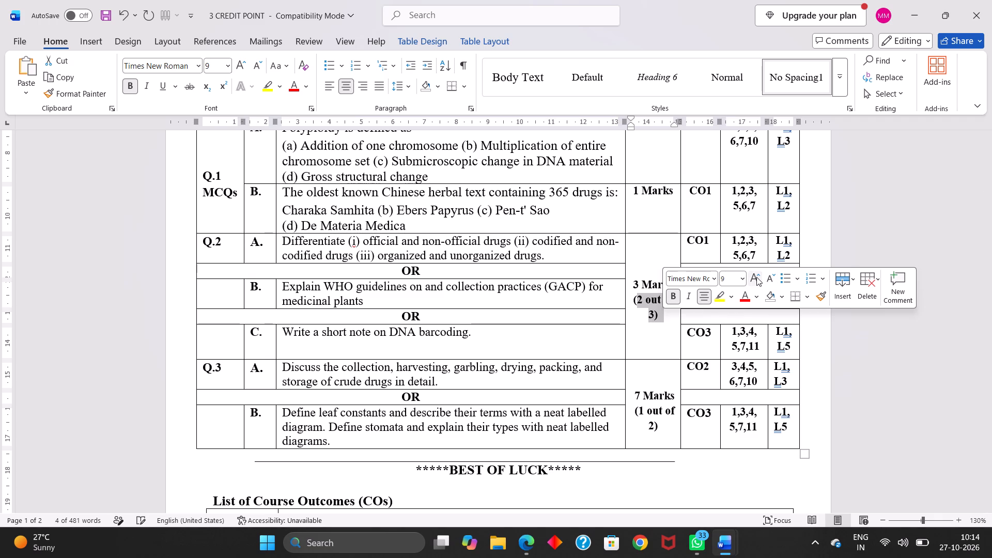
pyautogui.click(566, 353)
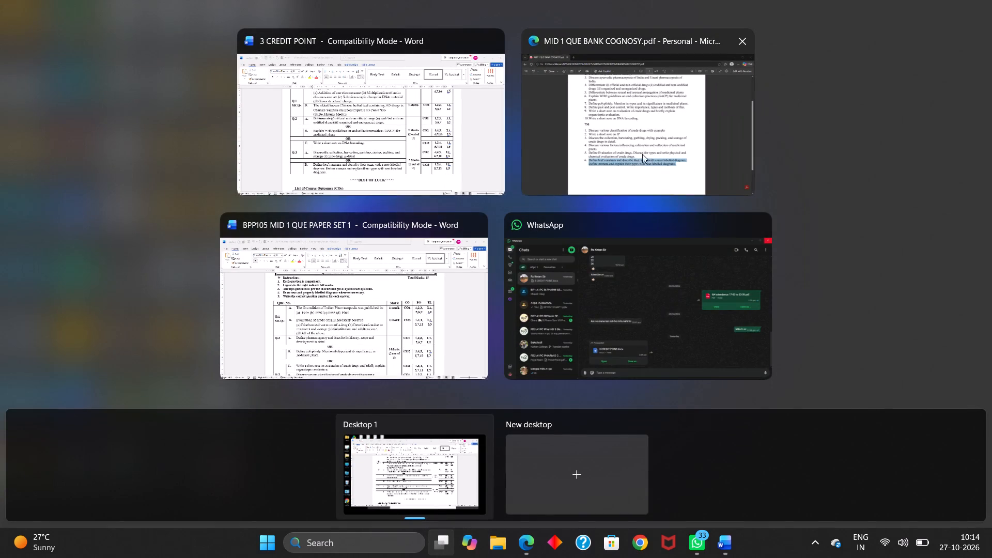
# Compare the set 1 paper's question table and course outcomes with the 3 CREDIT POINT paper's header and question table.
pyautogui.click(401, 317)
pyautogui.scroll(-1, 601, 449)
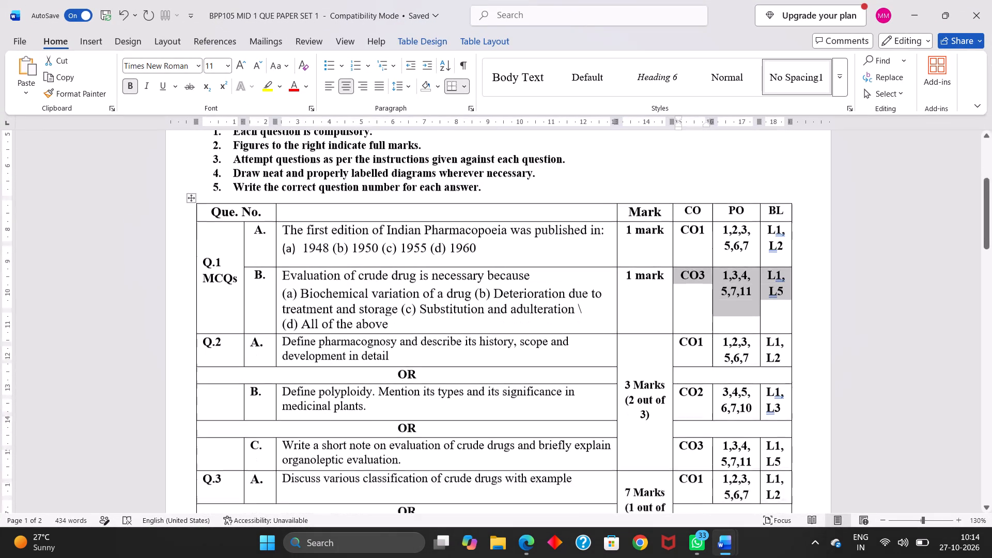
pyautogui.scroll(-1, 601, 449)
pyautogui.click(601, 449)
pyautogui.scroll(-1, 601, 449)
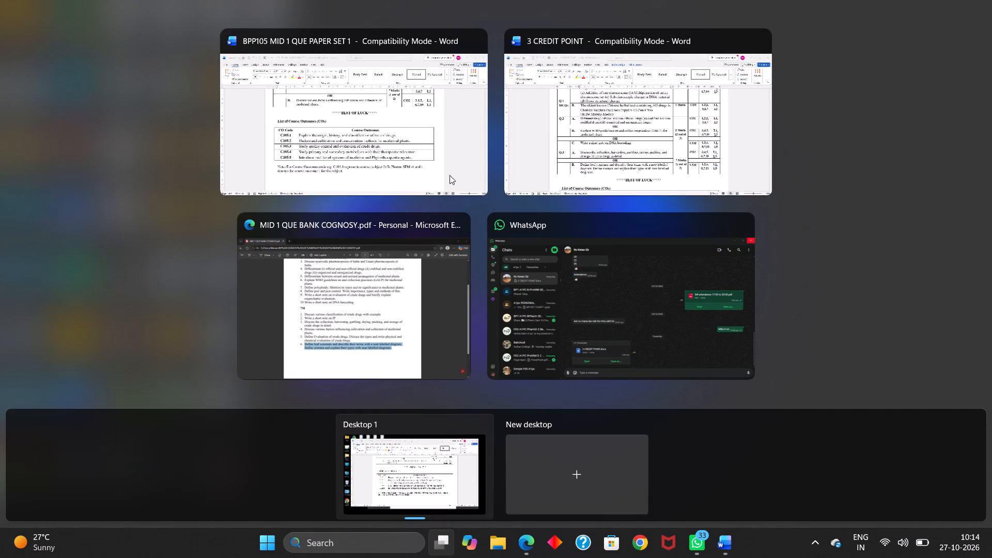
pyautogui.click(560, 153)
pyautogui.scroll(1, 568, 228)
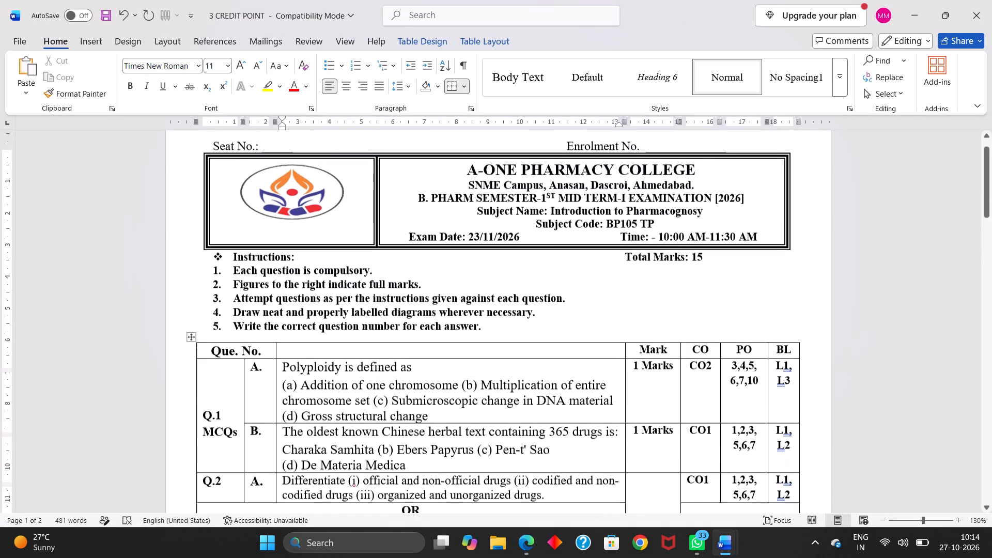
pyautogui.scroll(1, 568, 228)
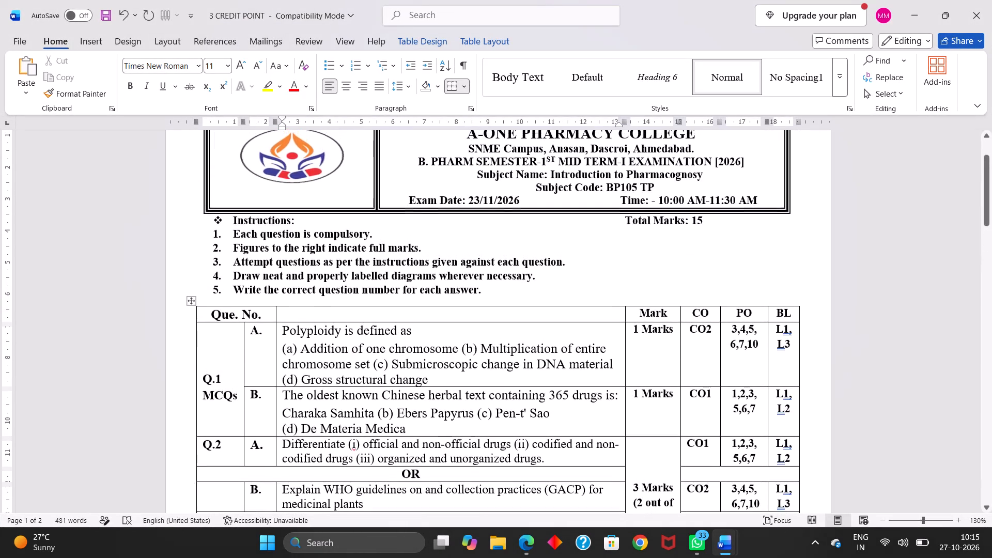
pyautogui.scroll(1, 568, 228)
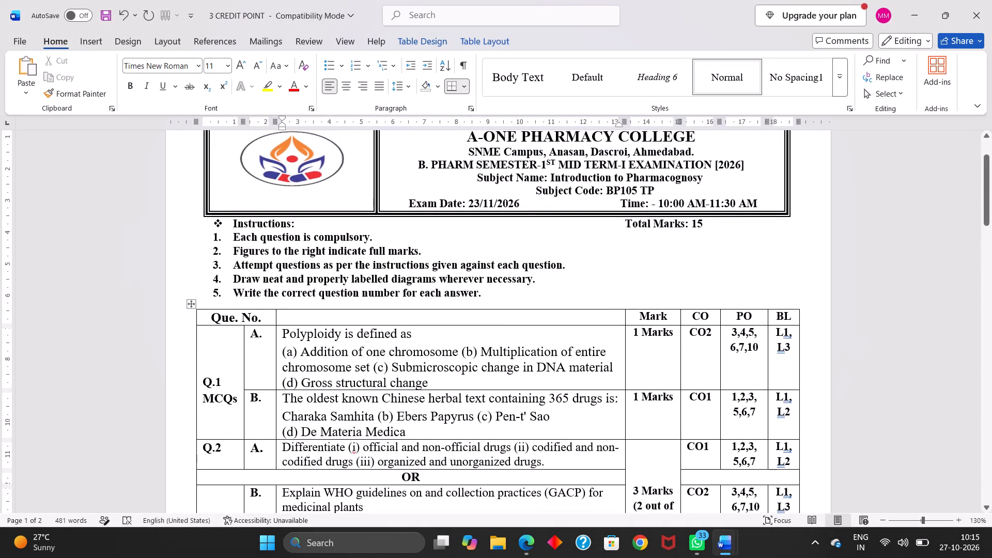
pyautogui.scroll(-1, 568, 228)
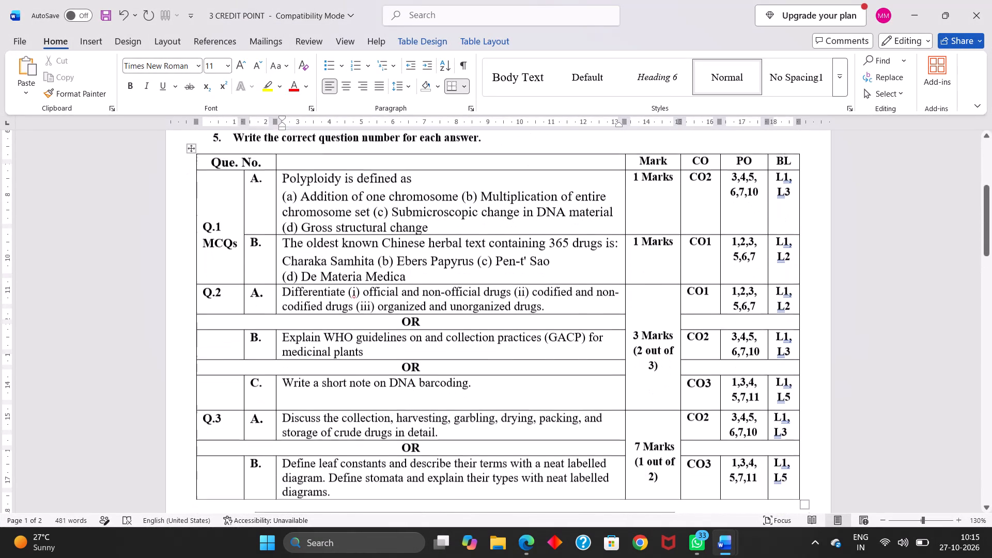
# Delete the old course outcomes table with codes C802.1 to C802.6 from the 3 CREDIT POINT paper.
pyautogui.scroll(-2, 568, 228)
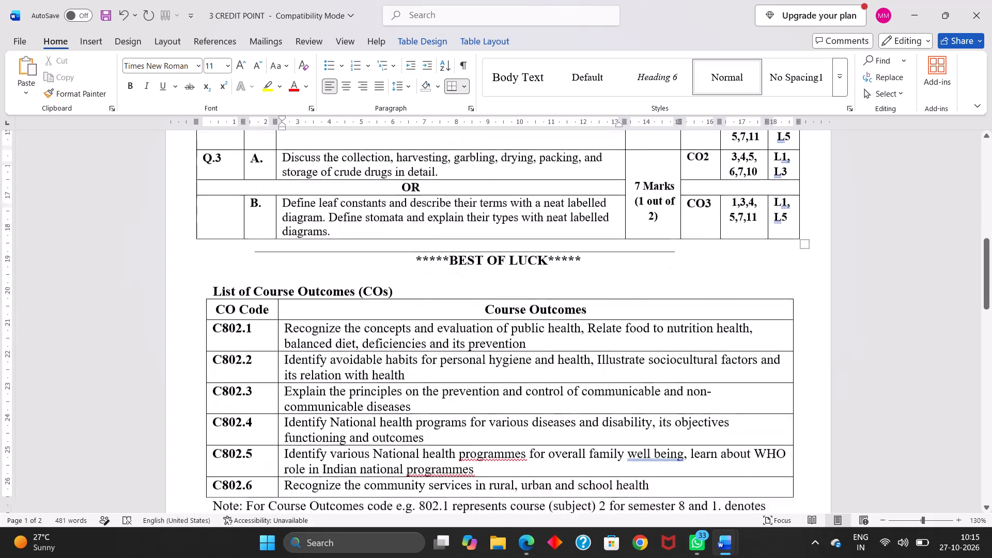
pyautogui.scroll(-1, 568, 228)
pyautogui.click(209, 244)
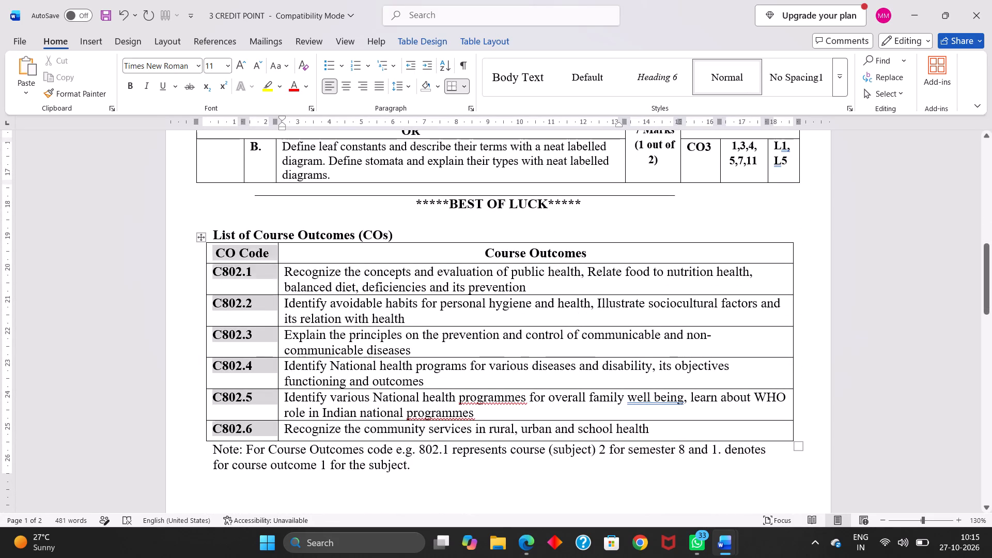
pyautogui.click(202, 239)
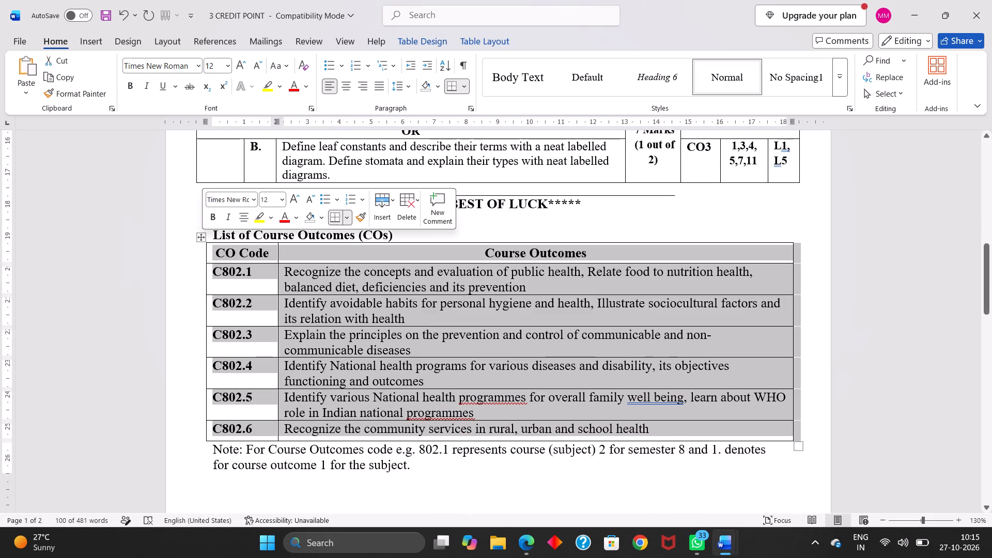
pyautogui.press('BackSpace')
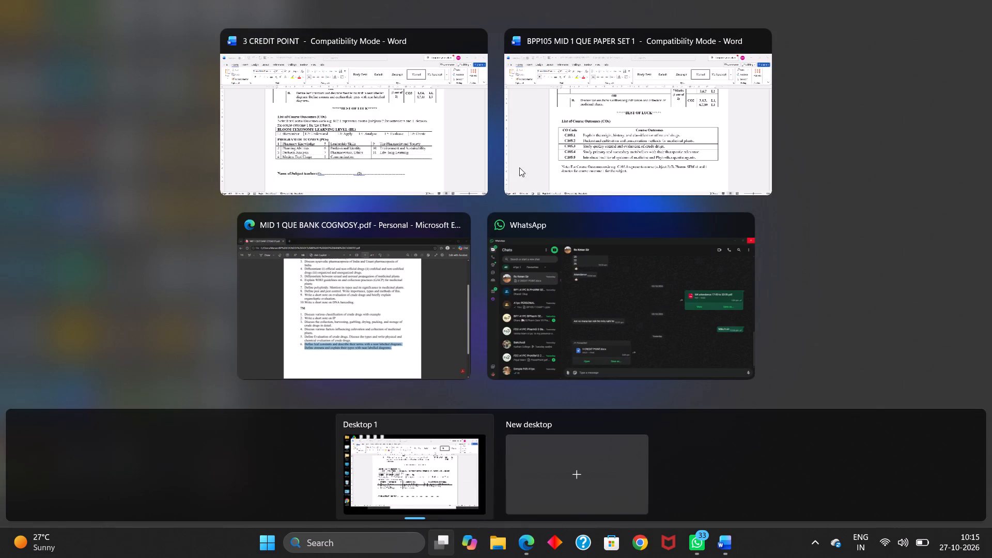
# Copy set 1's course outcomes table, C105.1 to C105.5, into the 3 CREDIT POINT paper under List of Course Outcomes (COs).
pyautogui.click(534, 165)
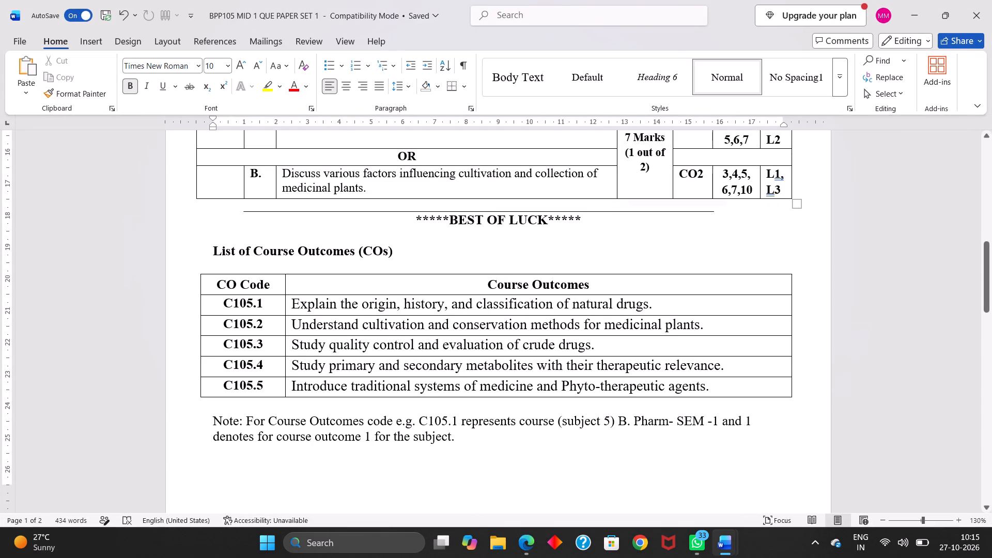
pyautogui.moveTo(203, 285); pyautogui.dragTo(195, 269)
pyautogui.click(195, 269)
pyautogui.rightClick(195, 269)
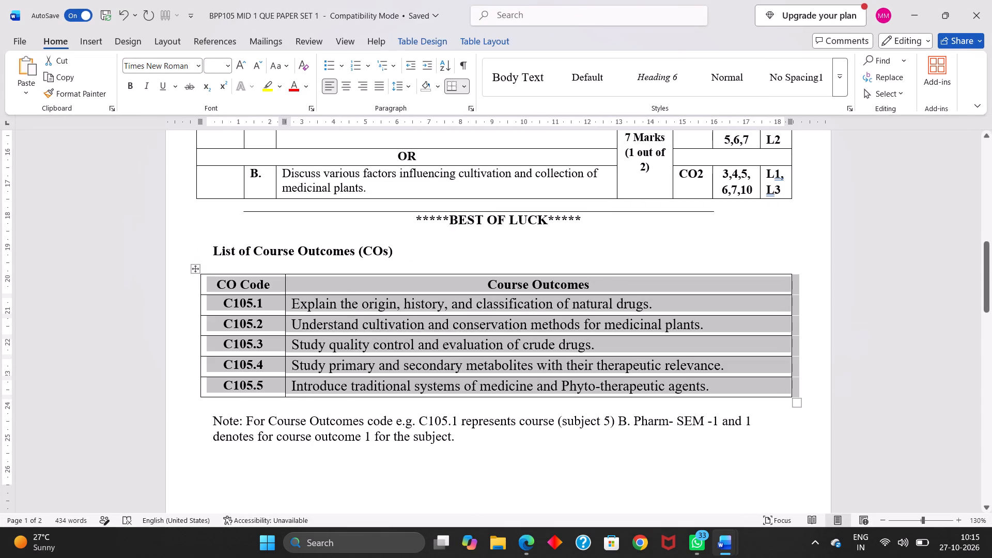
pyautogui.click(241, 281)
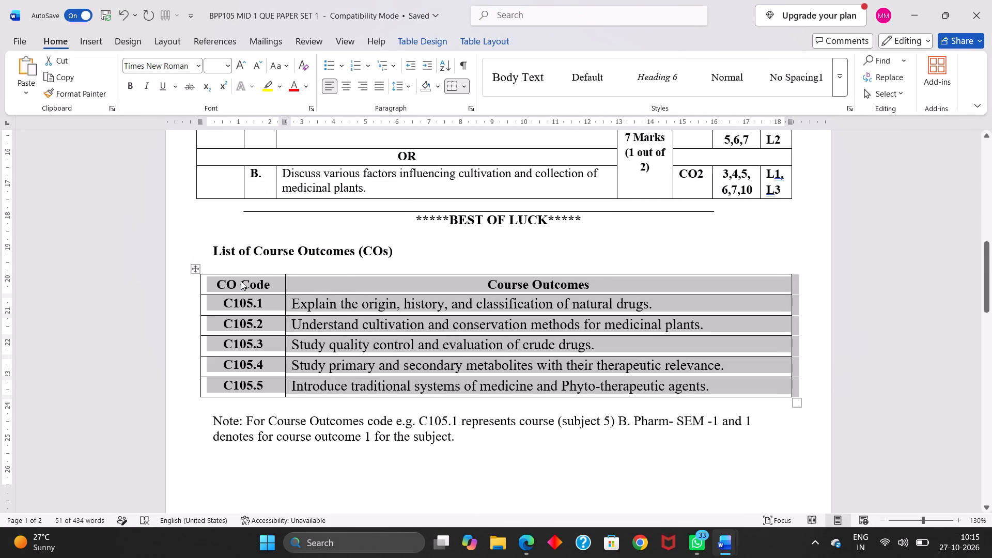
pyautogui.click(638, 130)
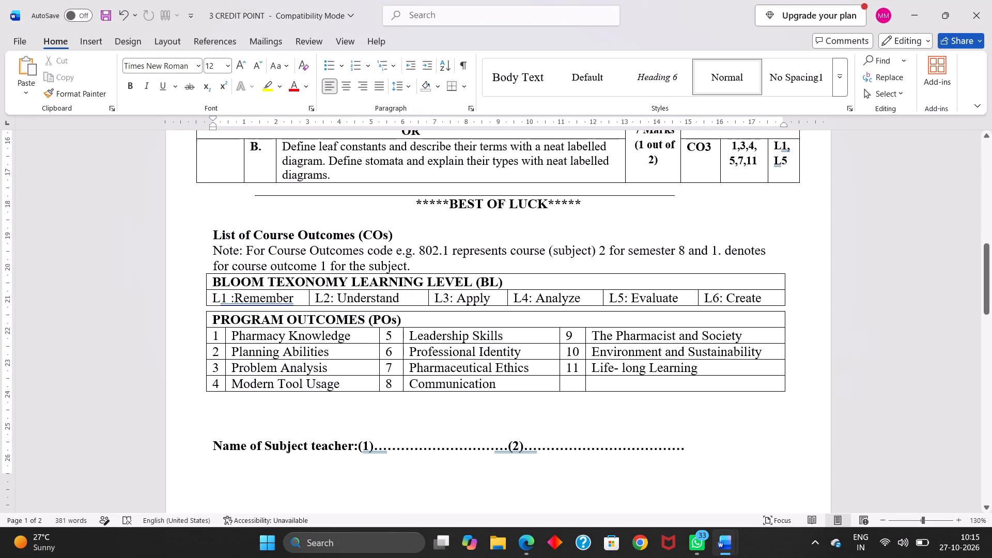
pyautogui.hotkey('ctrl', 'v')
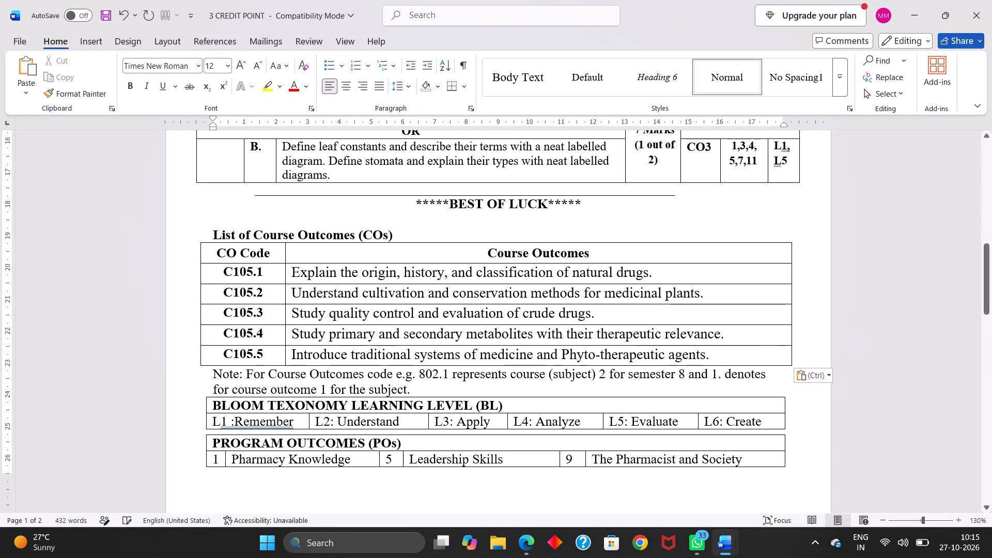
# Add a blank line above and below the course outcomes table, and widen its right edge to align with the question table.
pyautogui.click(411, 229)
pyautogui.press('Return')
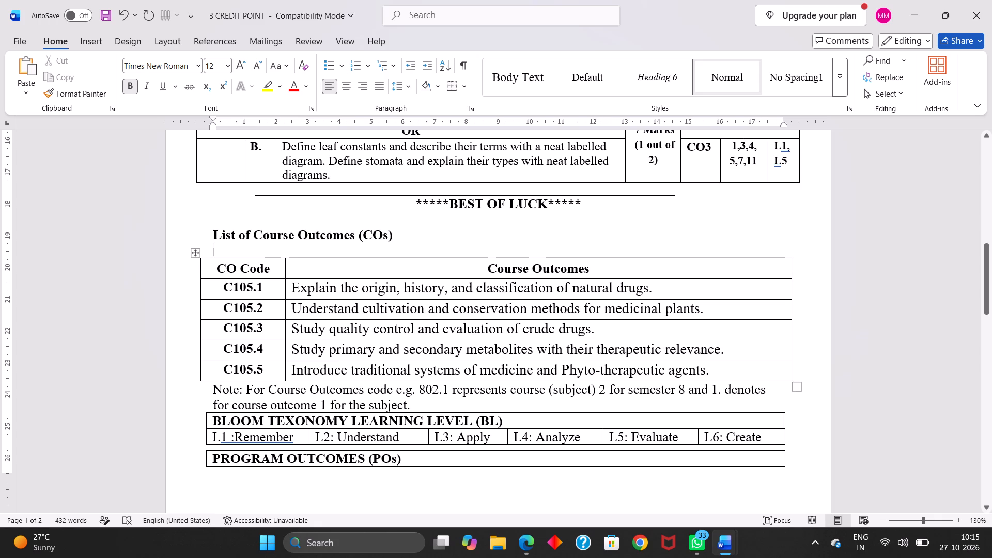
pyautogui.moveTo(792, 309); pyautogui.dragTo(799, 311)
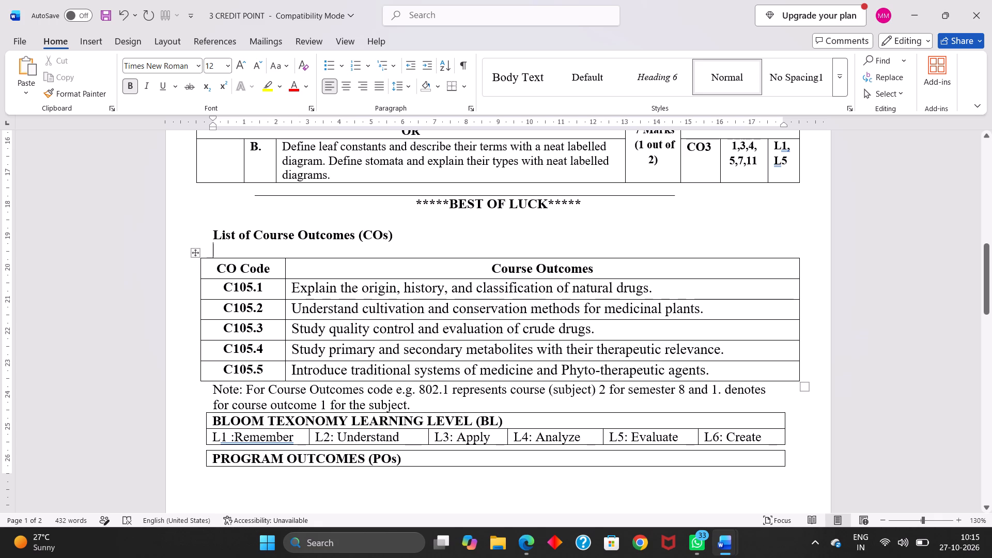
pyautogui.click(209, 386)
pyautogui.press('Return')
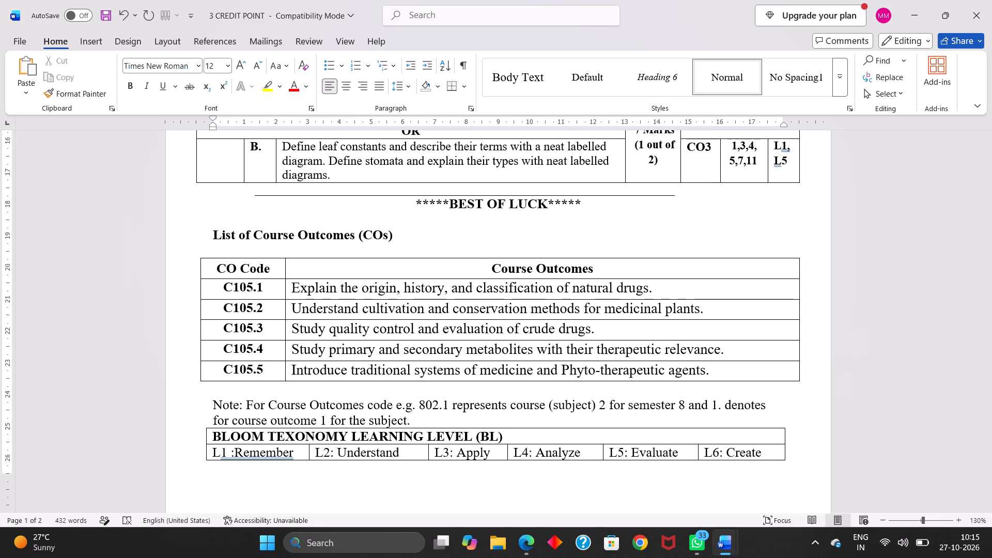
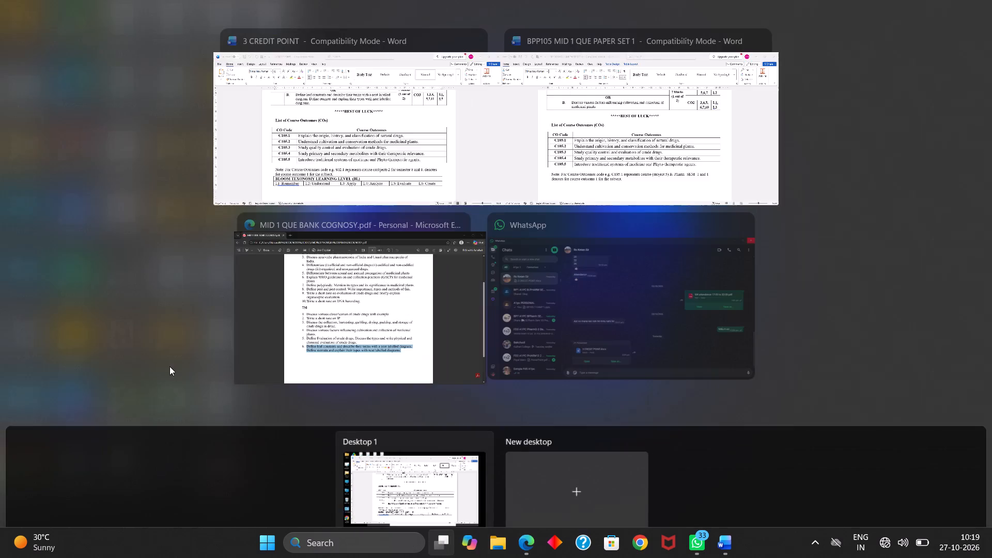
# Replace the note under the course outcomes table with set 1's note citing C105.1, subject 5, B. Pharm SEM-1.
pyautogui.click(582, 145)
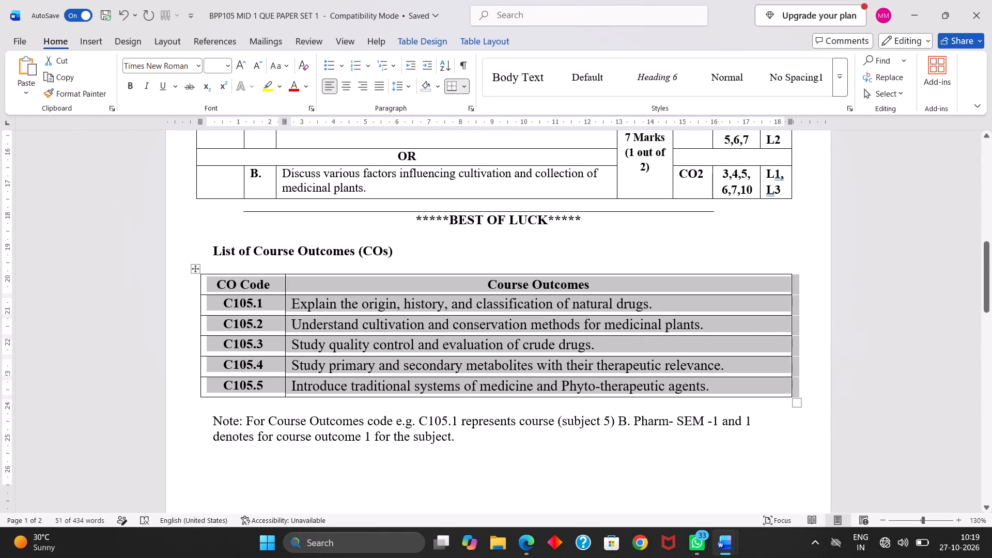
pyautogui.moveTo(214, 419); pyautogui.dragTo(481, 447)
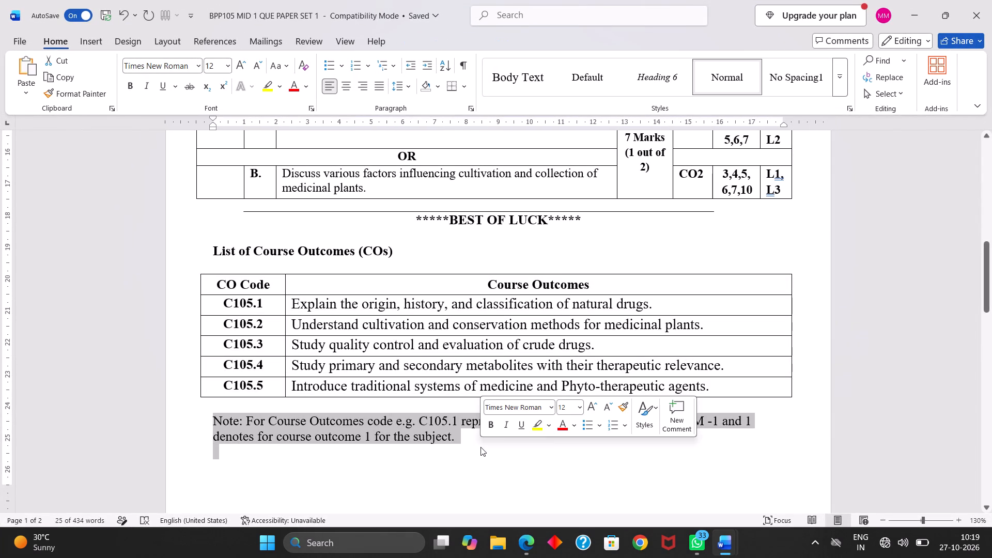
pyautogui.hotkey('ctrl', 'c')
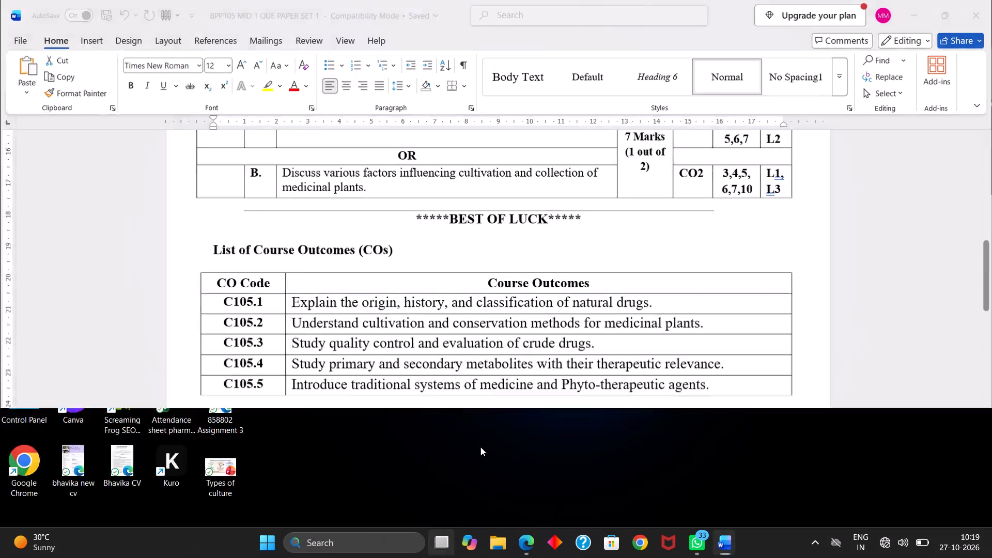
pyautogui.click(595, 127)
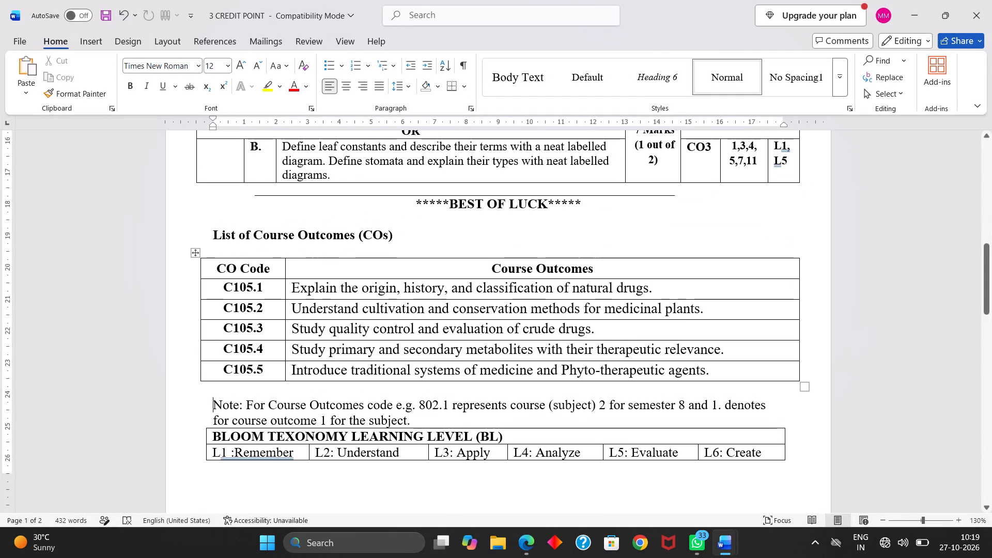
pyautogui.moveTo(210, 401); pyautogui.dragTo(372, 428)
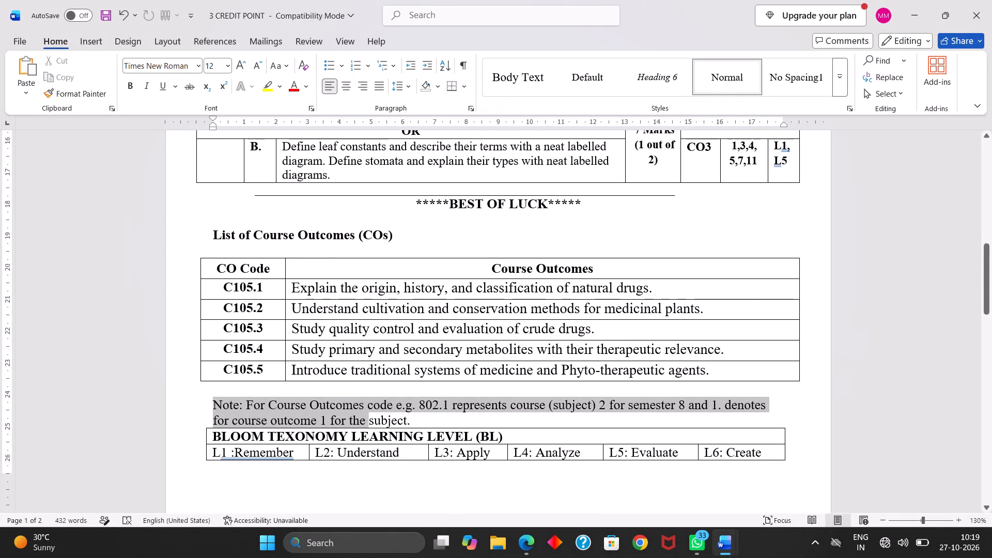
pyautogui.moveTo(372, 428); pyautogui.dragTo(416, 423)
pyautogui.hotkey('ctrl', 'v')
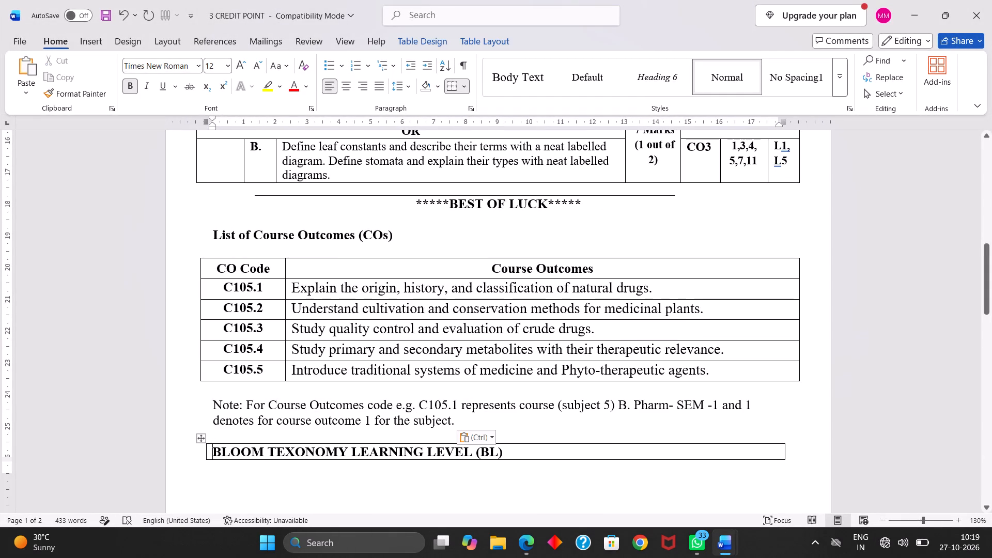
# Add blank lines moving the Bloom taxonomy table onto the second page, and a blank line between it and the Program Outcomes table.
pyautogui.click(223, 433)
pyautogui.press('Return')
pyautogui.press('Return')
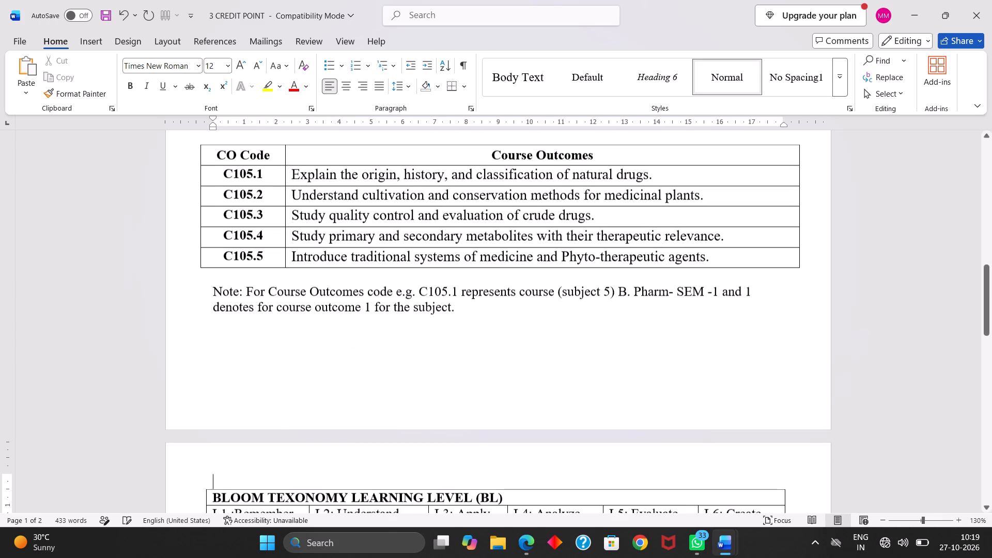
pyautogui.scroll(-1, 223, 433)
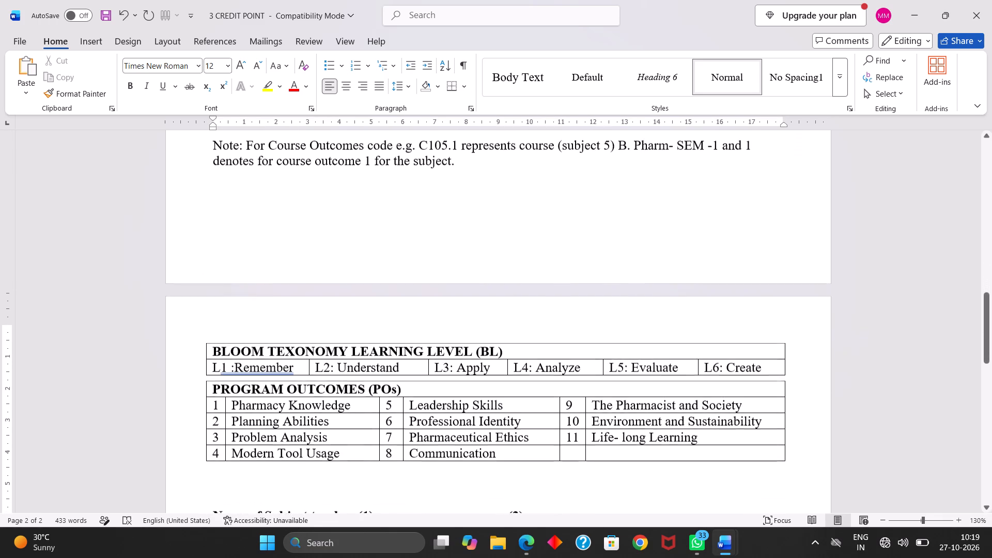
pyautogui.scroll(-1, 223, 433)
pyautogui.click(194, 378)
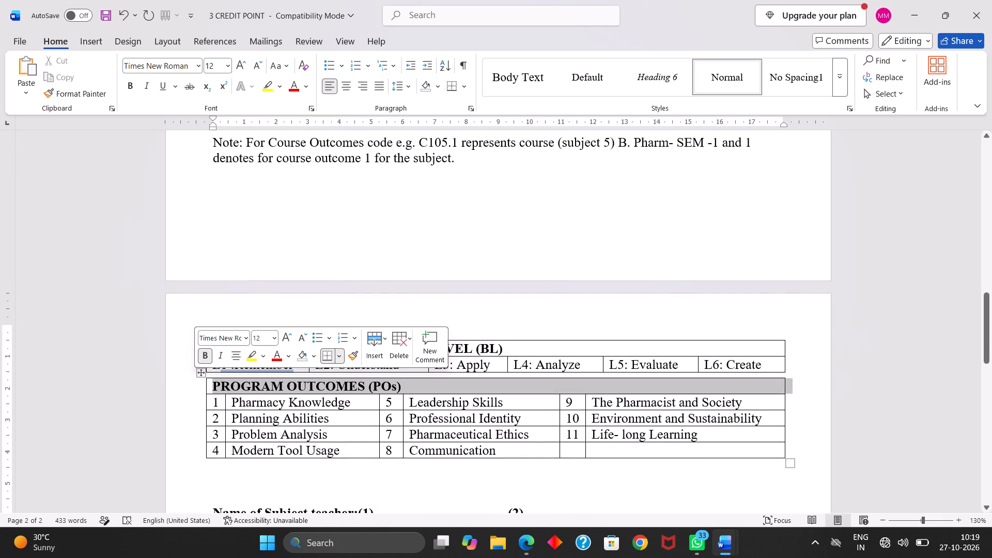
pyautogui.click(183, 346)
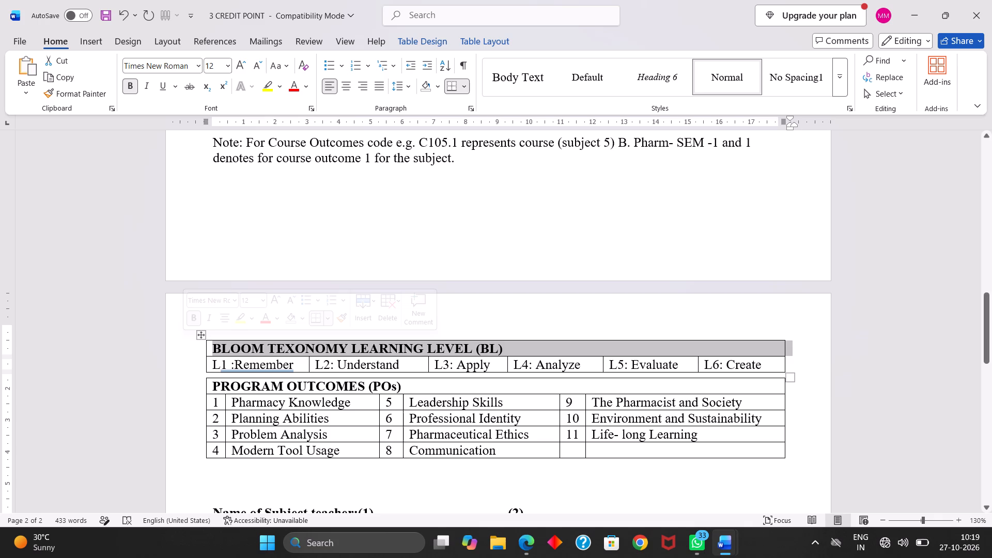
pyautogui.click(228, 378)
pyautogui.doubleClick(228, 378)
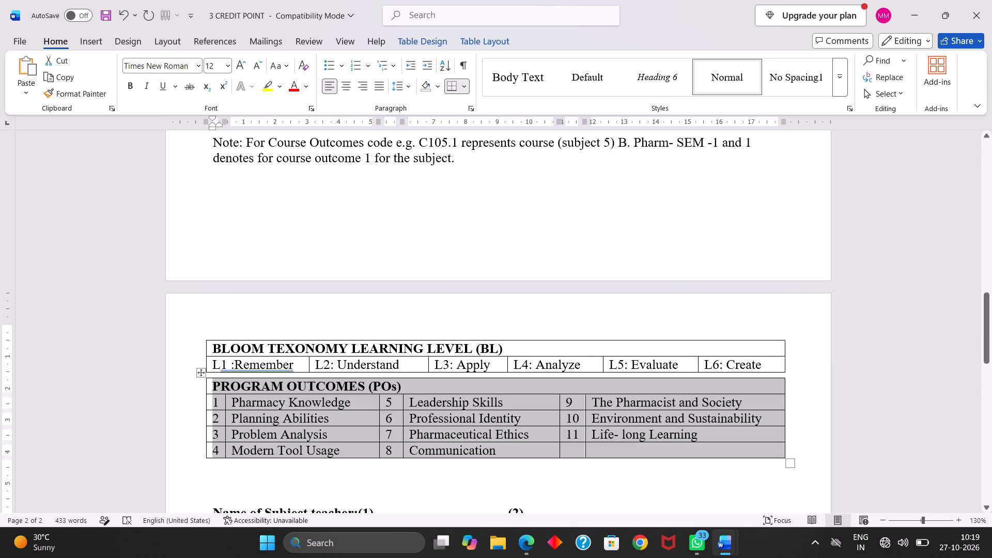
pyautogui.doubleClick(228, 378)
pyautogui.click(233, 376)
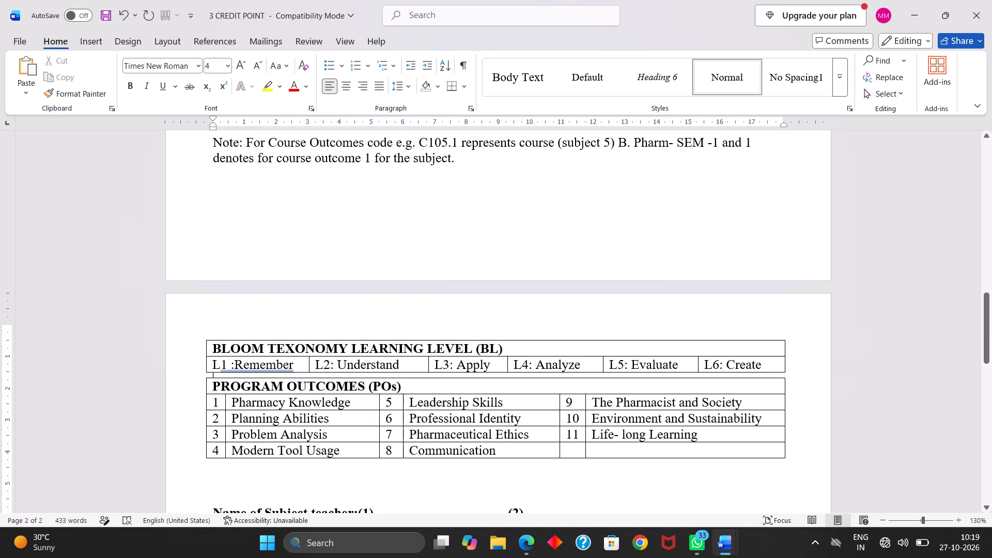
pyautogui.press('Return')
pyautogui.press('Return')
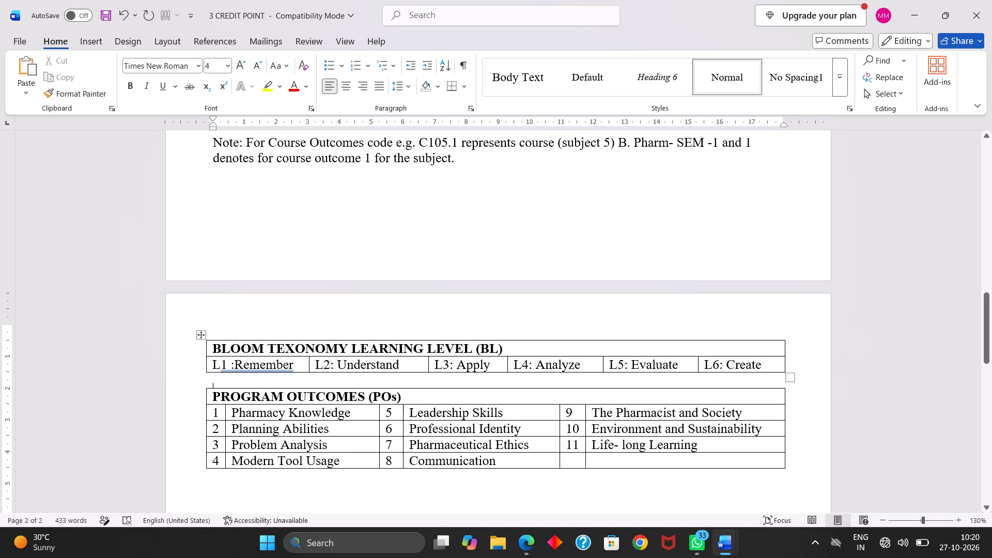
# Correct the spacing around the colon in the Bloom taxonomy table's first level so it reads "L1: Remember".
pyautogui.click(236, 364)
pyautogui.press('BackSpace')
pyautogui.press('BackSpace')
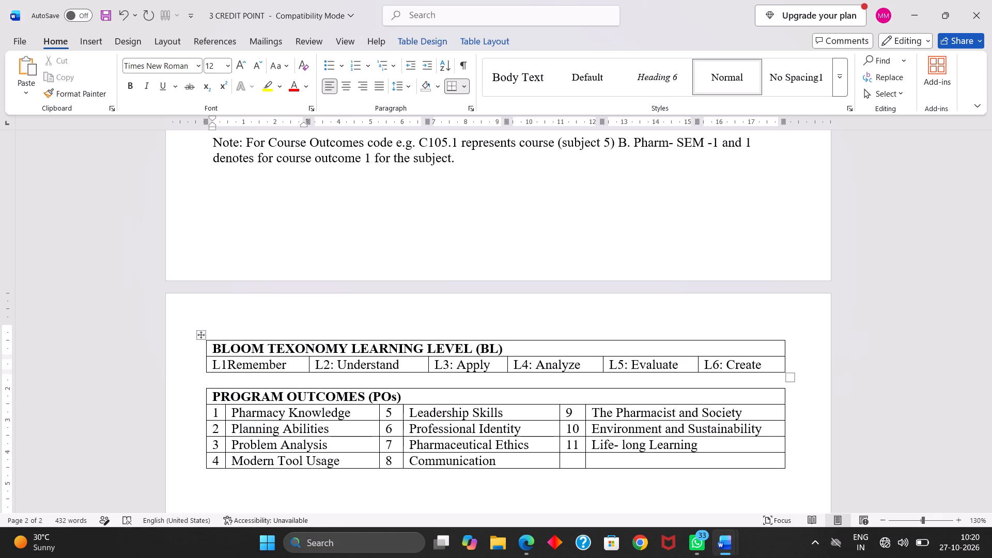
pyautogui.write(':')
pyautogui.press('space')
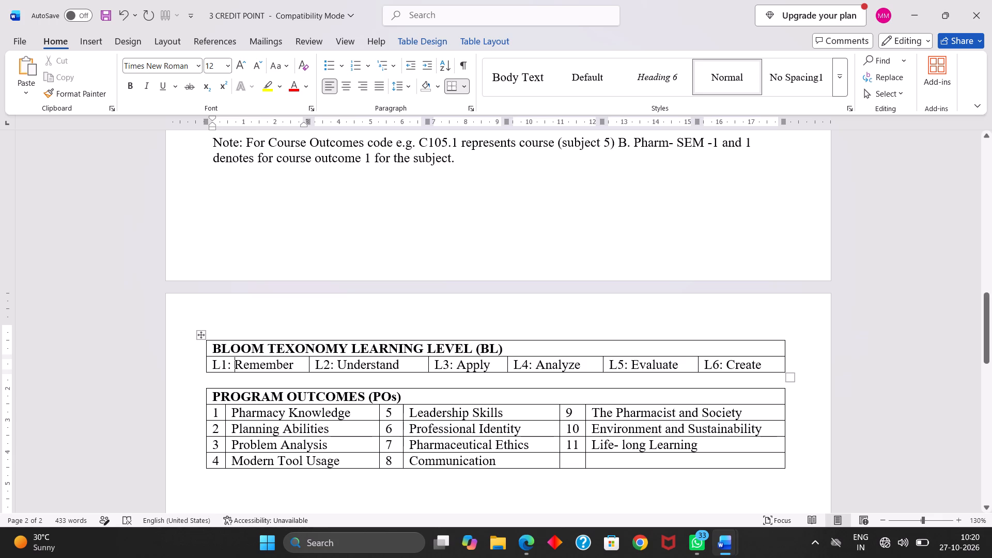
# Copy both subject teachers' names from set 1 over the dotted blanks in the 3 CREDIT POINT paper's Name of Subject teacher line.
pyautogui.scroll(-2, 332, 401)
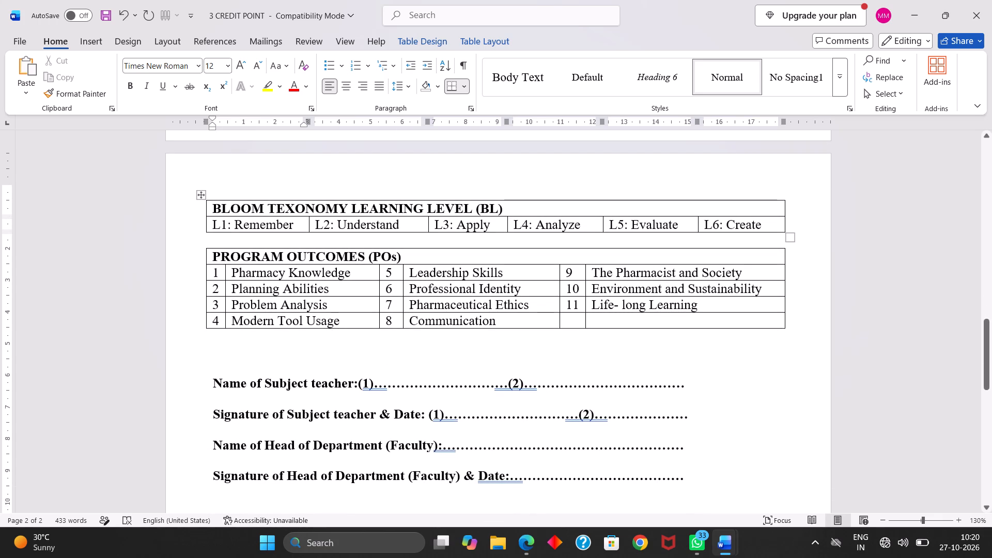
pyautogui.click(575, 152)
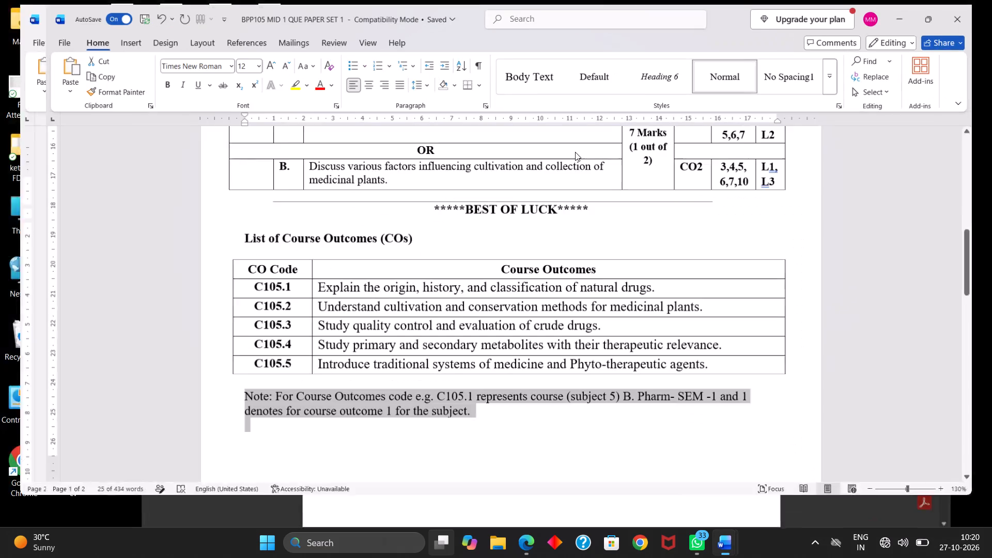
pyautogui.scroll(-5, 467, 316)
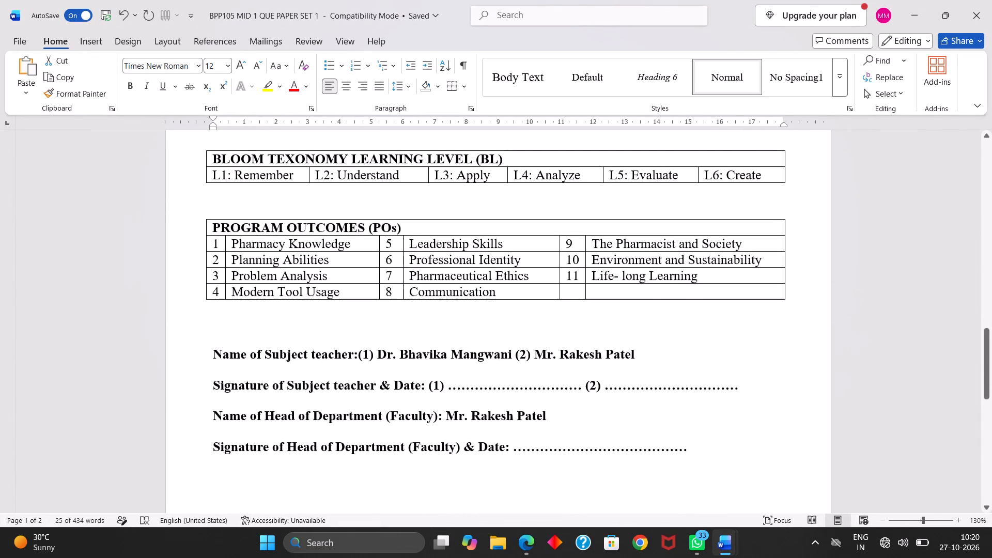
pyautogui.moveTo(358, 353); pyautogui.dragTo(390, 353)
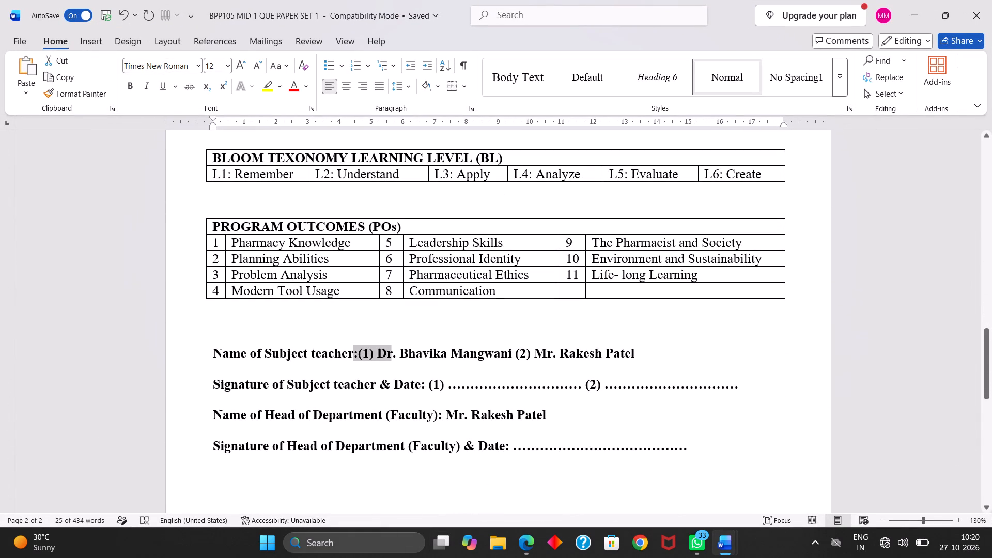
pyautogui.moveTo(390, 353); pyautogui.dragTo(384, 347)
pyautogui.click(384, 347)
pyautogui.moveTo(377, 351); pyautogui.dragTo(630, 344)
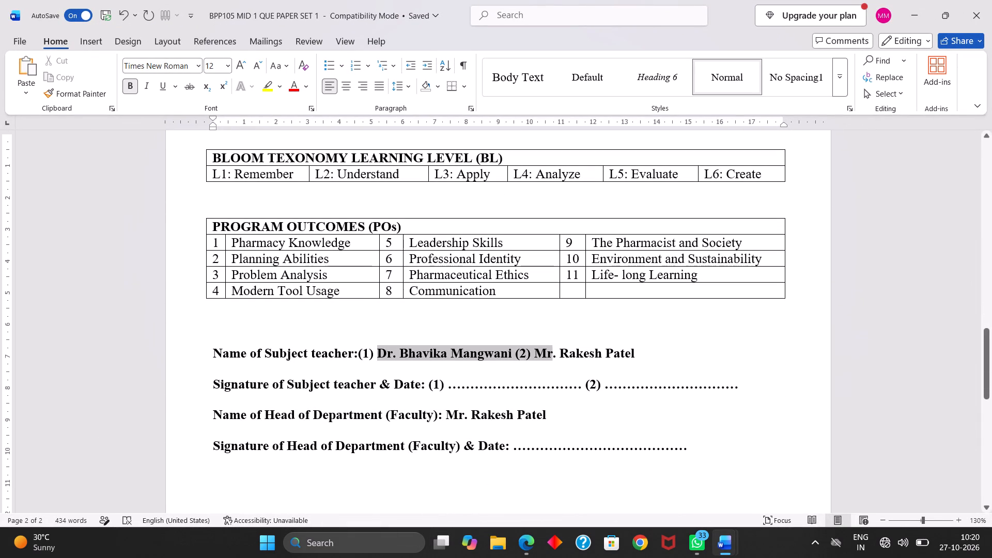
pyautogui.moveTo(630, 344); pyautogui.dragTo(636, 351)
pyautogui.hotkey('ctrl', 'c')
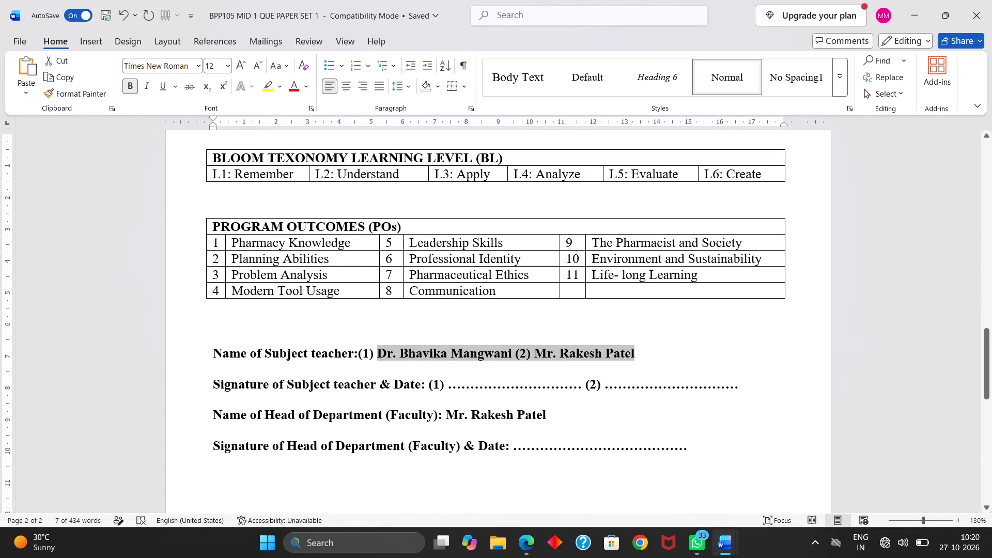
pyautogui.click(684, 107)
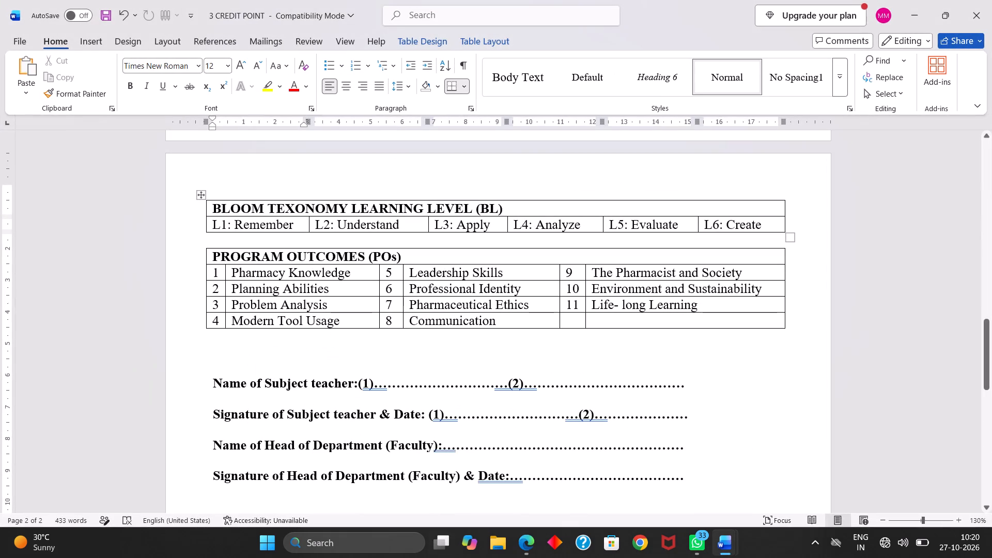
pyautogui.moveTo(375, 385); pyautogui.dragTo(643, 377)
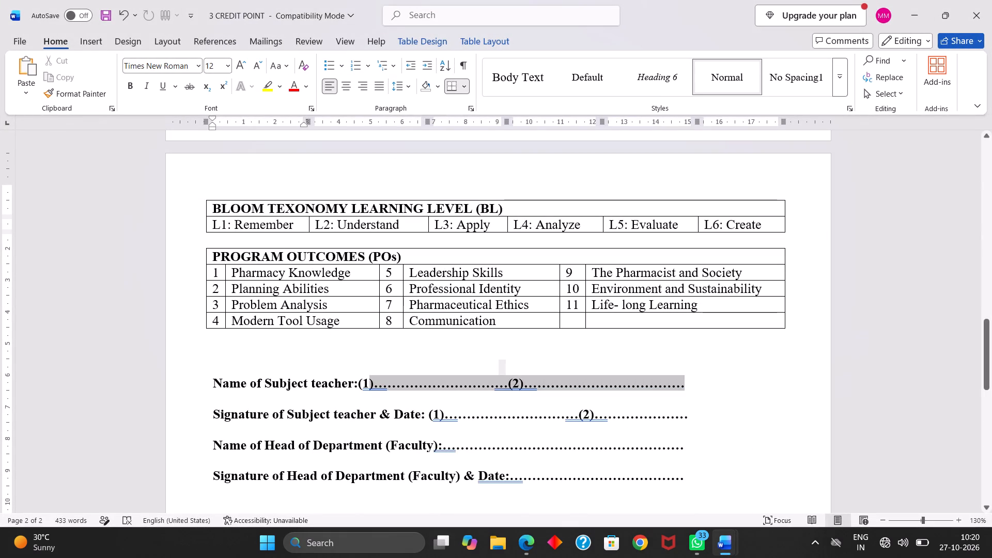
pyautogui.moveTo(643, 377); pyautogui.dragTo(653, 381)
pyautogui.hotkey('ctrl', 'v')
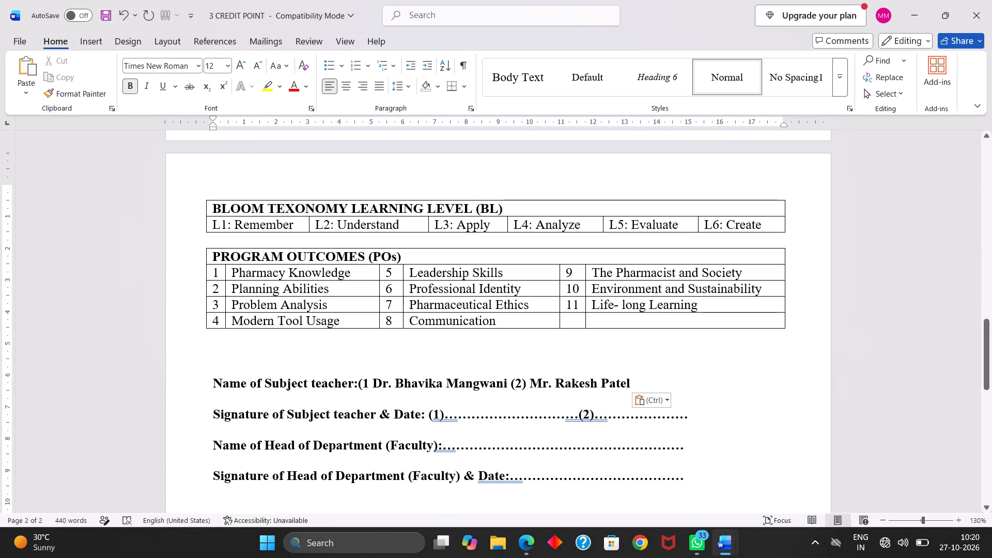
# Add the missing closing bracket after the 1 in the Name of Subject teacher line.
pyautogui.click(368, 382)
pyautogui.write(')')
pyautogui.press('space')
pyautogui.press('BackSpace')
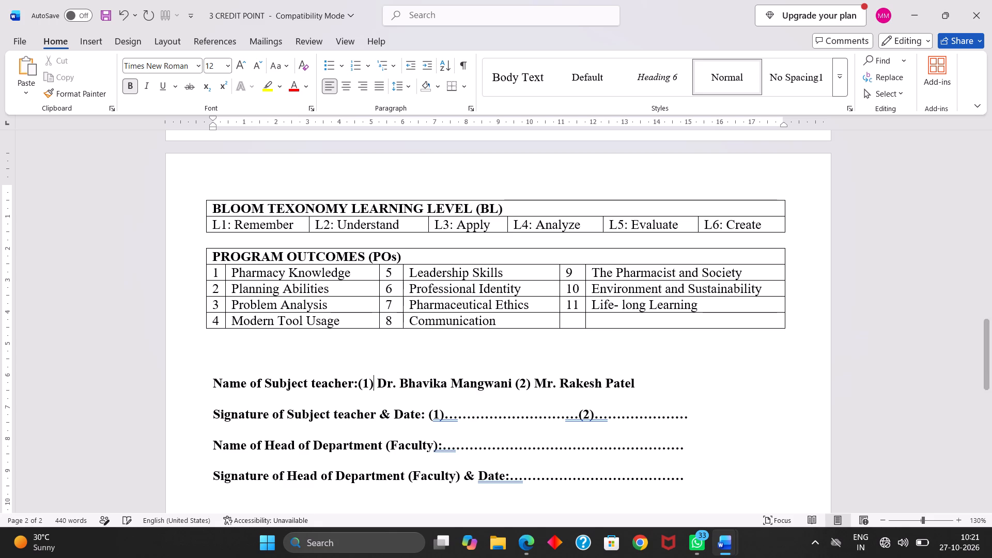
# Space out the (1) and (2) entries in the Signature of Subject teacher & Date line and extend the second dotted blank with seven dots.
pyautogui.click(454, 426)
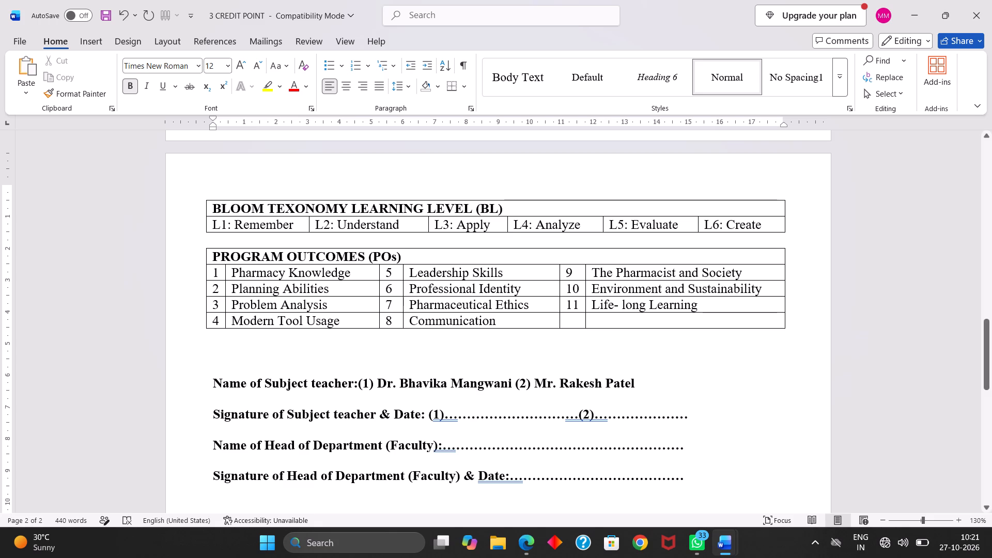
pyautogui.click(445, 417)
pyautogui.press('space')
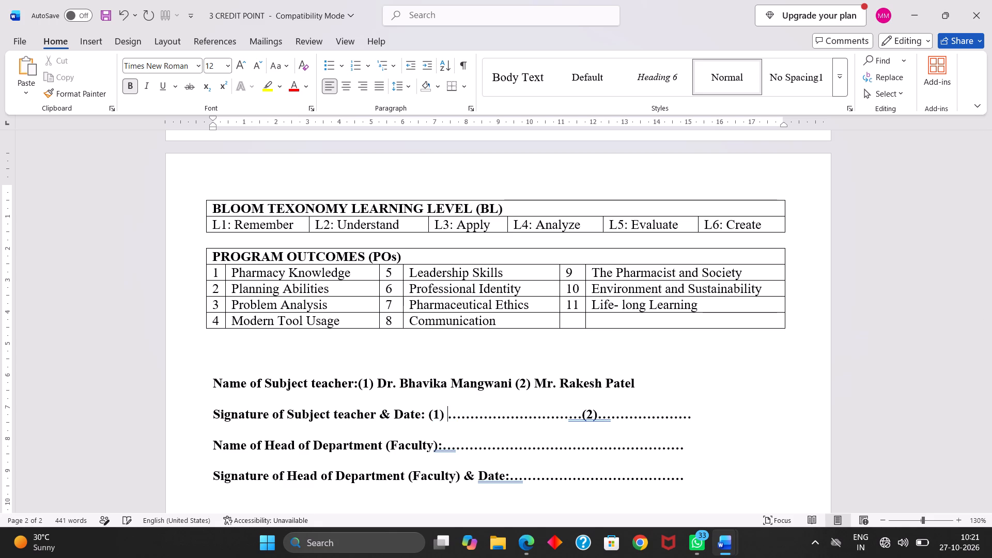
pyautogui.click(596, 415)
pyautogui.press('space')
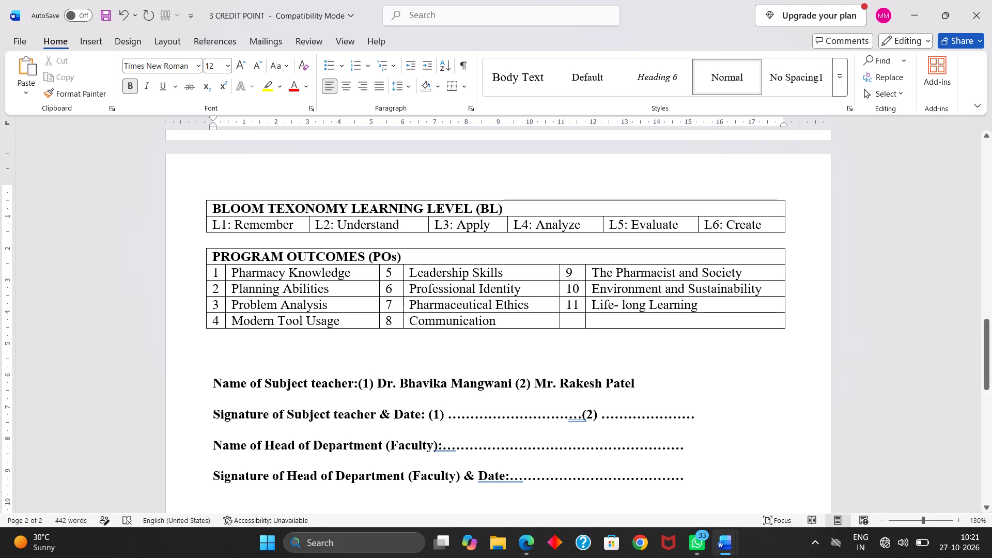
pyautogui.click(580, 417)
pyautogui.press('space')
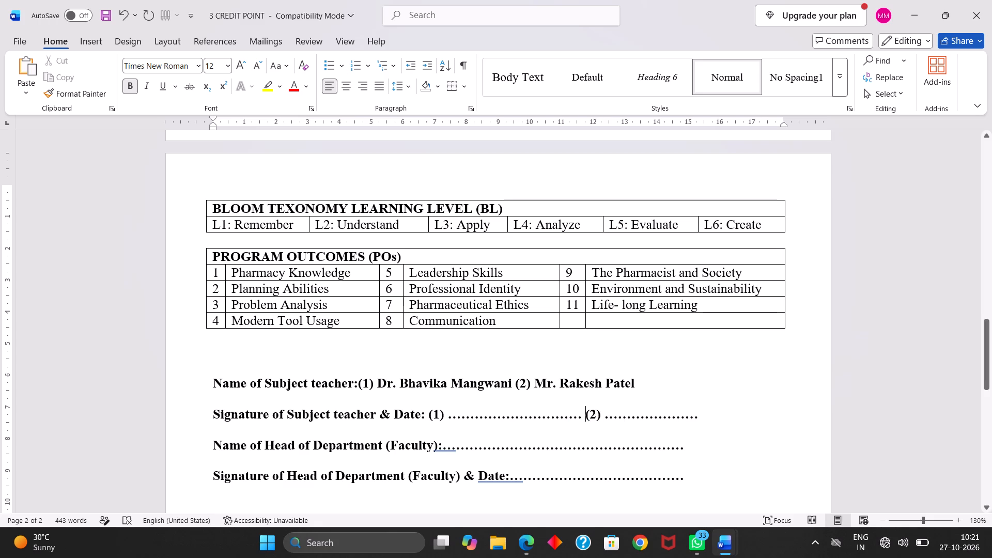
pyautogui.click(696, 418)
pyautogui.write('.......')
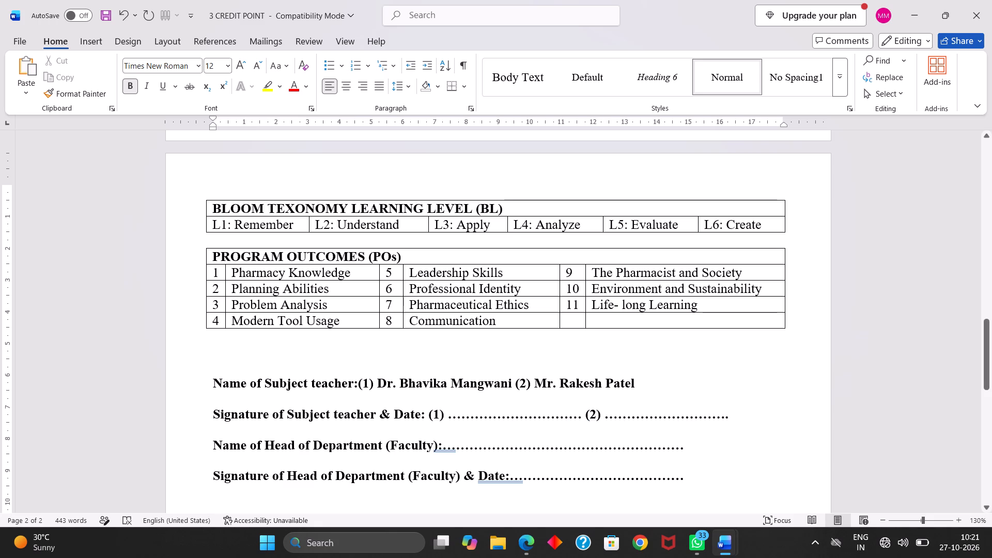
# Add a space after the colon in the Name of Head of Department line and replace its dotted blank with the name copied from set 1.
pyautogui.click(442, 446)
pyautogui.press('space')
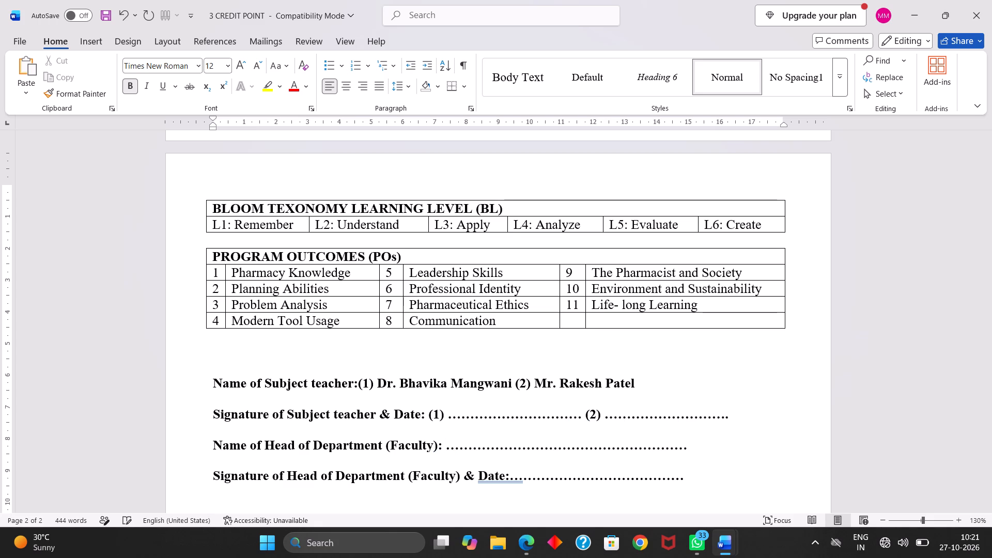
pyautogui.click(605, 111)
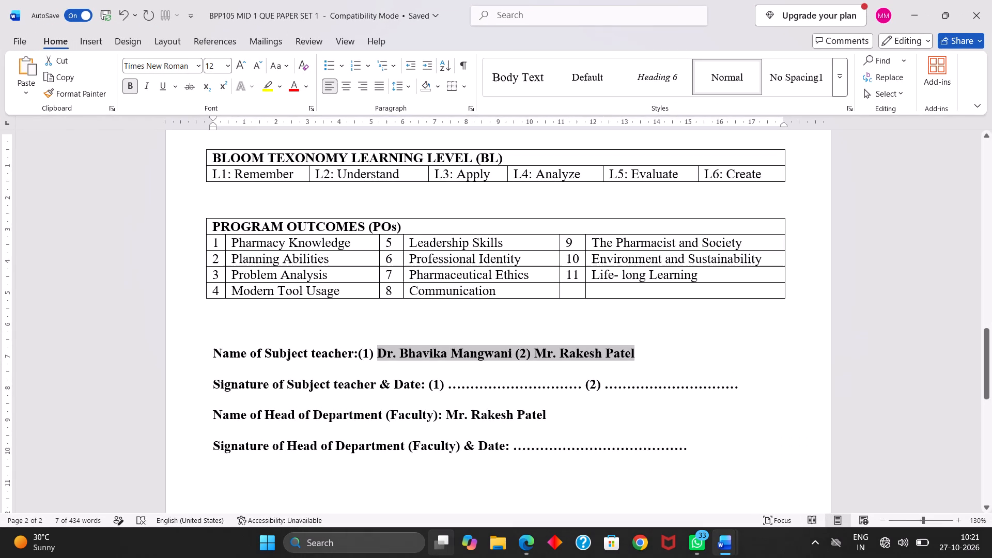
pyautogui.moveTo(448, 414); pyautogui.dragTo(499, 413)
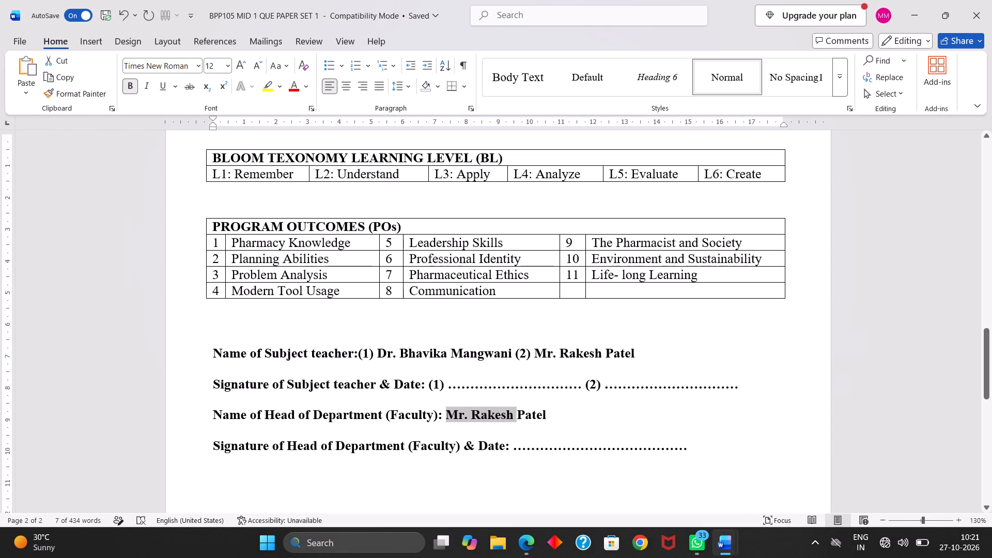
pyautogui.moveTo(499, 413); pyautogui.dragTo(540, 413)
pyautogui.hotkey('ctrl', 'c')
pyautogui.click(574, 168)
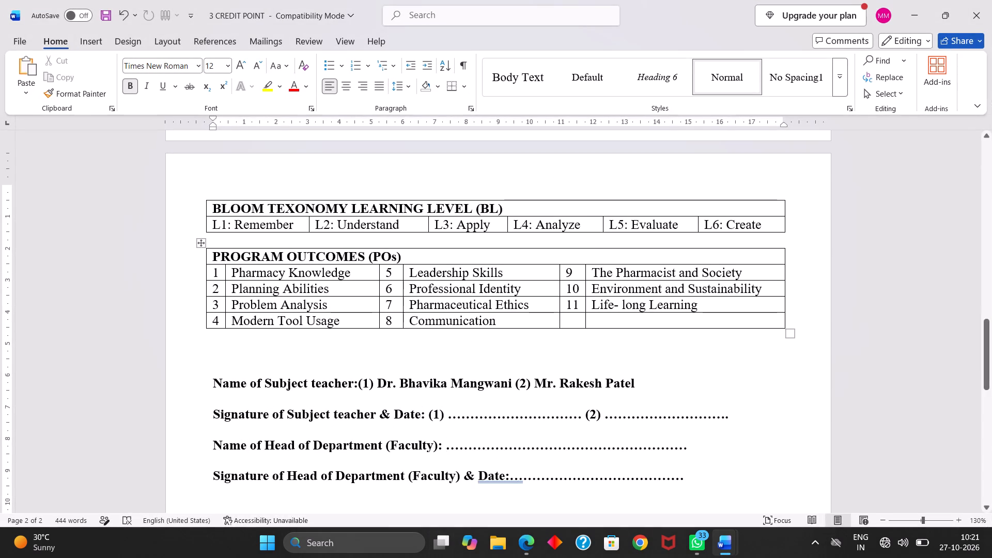
pyautogui.moveTo(444, 444); pyautogui.dragTo(680, 443)
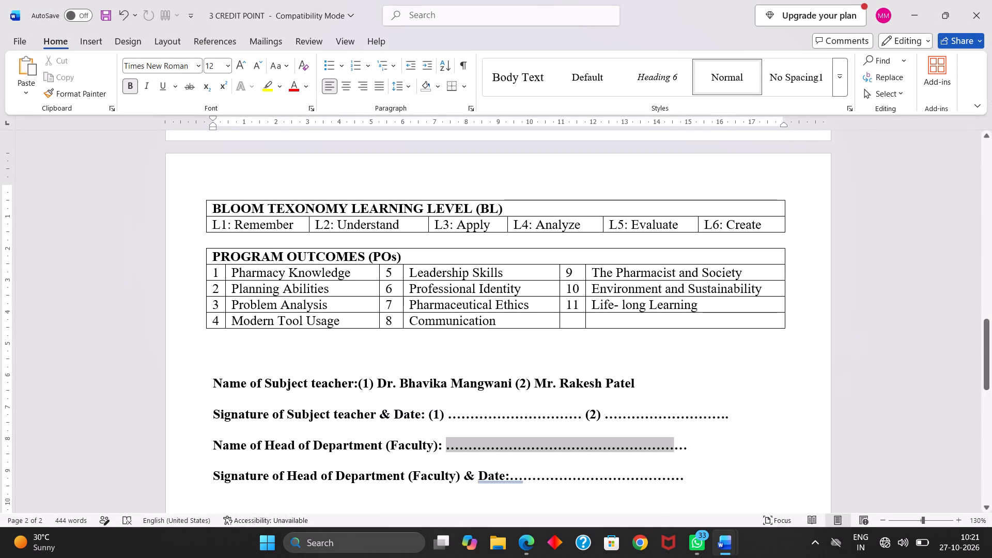
pyautogui.moveTo(680, 443); pyautogui.dragTo(685, 445)
pyautogui.hotkey('ctrl', 'v')
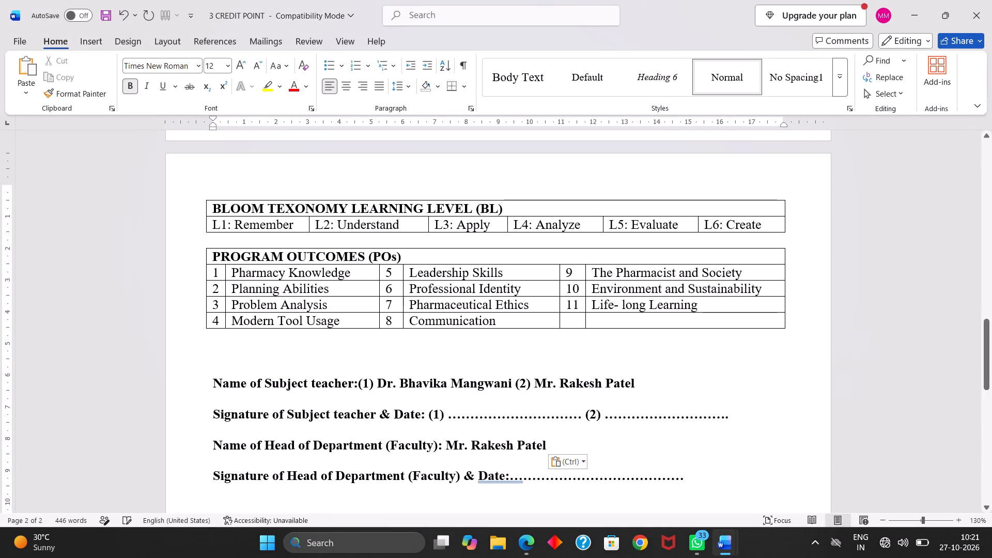
# Add a space after the colon in the Signature of Head of Department line and retype the D of Date to clear its proofing mark.
pyautogui.click(510, 474)
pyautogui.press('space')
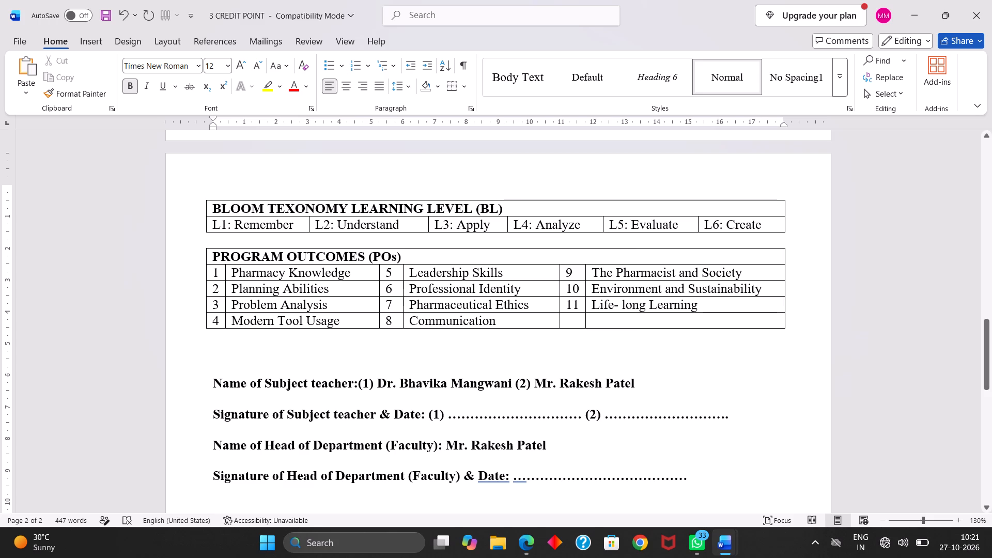
pyautogui.rightClick(491, 474)
pyautogui.click(464, 405)
pyautogui.rightClick(495, 486)
pyautogui.click(473, 426)
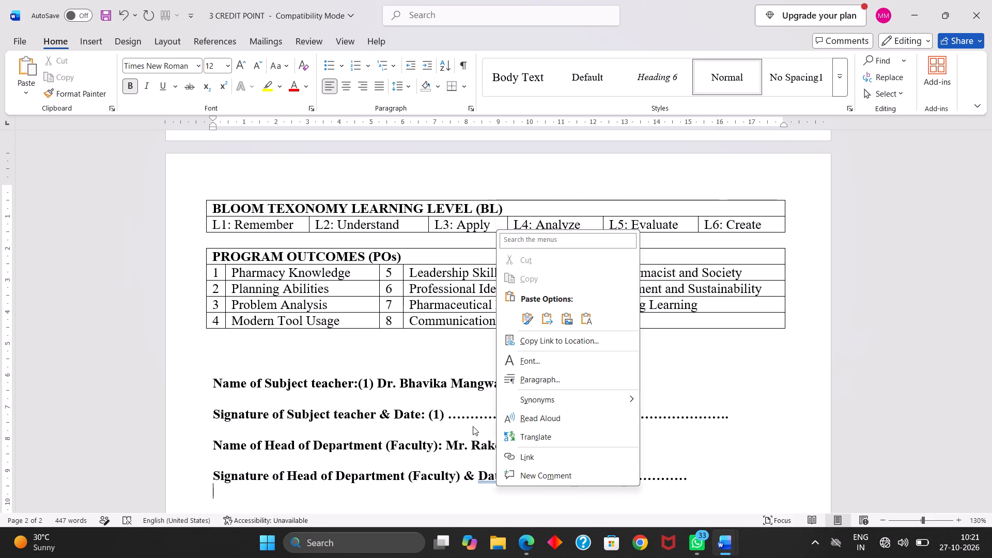
pyautogui.rightClick(505, 484)
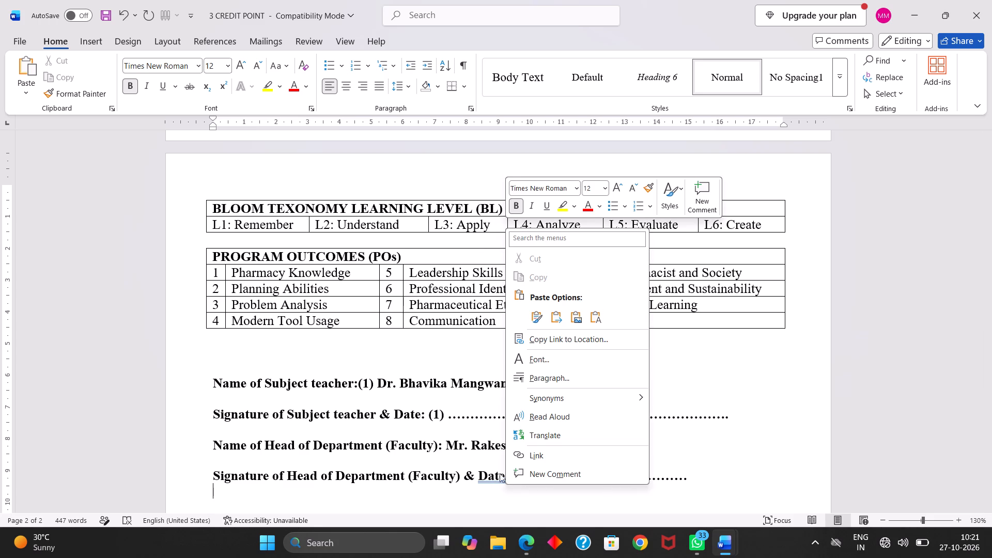
pyautogui.click(492, 468)
pyautogui.rightClick(506, 475)
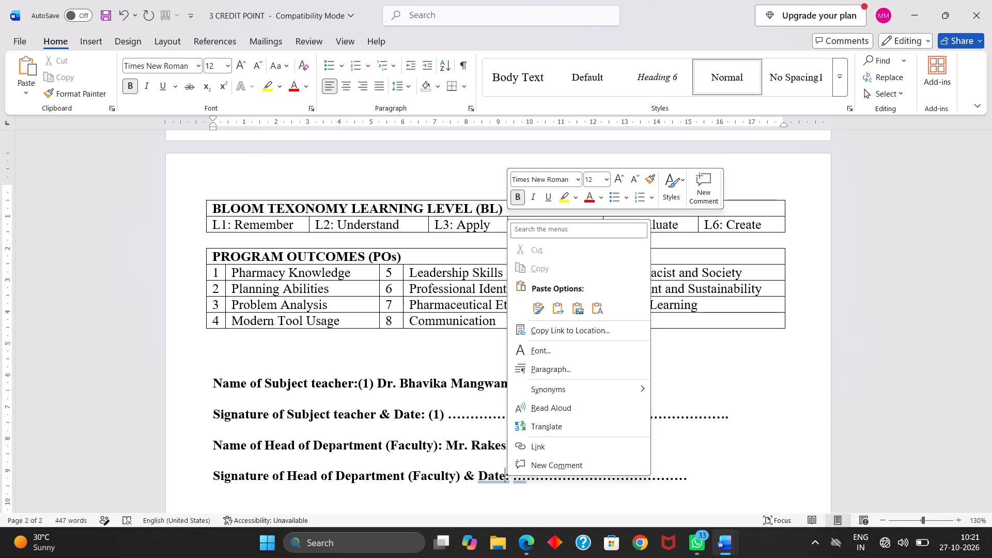
pyautogui.click(506, 475)
pyautogui.rightClick(487, 477)
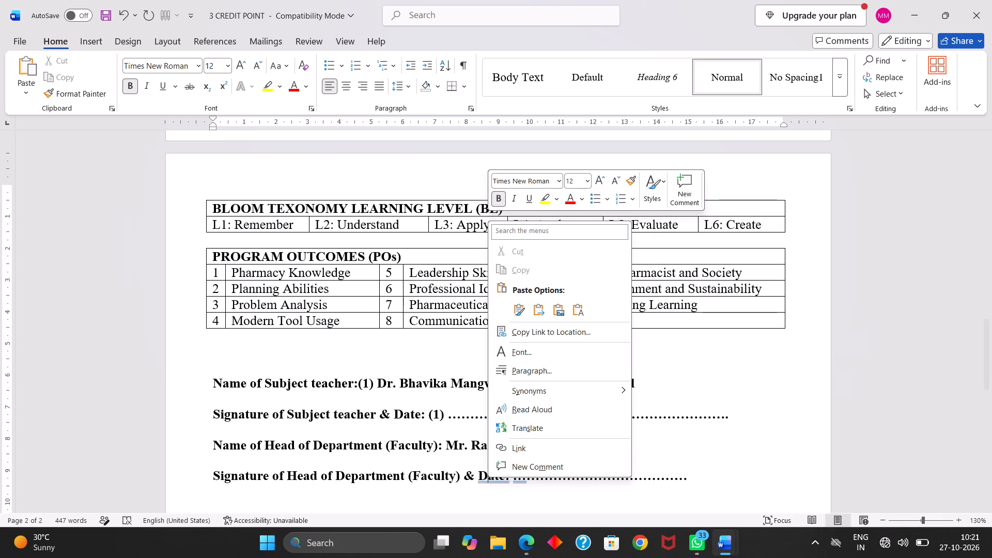
pyautogui.click(487, 477)
pyautogui.press('BackSpace')
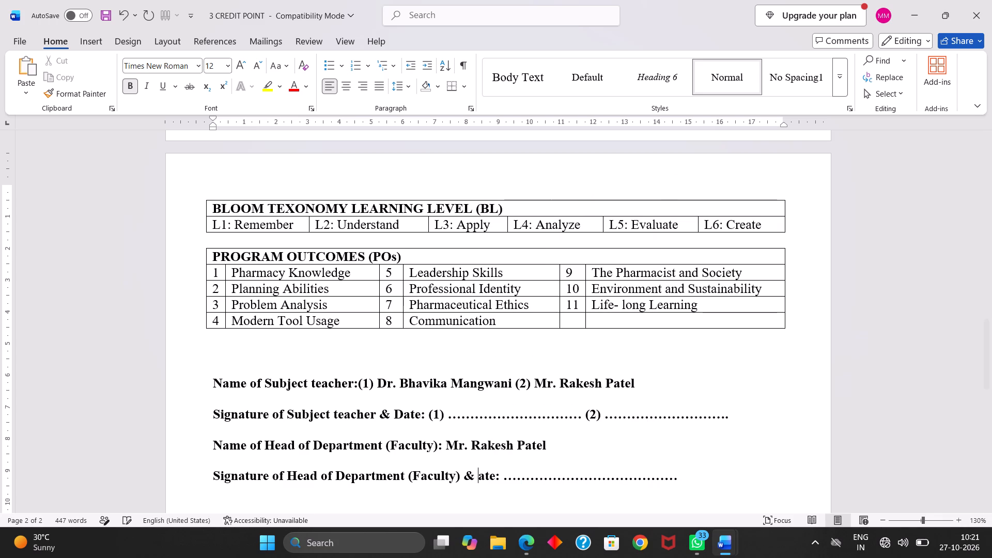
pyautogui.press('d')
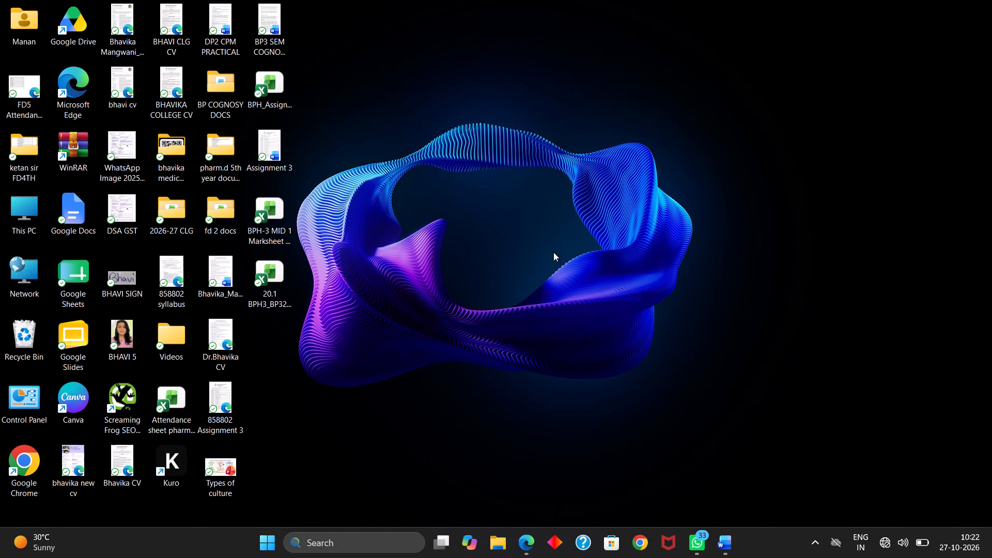
# Connect the computer to the bhavi Wi-Fi network.
pyautogui.click(884, 543)
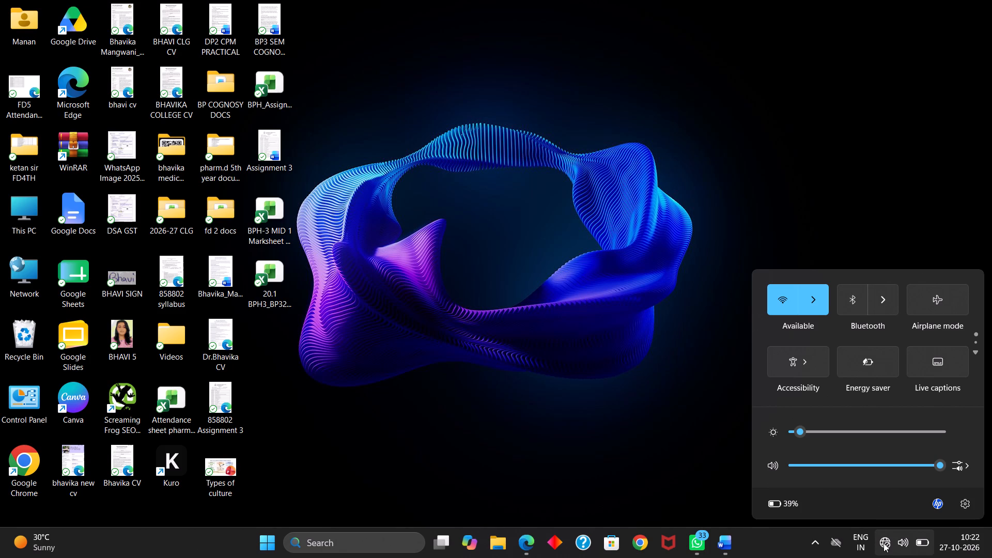
pyautogui.click(812, 298)
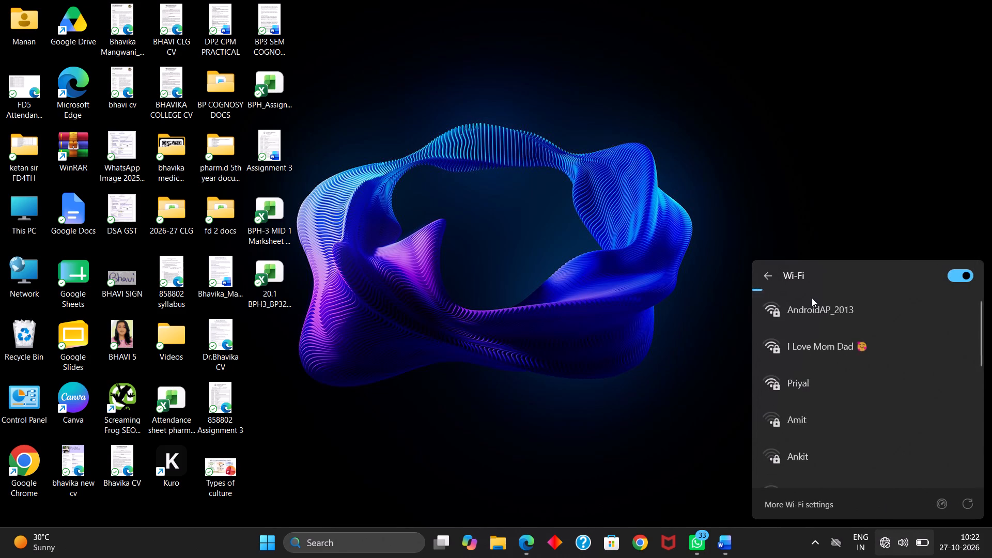
pyautogui.click(860, 308)
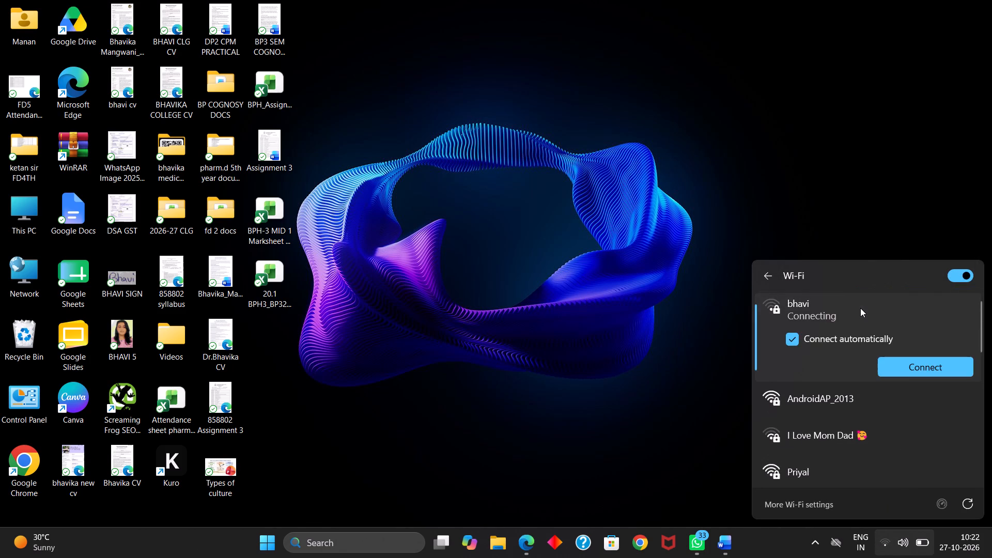
pyautogui.click(804, 226)
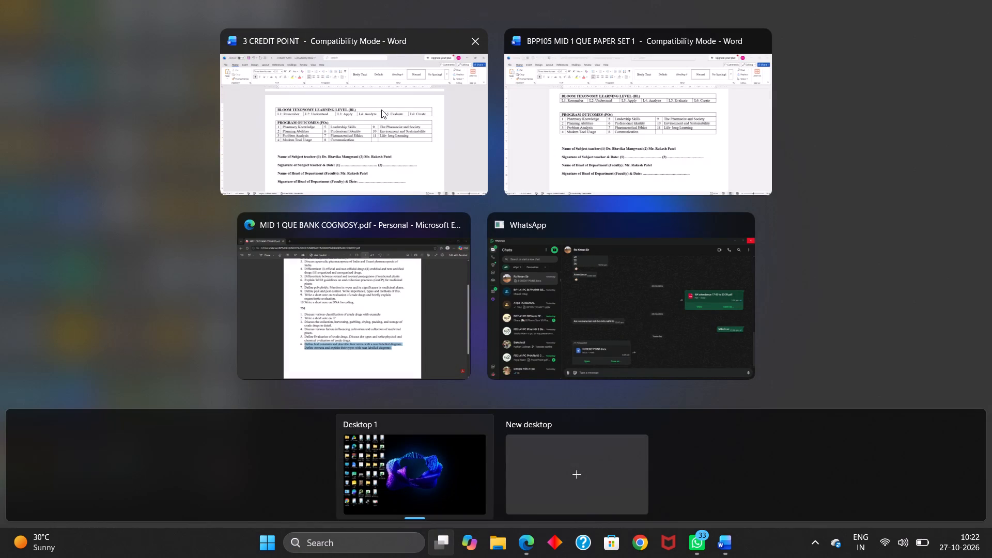
# Return to the 3 CREDIT POINT document and start turning on AutoSave for it.
pyautogui.click(381, 110)
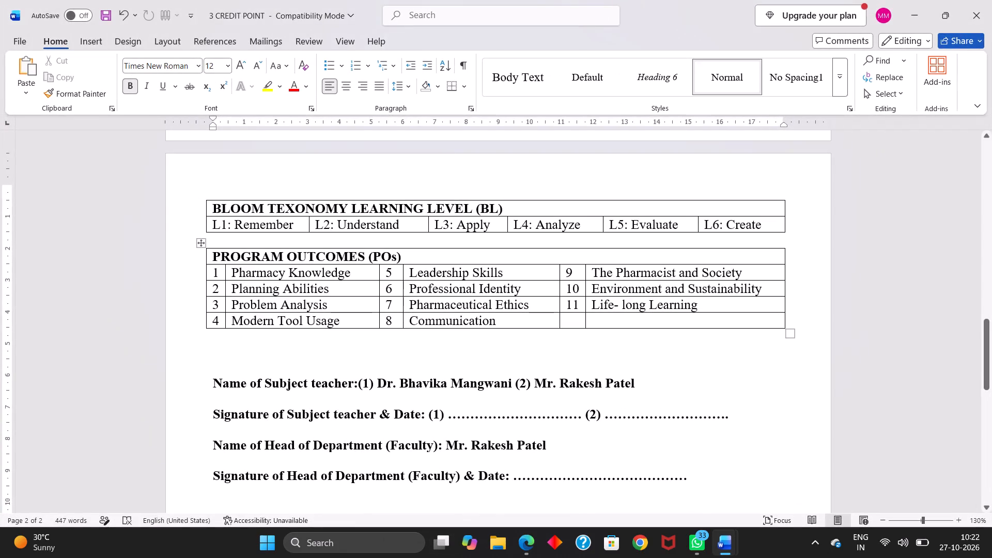
pyautogui.click(554, 476)
pyautogui.scroll(6, 554, 476)
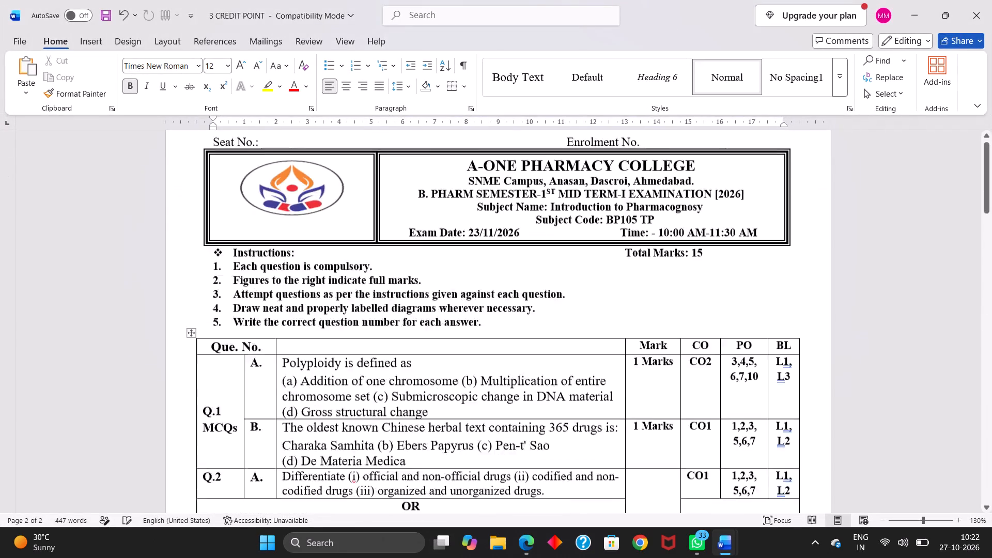
pyautogui.scroll(3, 554, 476)
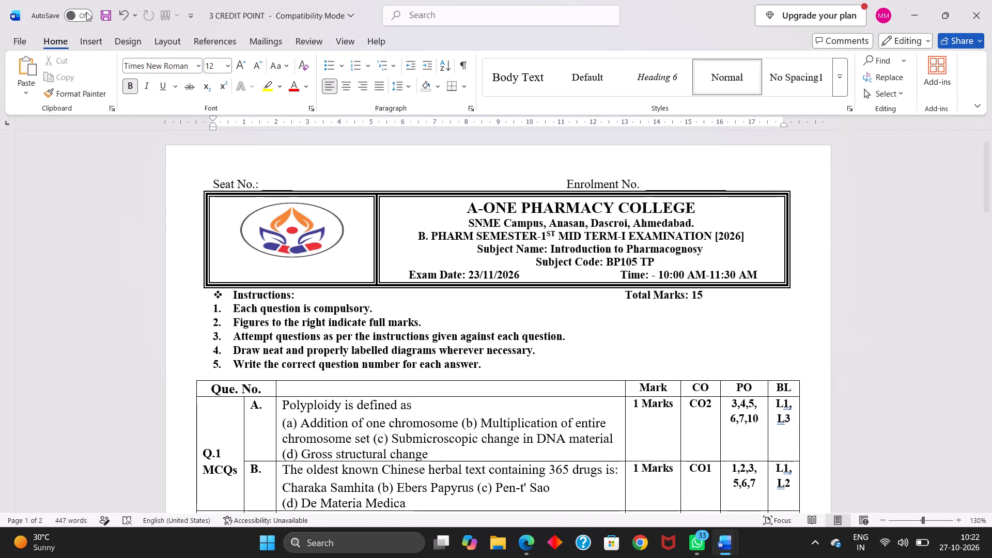
pyautogui.click(85, 9)
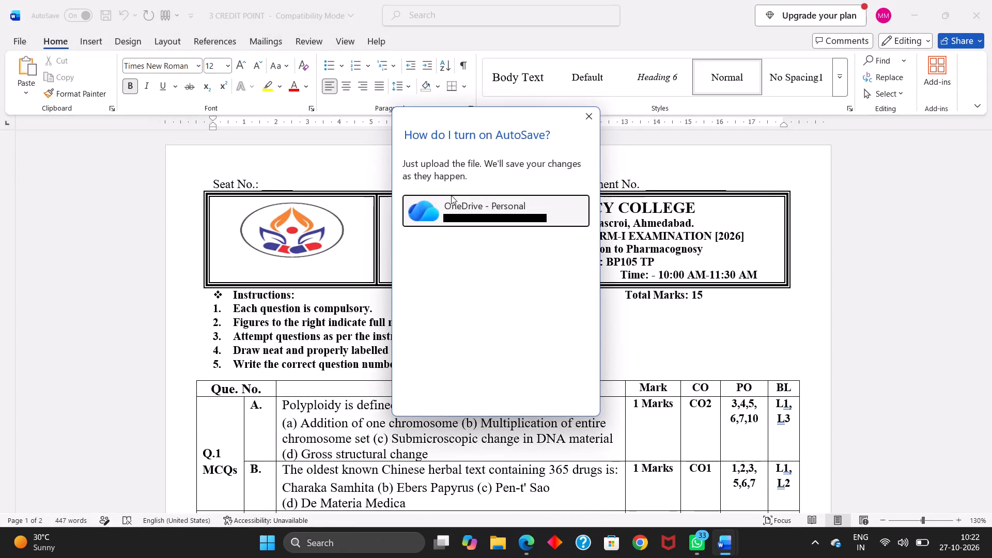
# Upload the 3 CREDIT POINT paper to OneDrive - Personal to turn on AutoSave.
pyautogui.click(451, 194)
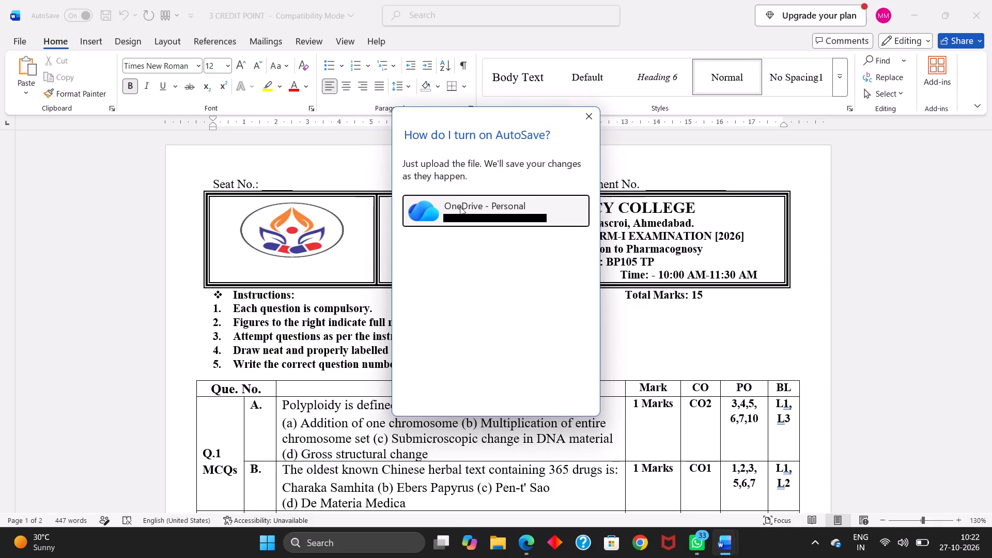
pyautogui.click(460, 207)
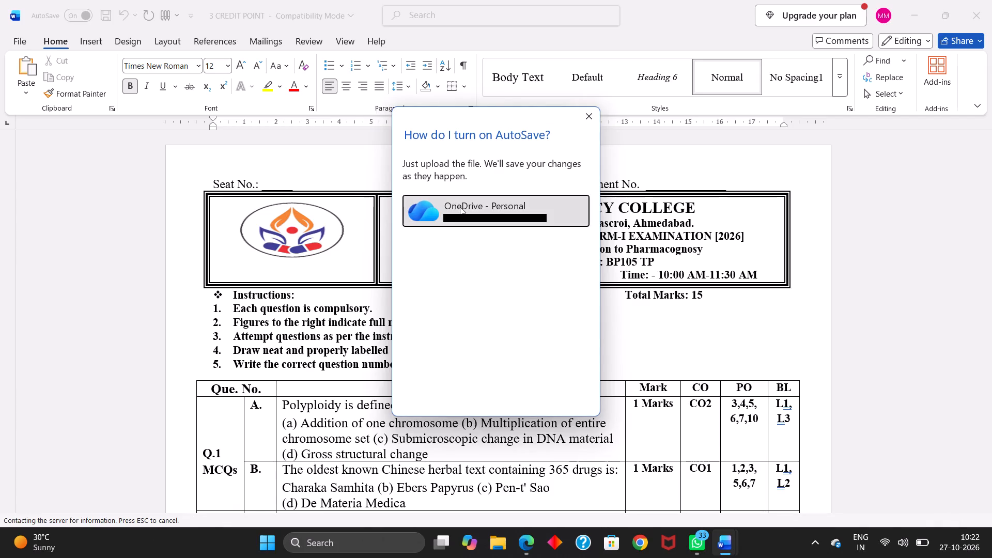
pyautogui.click(474, 215)
pyautogui.click(431, 214)
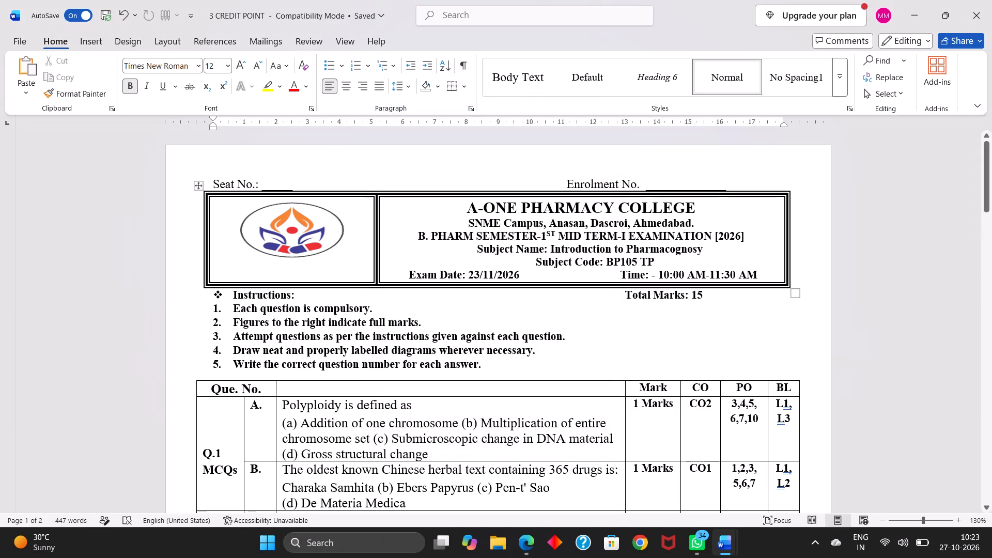
# Rename the 3 CREDIT POINT file as BP105 T MID 1 QUE PAPER SET 2.
pyautogui.click(383, 11)
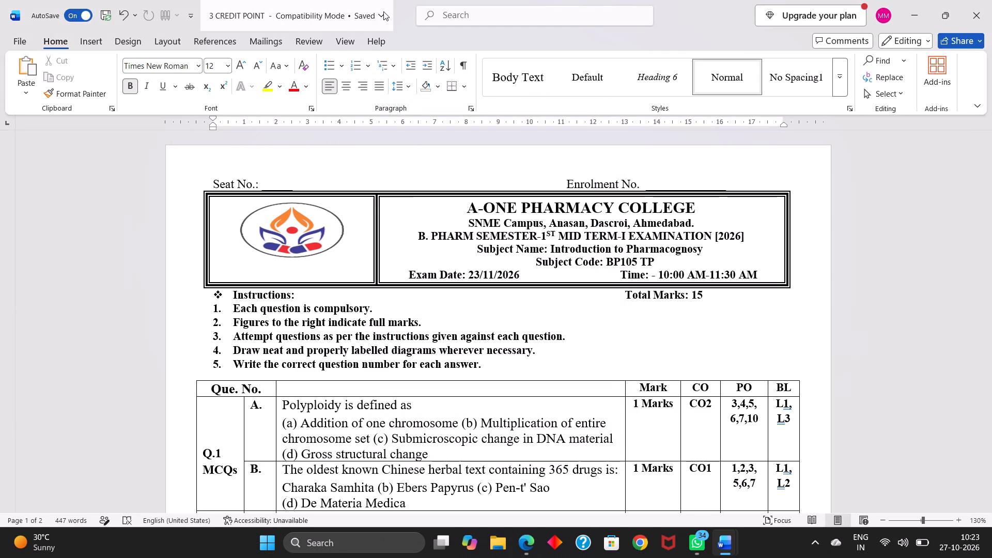
pyautogui.click(342, 67)
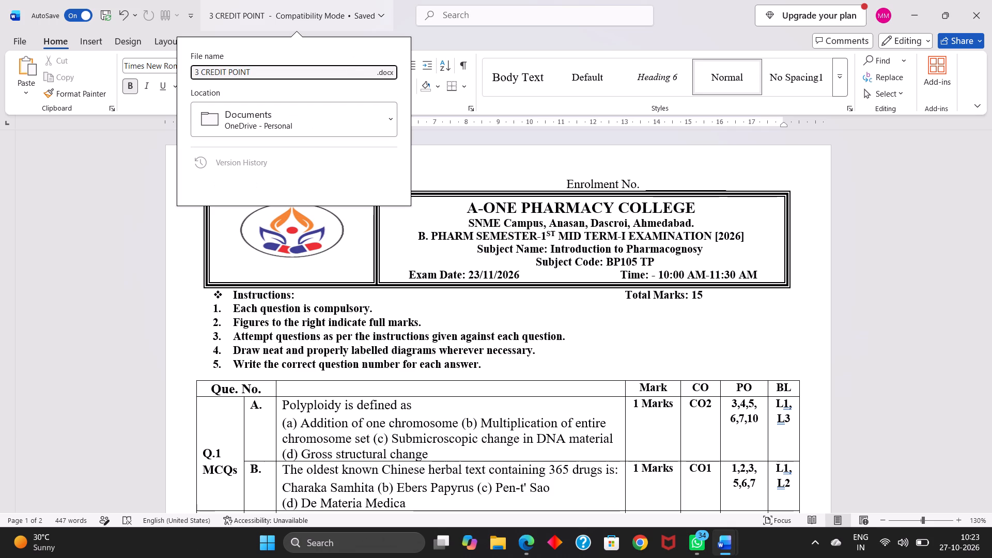
pyautogui.press('BackSpace')
pyautogui.press('BackSpace')
pyautogui.press('BackSpace')
pyautogui.press('BackSpace')
pyautogui.press('BackSpace')
pyautogui.press('BackSpace')
pyautogui.press('BackSpace')
pyautogui.press('BackSpace')
pyautogui.press('BackSpace')
pyautogui.press('BackSpace')
pyautogui.press('BackSpace')
pyautogui.press('BackSpace')
pyautogui.press('BackSpace')
pyautogui.press('BackSpace')
pyautogui.press('BackSpace')
pyautogui.press('BackSpace')
pyautogui.press('BackSpace')
pyautogui.press('BackSpace')
pyautogui.press('BackSpace')
pyautogui.press('BackSpace')
pyautogui.write('BP105 T')
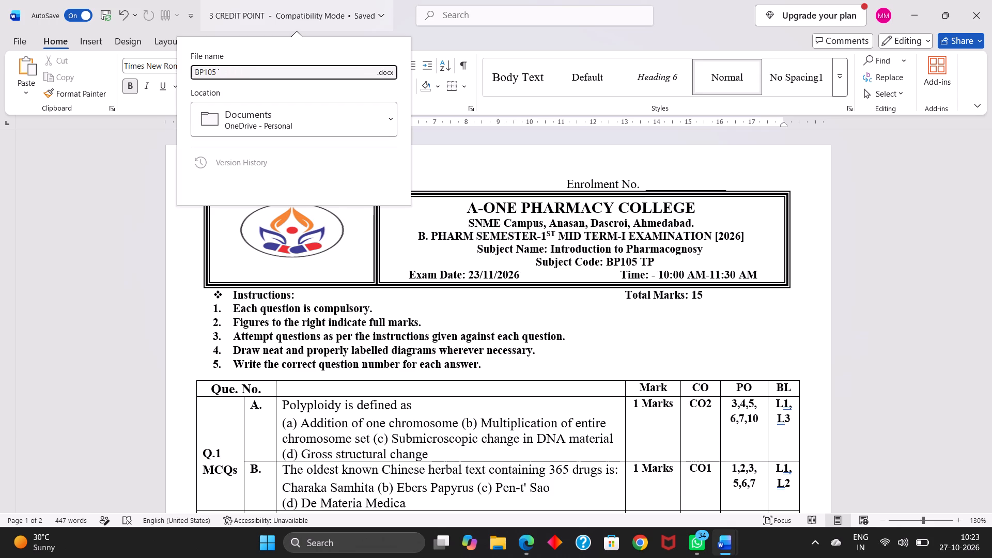
pyautogui.press('space')
pyautogui.write('MID 1 QUE PAPER')
pyautogui.press('space')
pyautogui.write('SET 2')
pyautogui.press('space')
# Move the file to the BP COGNOSY DOCS folder under Desktop in OneDrive - Personal.
pyautogui.click(386, 112)
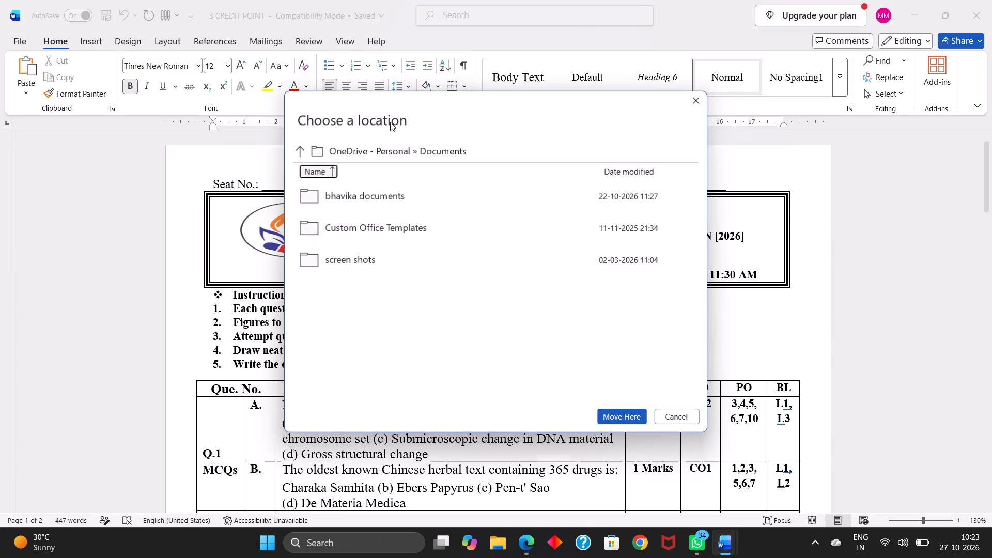
pyautogui.click(301, 149)
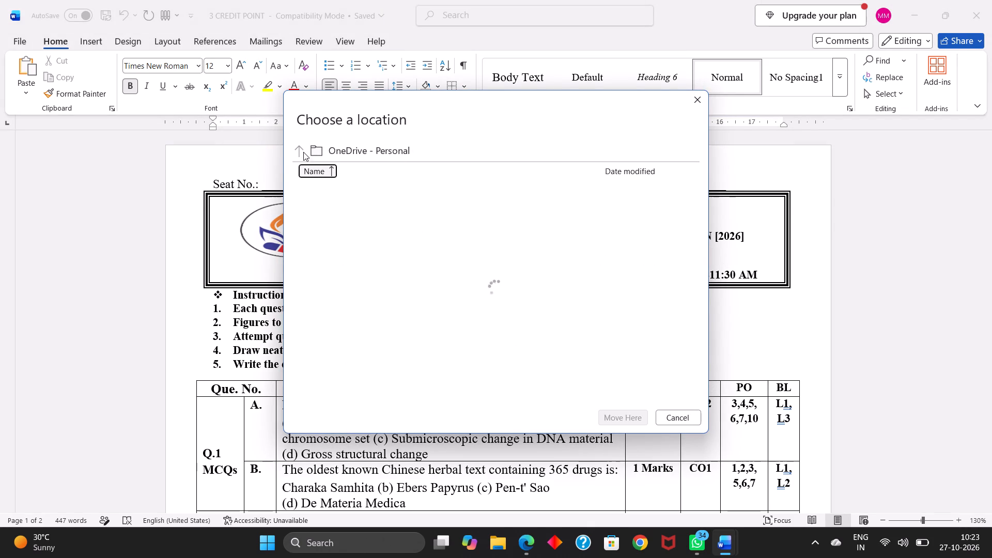
pyautogui.click(342, 220)
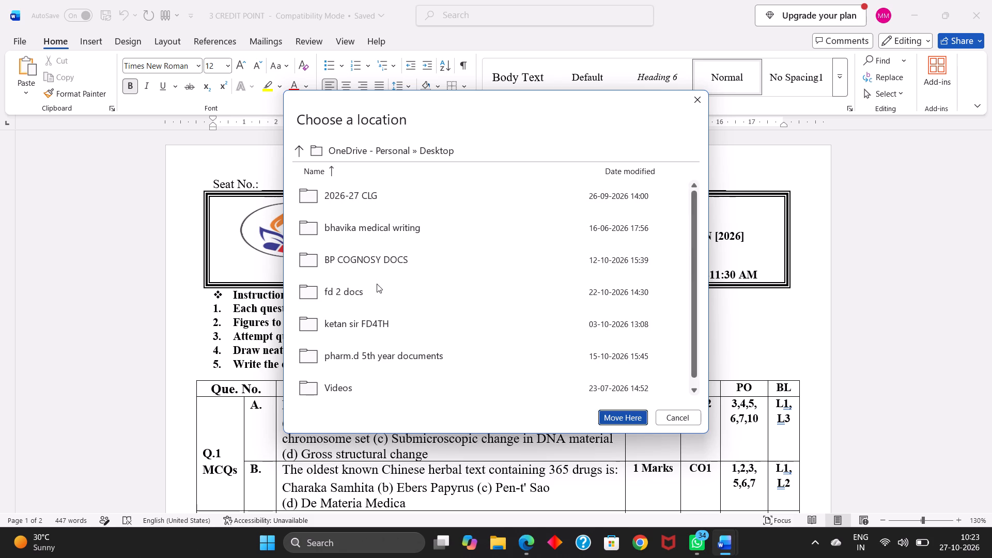
pyautogui.click(390, 255)
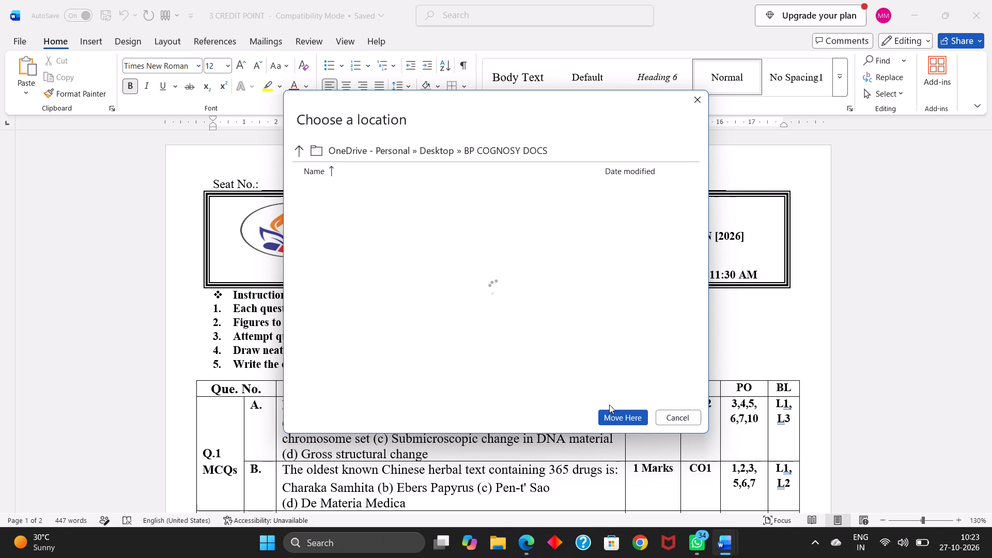
pyautogui.click(629, 417)
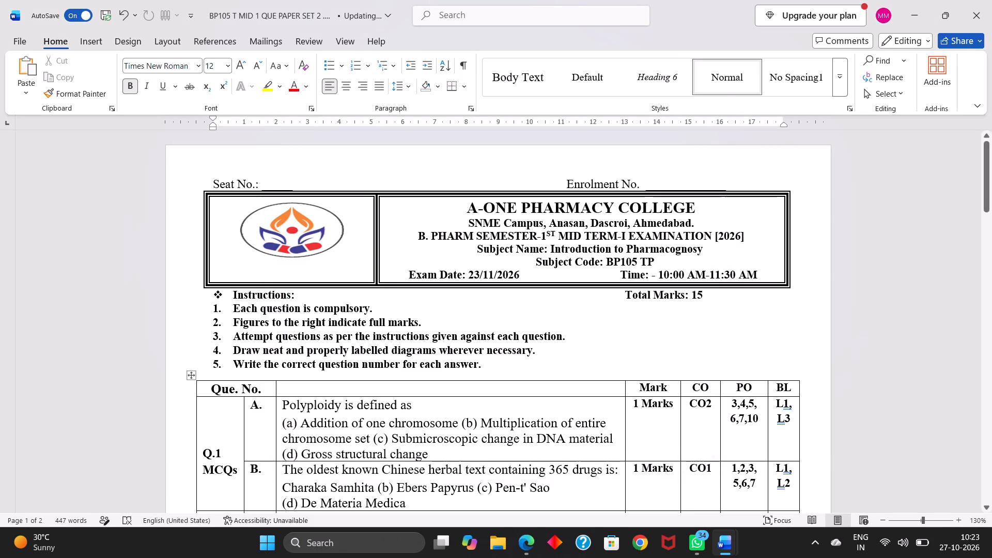
# Look through the finished paper from the college header down to the teacher and Head of Department signature lines.
pyautogui.scroll(-1, 629, 417)
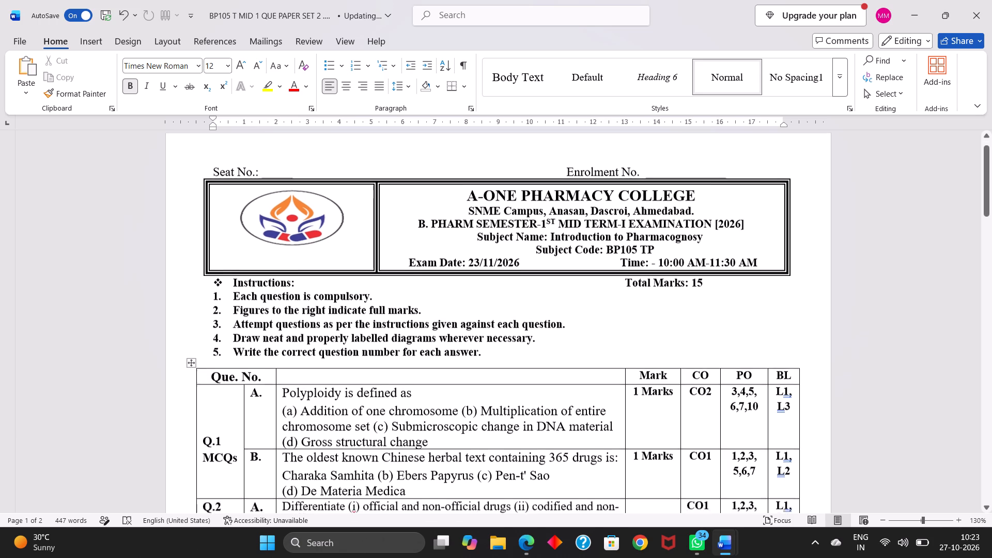
pyautogui.scroll(-9, 629, 417)
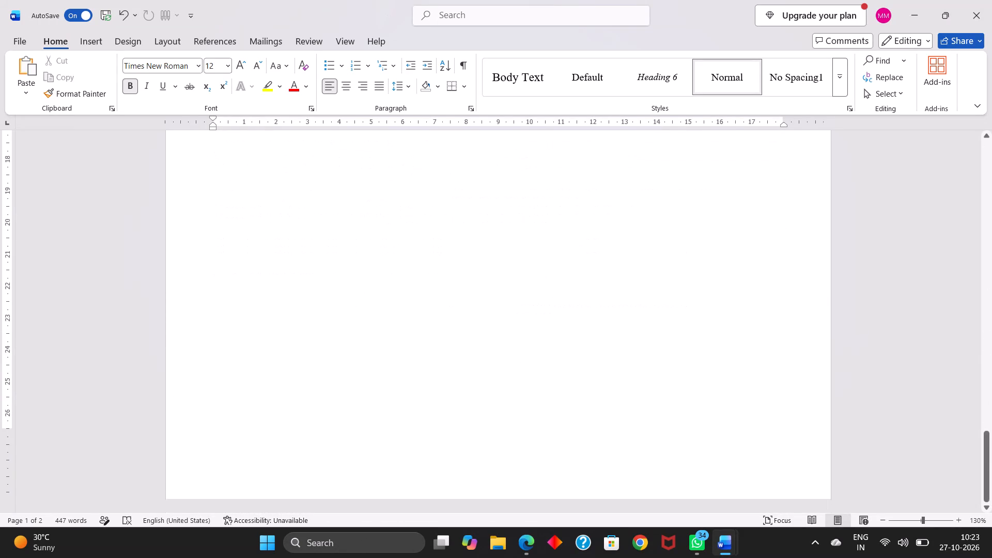
pyautogui.scroll(-2, 629, 417)
pyautogui.scroll(15, 629, 417)
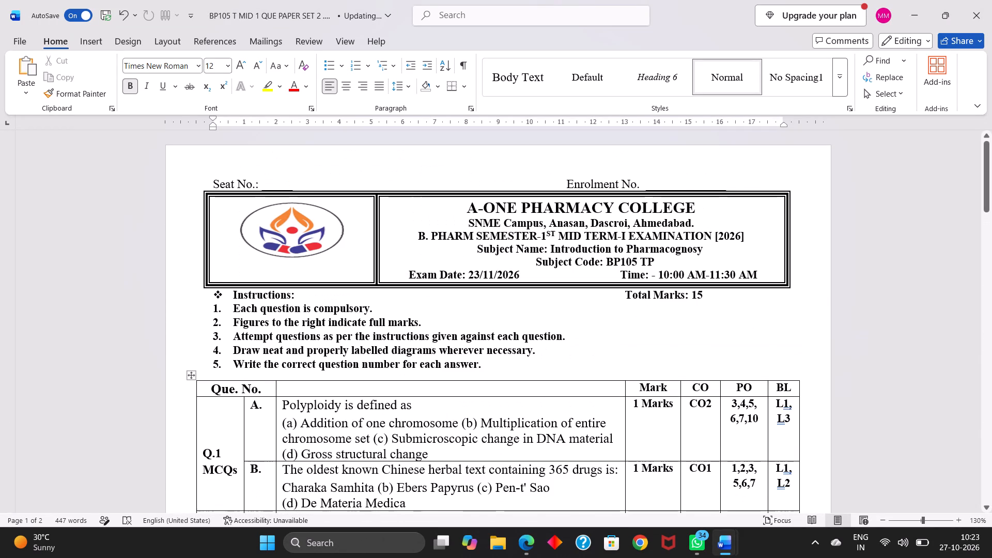
pyautogui.scroll(-6, 601, 335)
pyautogui.scroll(10, 601, 335)
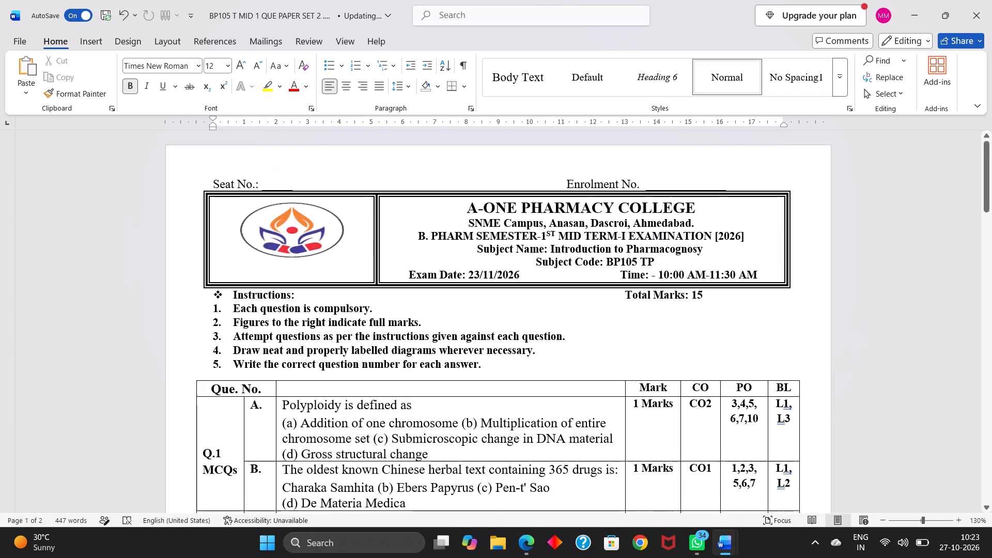
pyautogui.scroll(4, 601, 335)
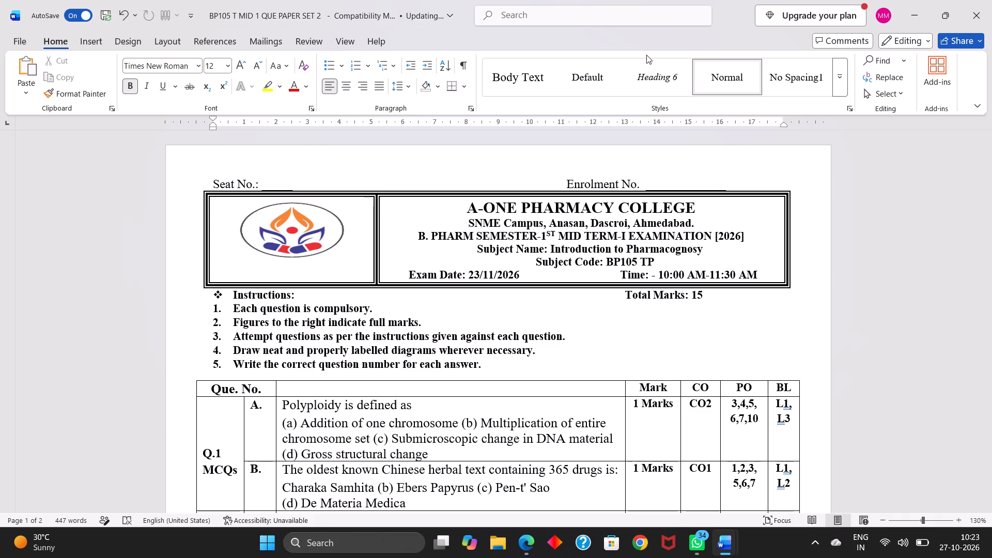
pyautogui.scroll(-3, 646, 55)
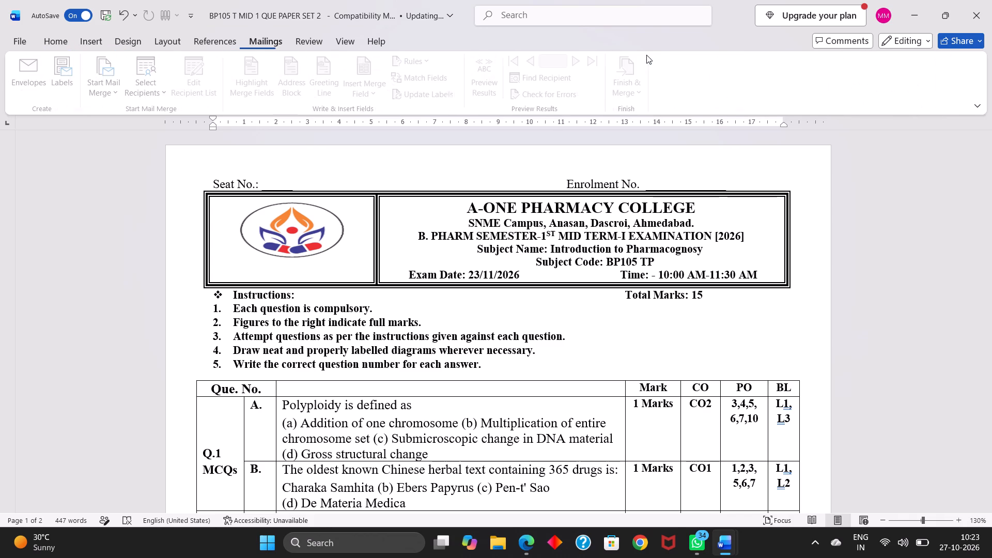
pyautogui.click(437, 207)
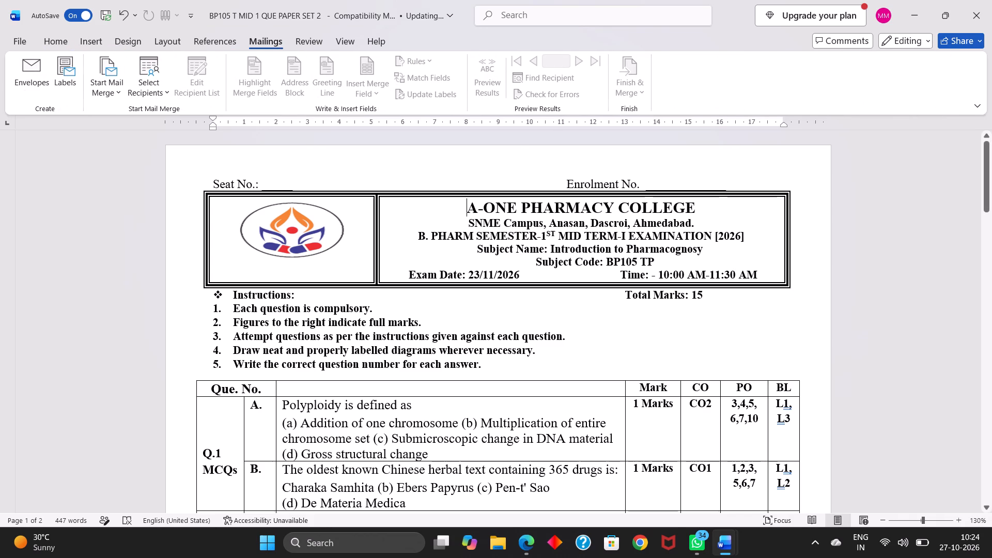
pyautogui.scroll(-7, 437, 207)
pyautogui.scroll(2, 437, 207)
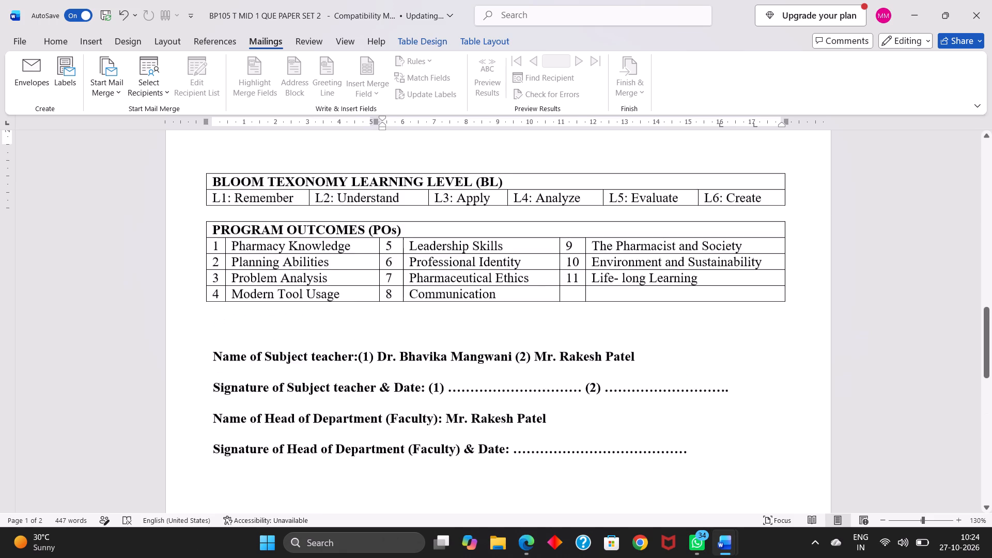
pyautogui.scroll(10, 437, 207)
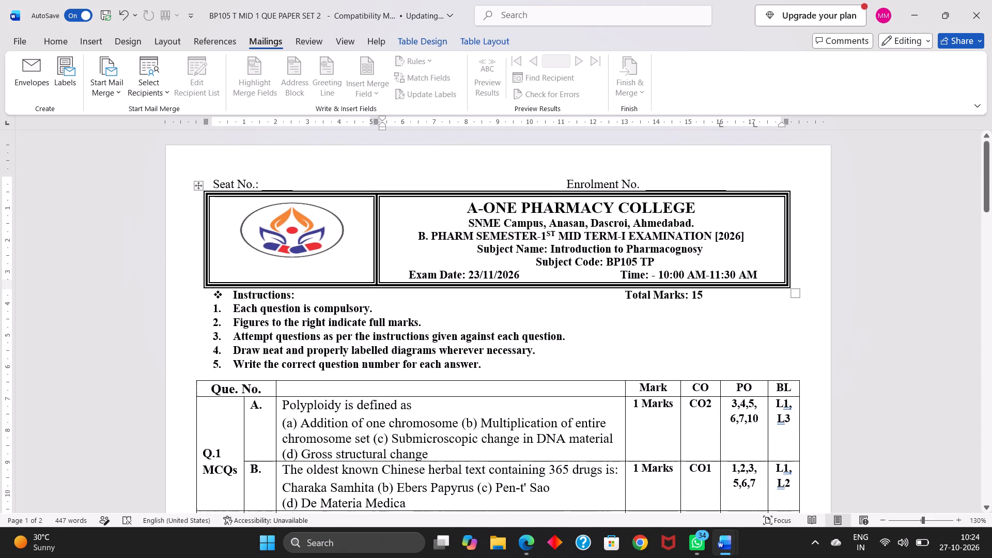
# Save the BP105 T MID 1 QUE PAPER SET 2 paper.
pyautogui.hotkey('ctrl', 's')
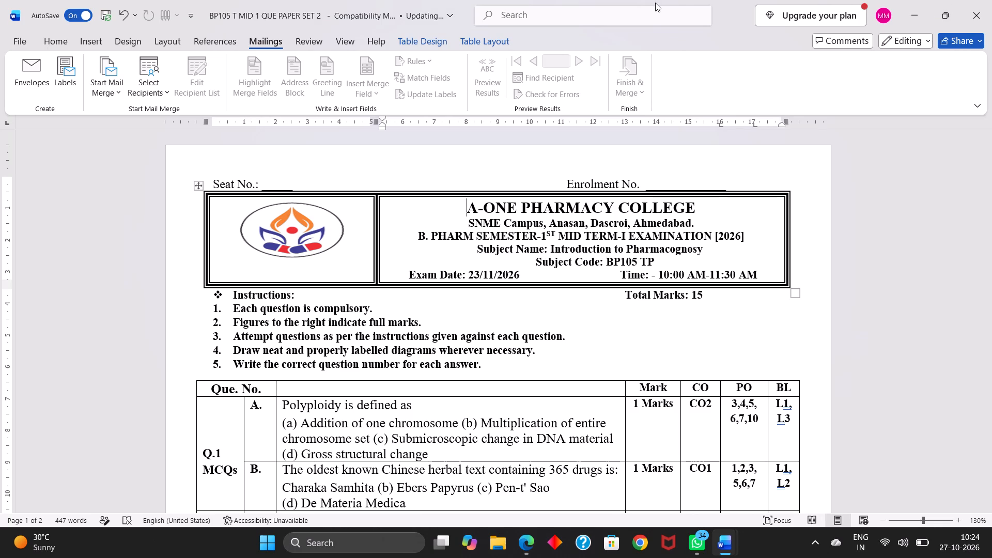
# Open the paper's file name and location details.
pyautogui.click(457, 10)
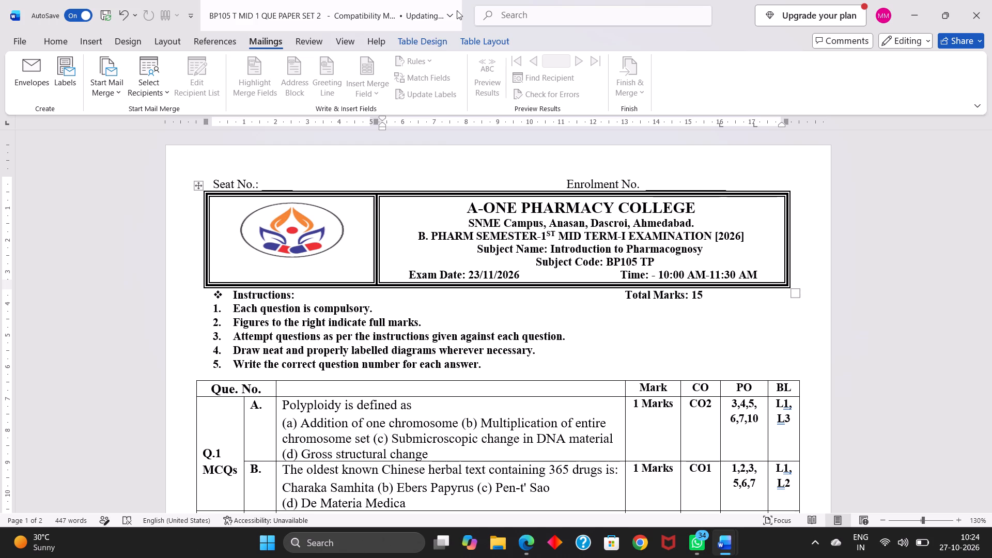
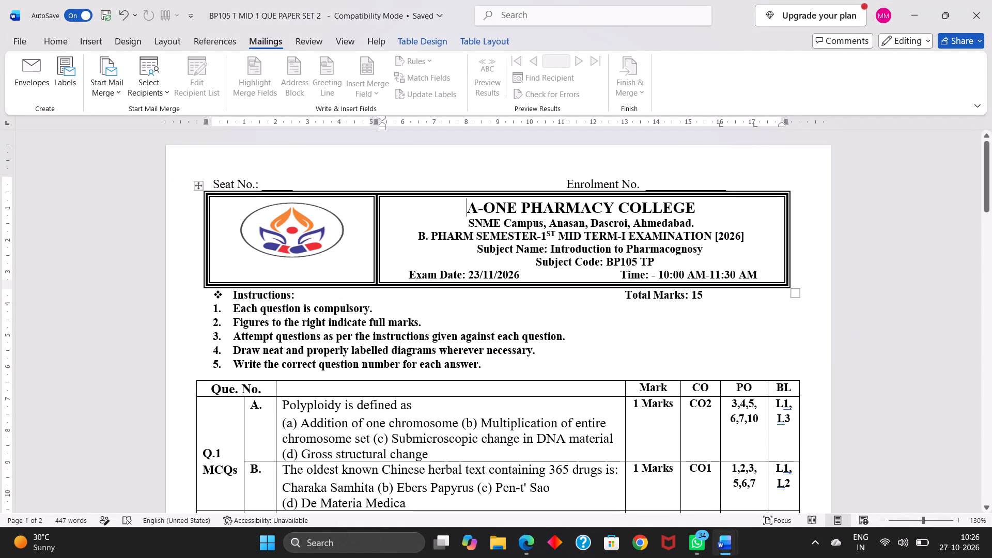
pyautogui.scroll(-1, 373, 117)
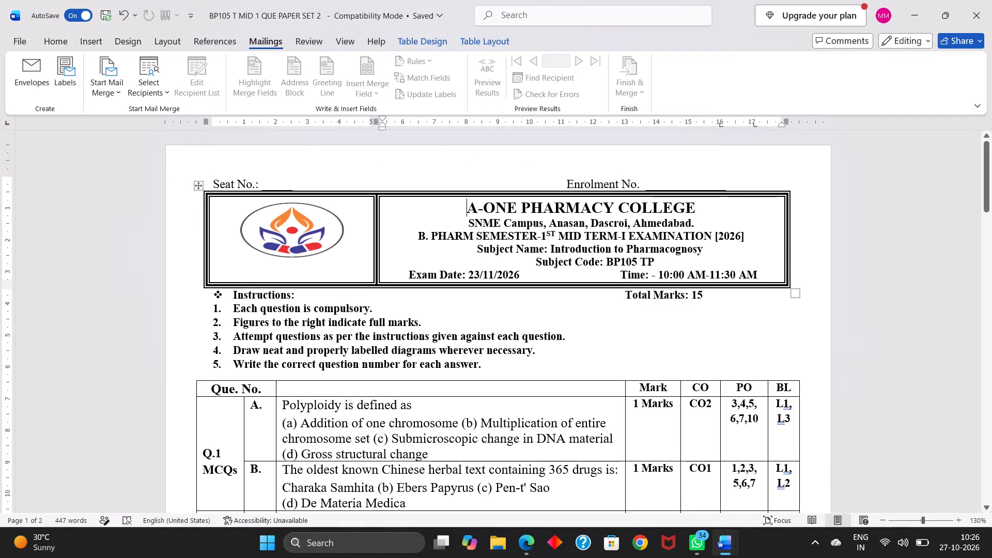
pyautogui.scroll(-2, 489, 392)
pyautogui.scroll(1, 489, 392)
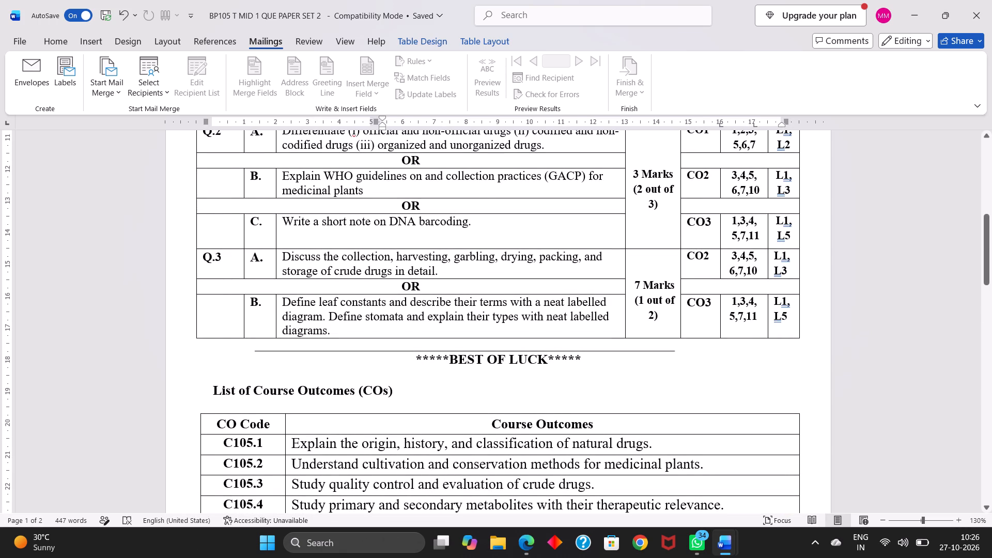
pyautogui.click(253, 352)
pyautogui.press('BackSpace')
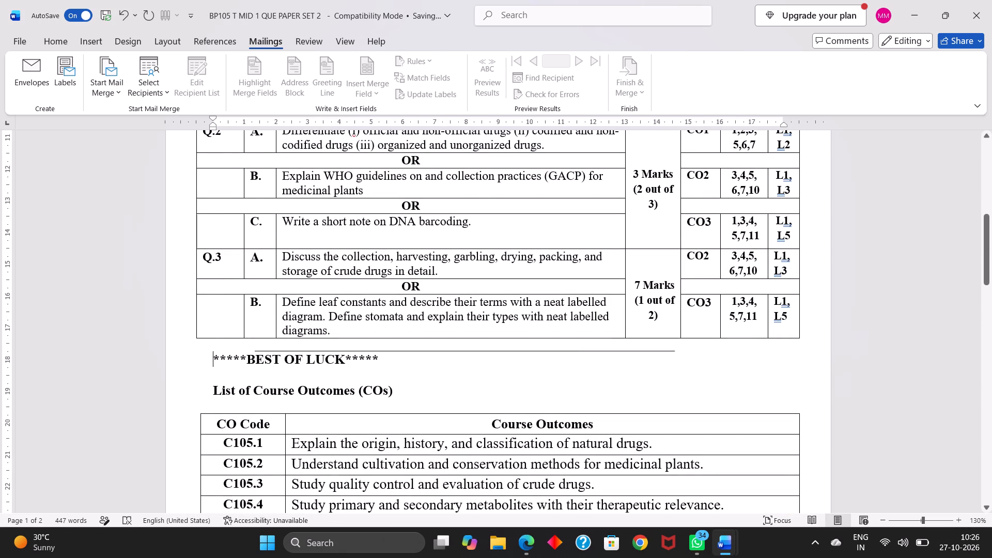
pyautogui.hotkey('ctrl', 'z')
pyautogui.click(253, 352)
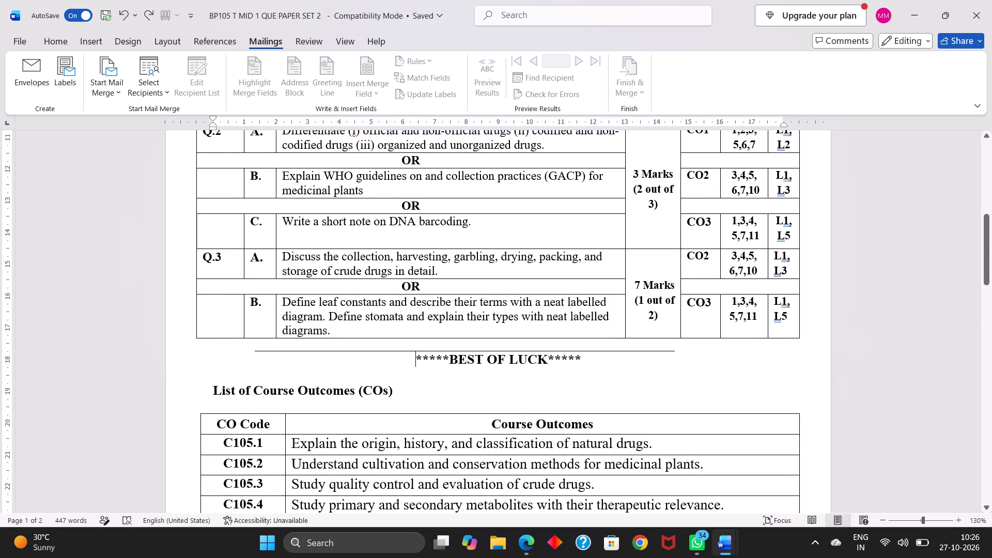
# Shift the horizontal line beneath the question table left and lengthen it to end at the Mark column's outer border.
pyautogui.click(254, 350)
pyautogui.press('BackSpace')
pyautogui.press('BackSpace')
pyautogui.press('BackSpace')
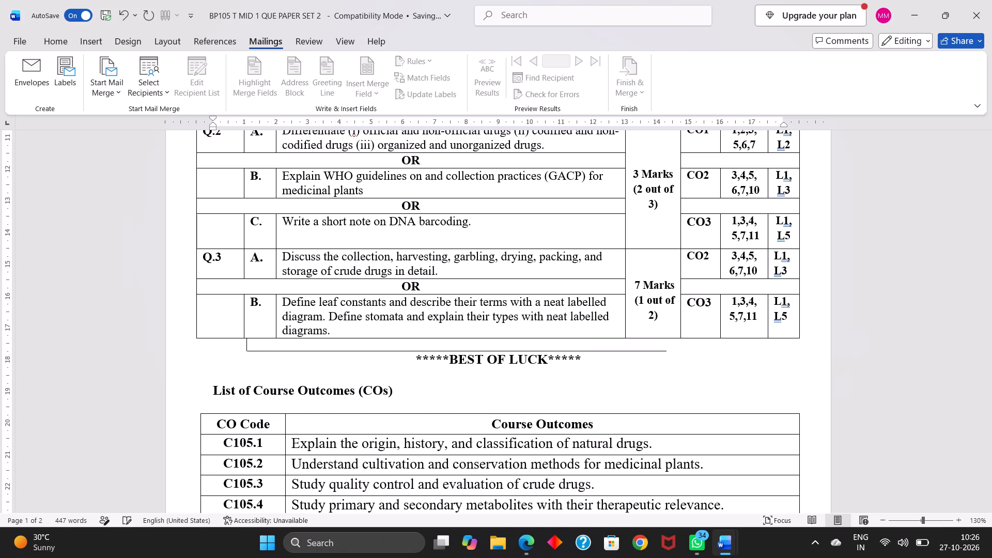
pyautogui.press('BackSpace')
pyautogui.press('BackSpace')
pyautogui.press('space')
pyautogui.click(663, 348)
pyautogui.write('____')
pyautogui.press('BackSpace')
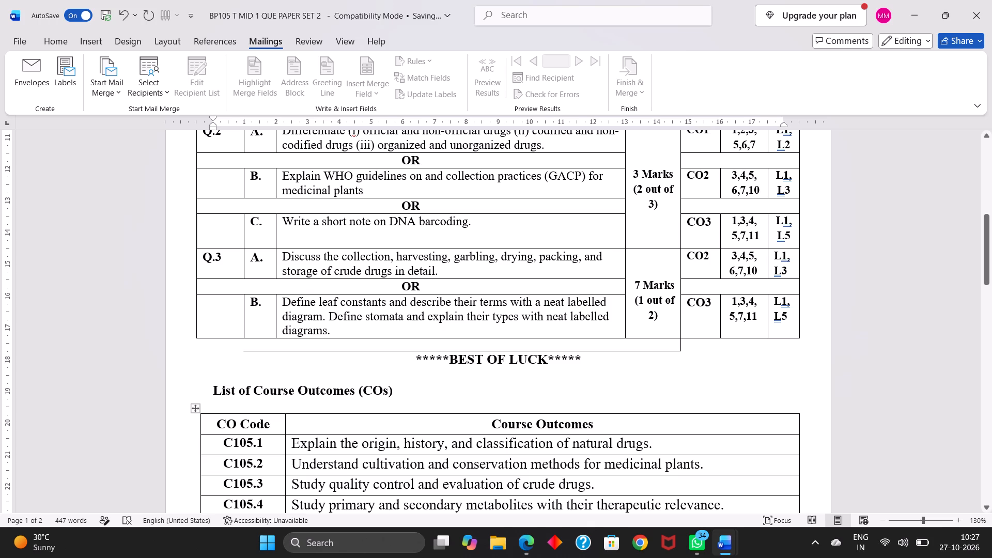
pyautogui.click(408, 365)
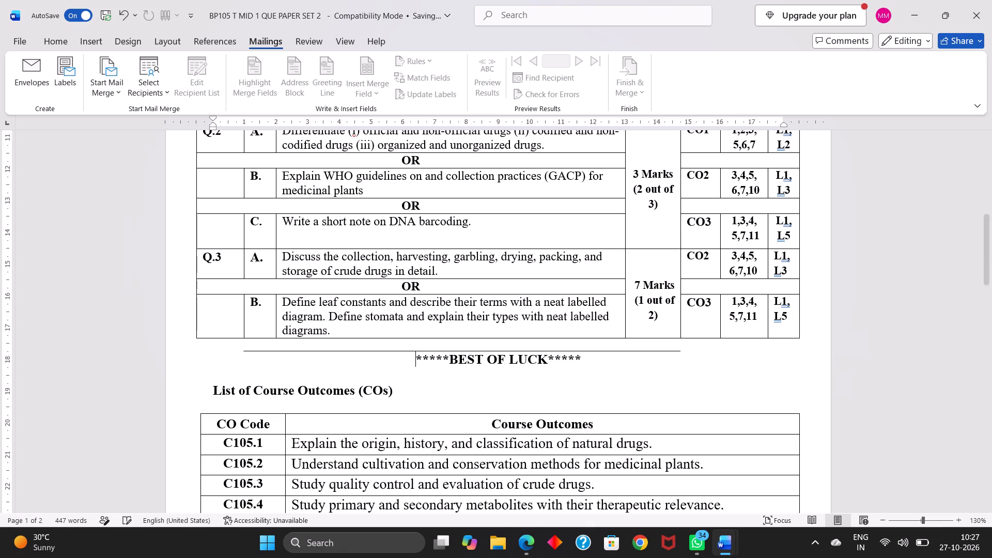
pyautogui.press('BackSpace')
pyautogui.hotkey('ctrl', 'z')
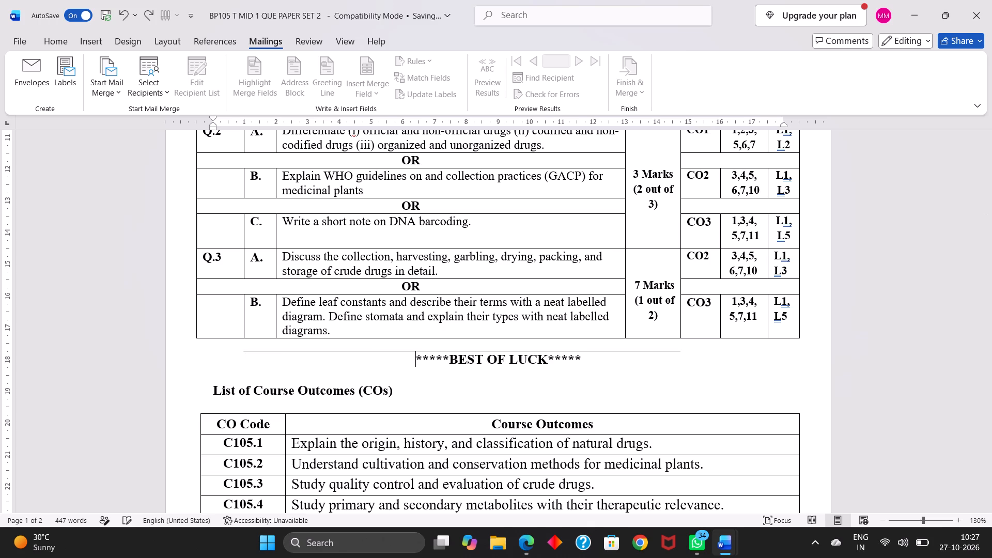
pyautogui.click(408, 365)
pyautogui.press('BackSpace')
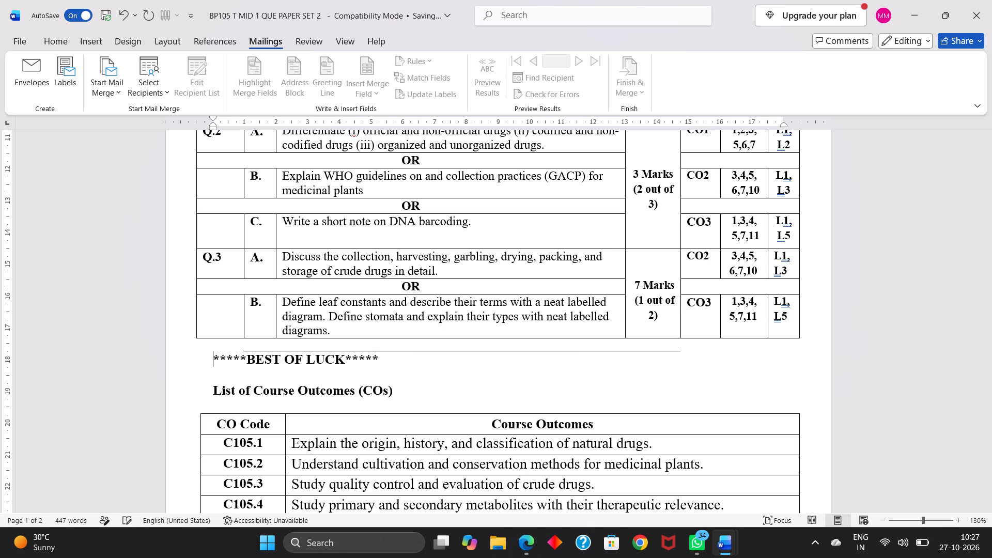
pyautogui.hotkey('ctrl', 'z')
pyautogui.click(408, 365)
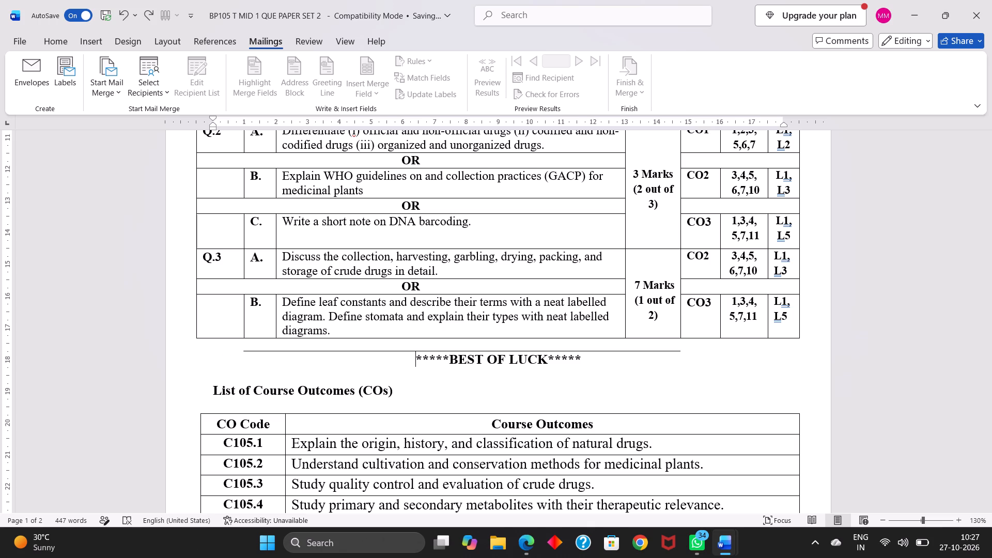
# Copy and delete the centred *****BEST OF LUCK***** line, restore the blank lines and paste it back beneath the horizontal line, indented with spaces.
pyautogui.moveTo(416, 356); pyautogui.dragTo(551, 369)
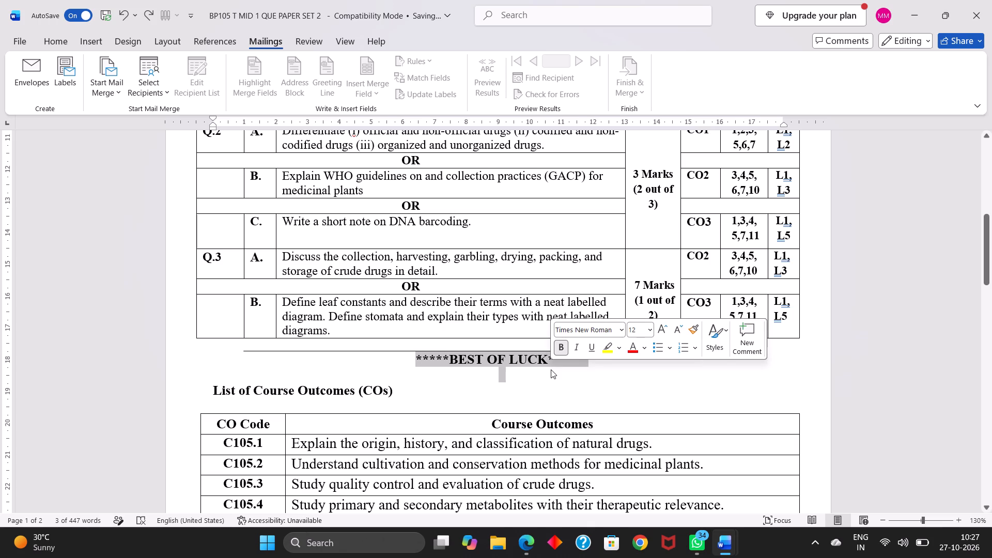
pyautogui.hotkey('ctrl', 'c')
pyautogui.press('BackSpace')
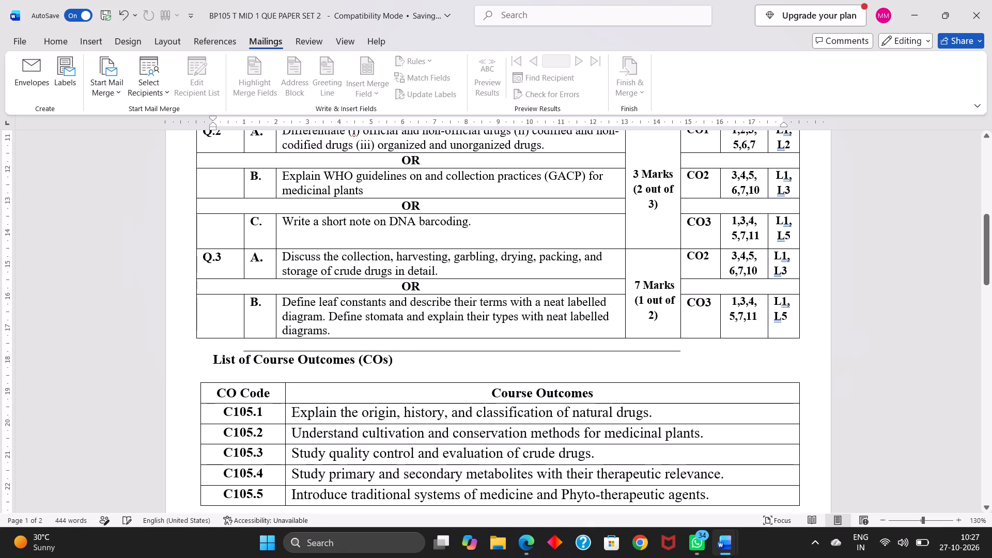
pyautogui.press('Return')
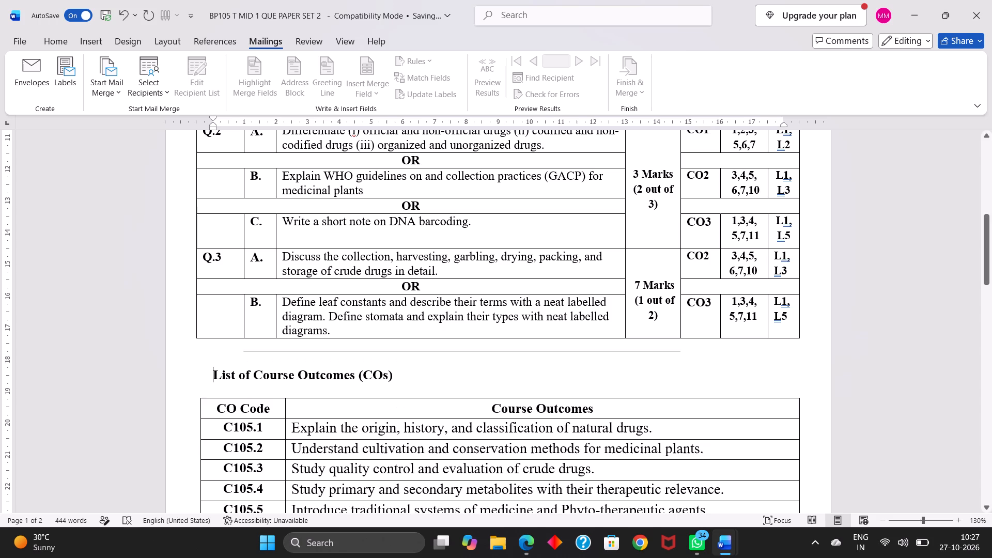
pyautogui.press('Return')
pyautogui.click(404, 363)
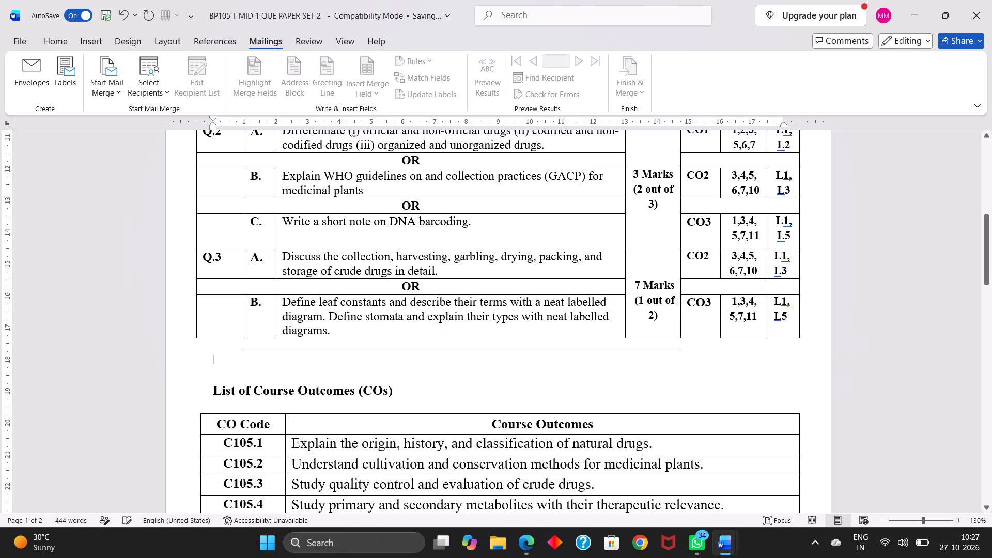
pyautogui.press('space')
pyautogui.press('space')
pyautogui.press('space')
pyautogui.press('space')
pyautogui.press('space')
pyautogui.press('space')
pyautogui.press('space')
pyautogui.press('space')
pyautogui.press('space')
pyautogui.press('space')
pyautogui.press('space')
pyautogui.press('space')
pyautogui.press('space')
pyautogui.press('space')
pyautogui.press('space')
pyautogui.press('space')
pyautogui.press('space')
pyautogui.press('space')
pyautogui.press('space')
pyautogui.press('space')
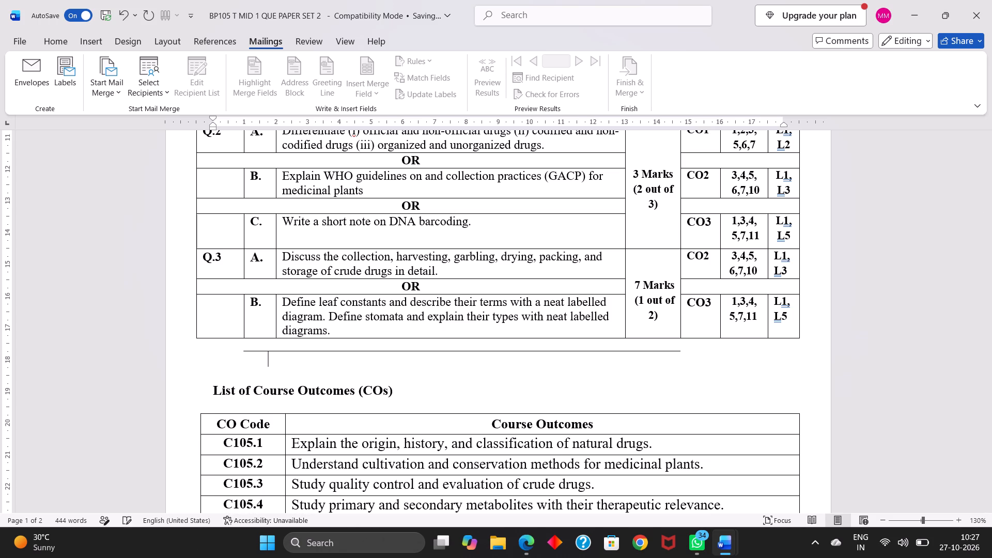
pyautogui.hotkey('ctrl', 'v')
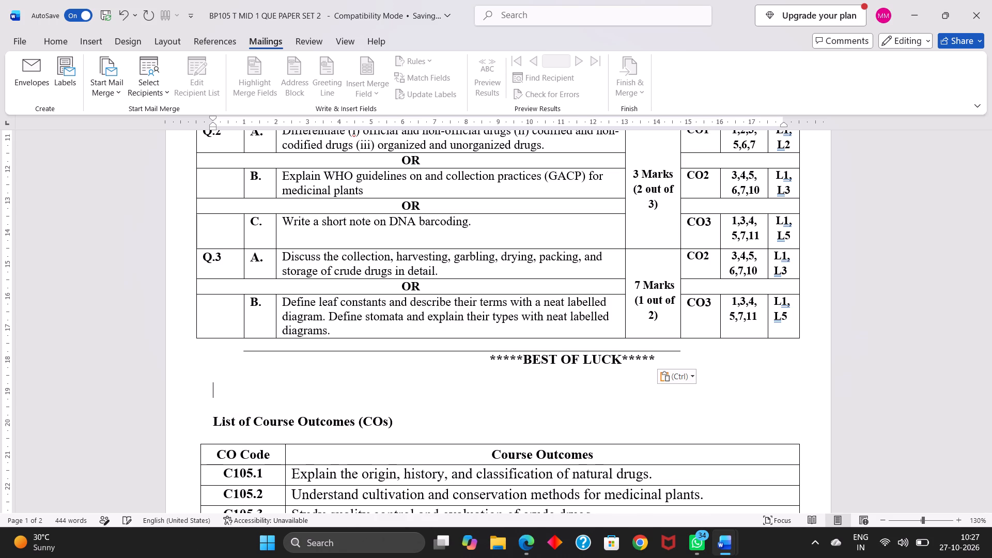
# Remove the spaces in front of *****BEST OF LUCK***** and start it at the page's left margin on its own line.
pyautogui.click(488, 358)
pyautogui.press('BackSpace')
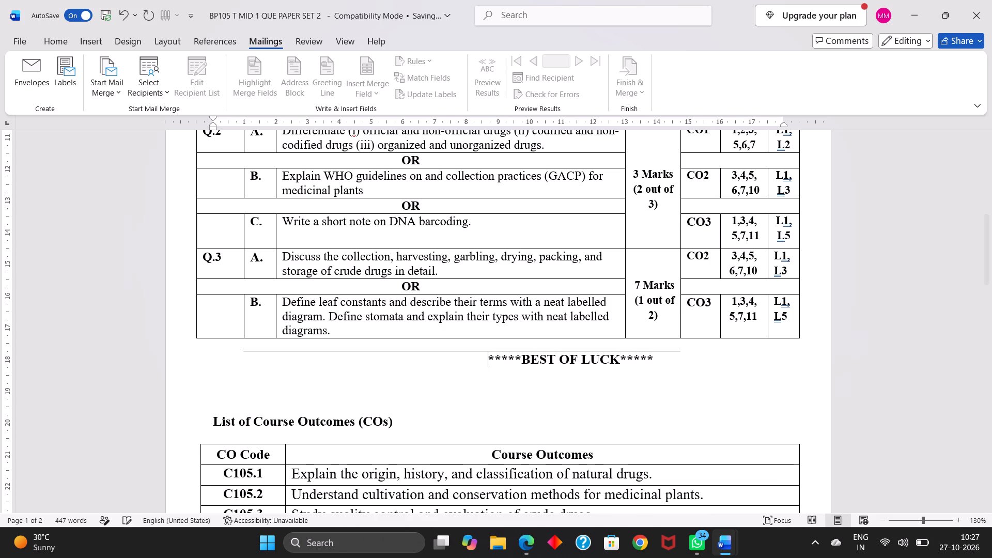
pyautogui.press('BackSpace')
pyautogui.press('BackSpace')
pyautogui.press('BackSpace')
pyautogui.press('BackSpace')
pyautogui.press('BackSpace')
pyautogui.press('BackSpace')
pyautogui.press('BackSpace')
pyautogui.press('BackSpace')
pyautogui.press('BackSpace')
pyautogui.press('BackSpace')
pyautogui.press('BackSpace')
pyautogui.press('BackSpace')
pyautogui.press('BackSpace')
pyautogui.press('BackSpace')
pyautogui.press('BackSpace')
pyautogui.press('BackSpace')
pyautogui.press('BackSpace')
pyautogui.press('BackSpace')
pyautogui.press('BackSpace')
pyautogui.press('BackSpace')
pyautogui.press('BackSpace')
pyautogui.press('BackSpace')
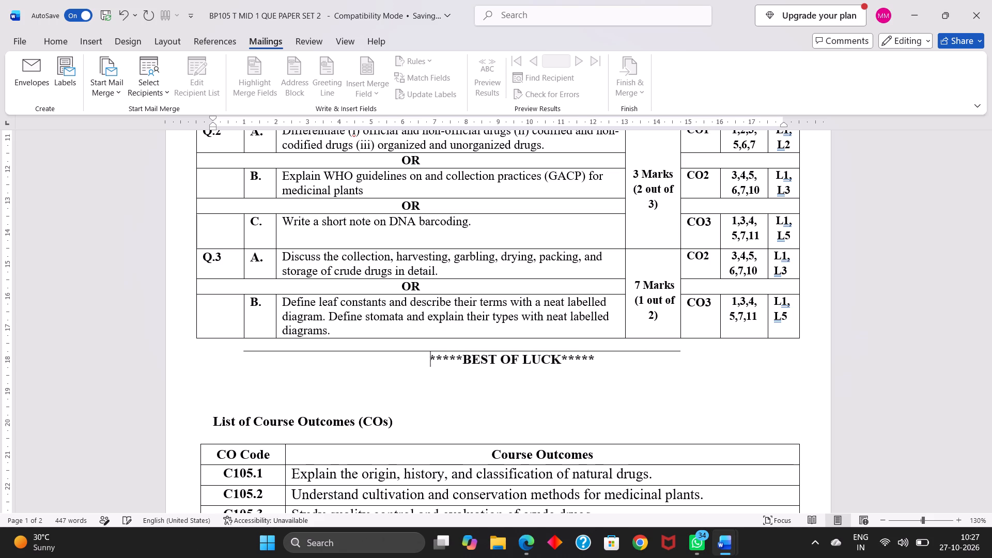
pyautogui.press('Return')
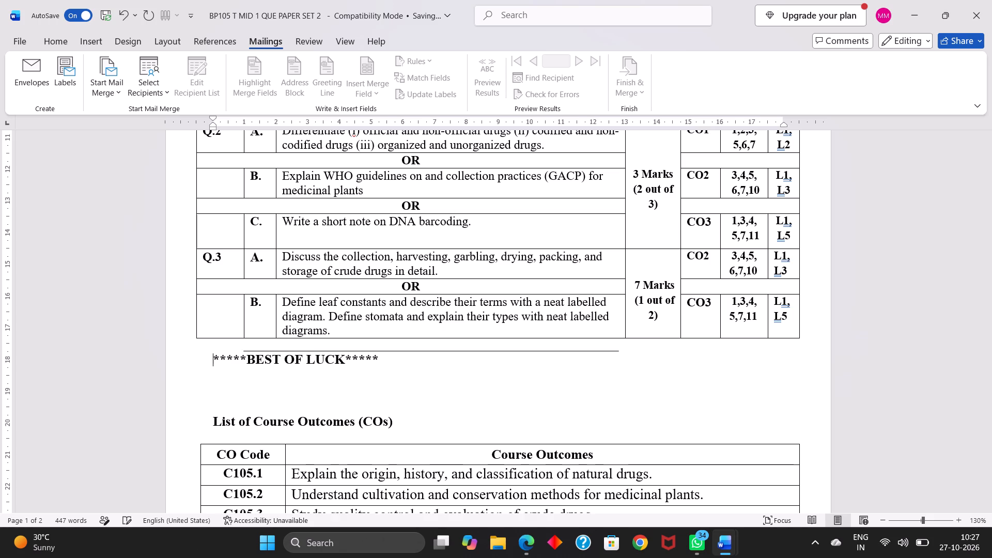
pyautogui.press('Return')
pyautogui.press('BackSpace')
# Indent *****BEST OF LUCK***** with spaces so it sits near the middle of the horizontal line above it.
pyautogui.press('space')
pyautogui.press('space')
pyautogui.press('space')
pyautogui.press('space')
pyautogui.press('space')
pyautogui.press('space')
pyautogui.press('space')
pyautogui.press('space')
pyautogui.press('space')
pyautogui.press('space')
pyautogui.press('space')
pyautogui.press('space')
pyautogui.press('space')
pyautogui.press('space')
pyautogui.press('space')
pyautogui.press('space')
pyautogui.press('space')
pyautogui.press('space')
pyautogui.press('space')
pyautogui.press('space')
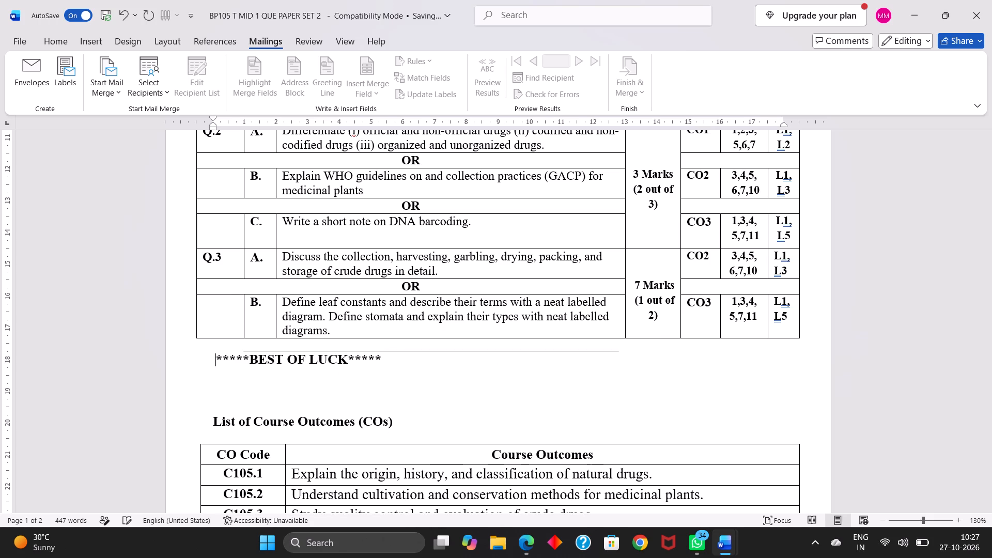
pyautogui.press('space')
pyautogui.press('space')
pyautogui.press('space')
pyautogui.press('space')
pyautogui.press('space')
pyautogui.press('space')
pyautogui.press('space')
pyautogui.press('space')
pyautogui.press('space')
pyautogui.press('space')
pyautogui.press('space')
pyautogui.press('space')
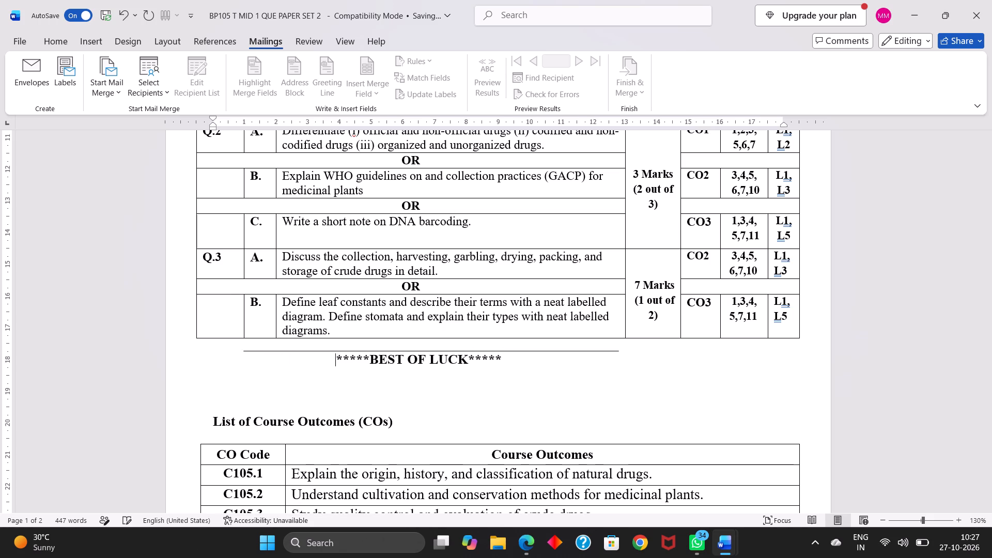
# Extend the horizontal line above *****BEST OF LUCK***** with underscores to the Mark column's outer border.
pyautogui.click(618, 352)
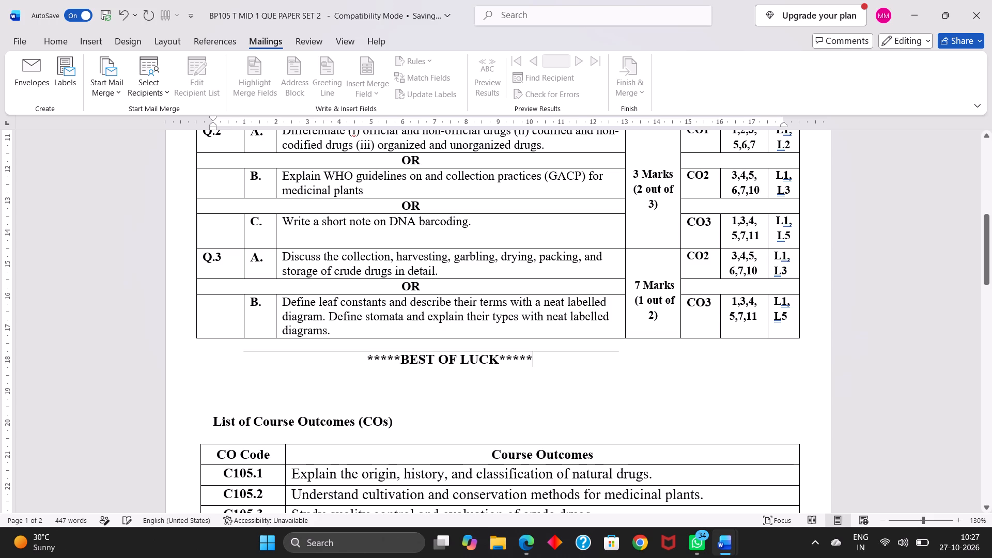
pyautogui.click(618, 352)
pyautogui.click(618, 352)
pyautogui.doubleClick(618, 352)
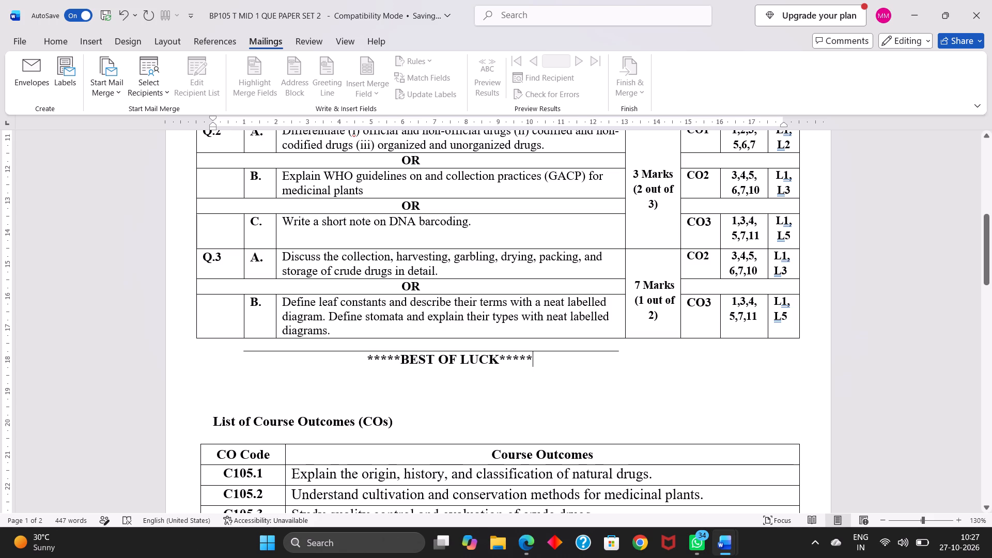
pyautogui.doubleClick(618, 347)
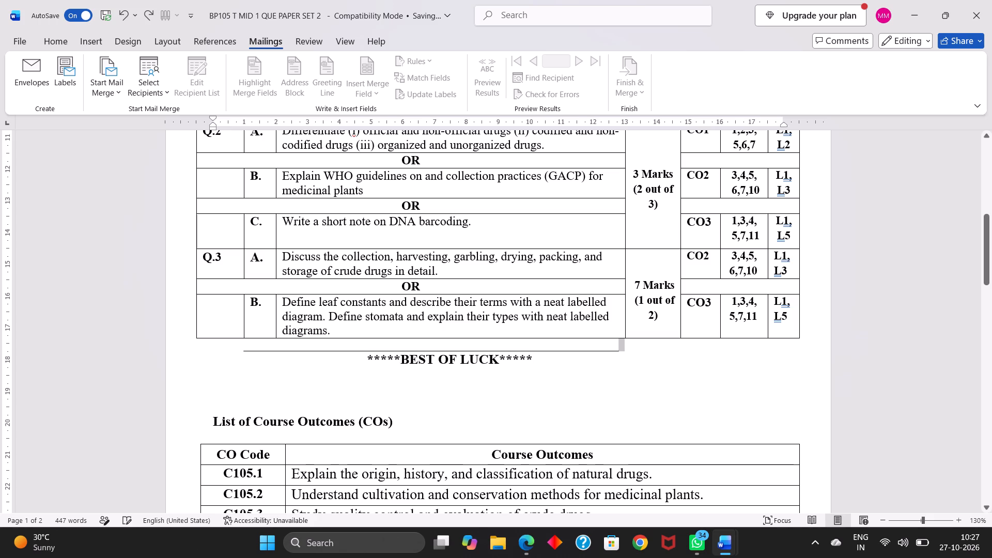
pyautogui.click(618, 347)
pyautogui.write('____________')
pyautogui.press('BackSpace')
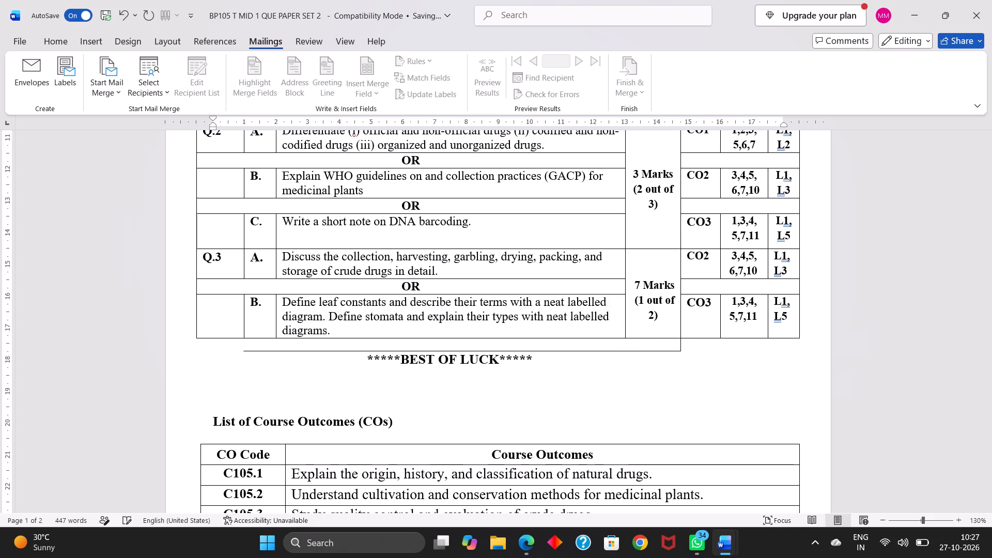
# Add more leading spaces to bring *****BEST OF LUCK***** closer to the centre of the lengthened line.
pyautogui.click(359, 361)
pyautogui.press('space')
pyautogui.press('space')
pyautogui.press('space')
pyautogui.press('space')
pyautogui.press('space')
pyautogui.press('space')
pyautogui.press('space')
pyautogui.press('space')
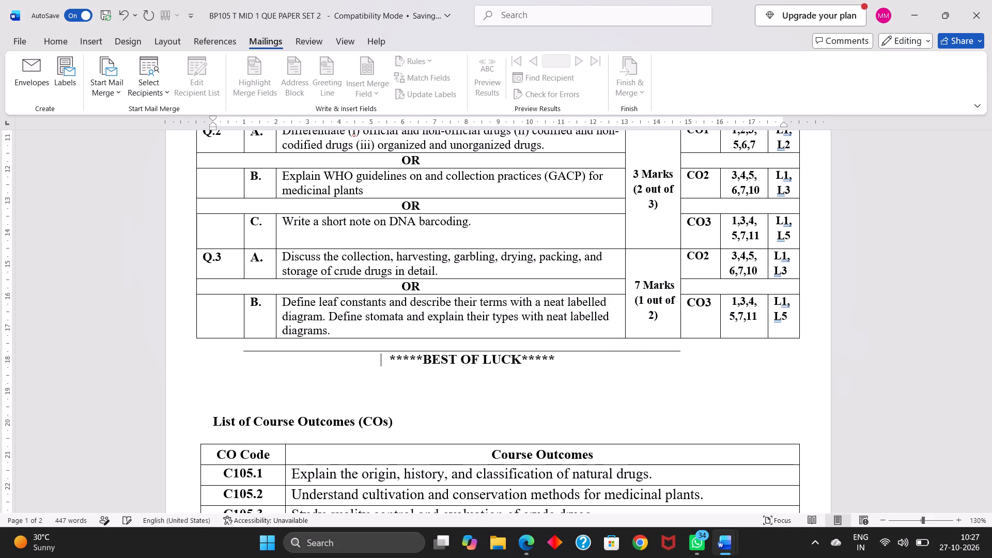
pyautogui.click(559, 432)
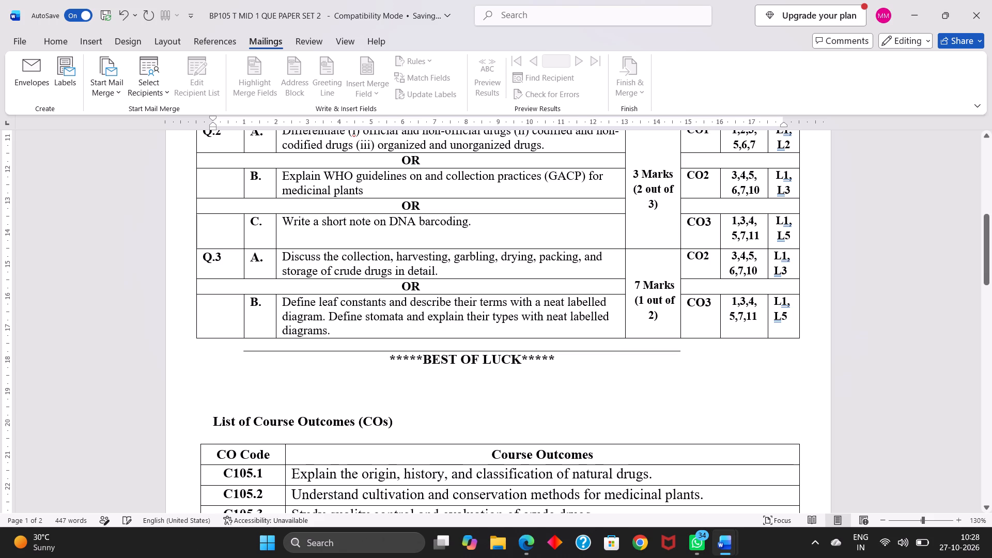
# Save the BP105 T MID 1 QUE PAPER SET 2 paper with the adjusted closing line.
pyautogui.scroll(2, 559, 432)
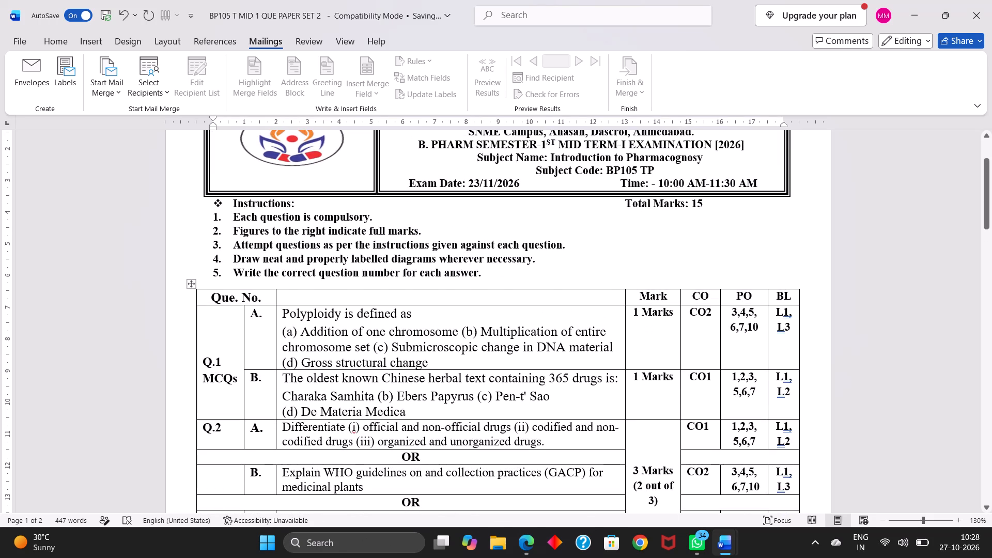
pyautogui.scroll(-4, 559, 432)
pyautogui.scroll(3, 559, 432)
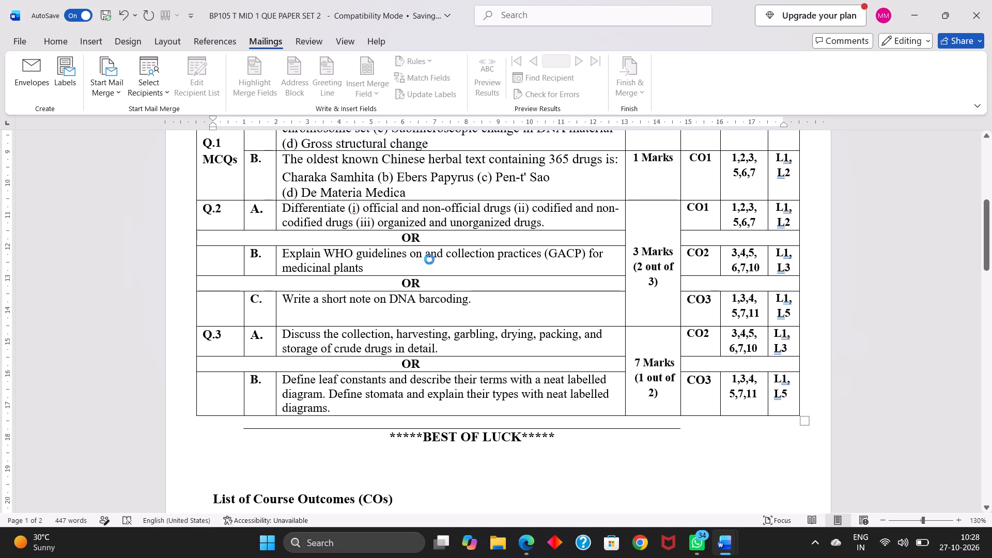
pyautogui.hotkey('ctrl', 's')
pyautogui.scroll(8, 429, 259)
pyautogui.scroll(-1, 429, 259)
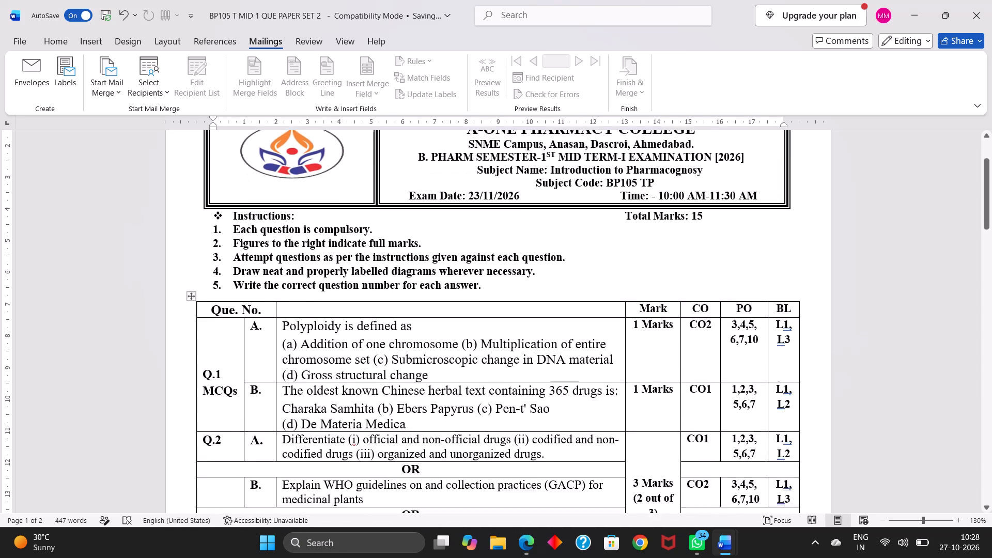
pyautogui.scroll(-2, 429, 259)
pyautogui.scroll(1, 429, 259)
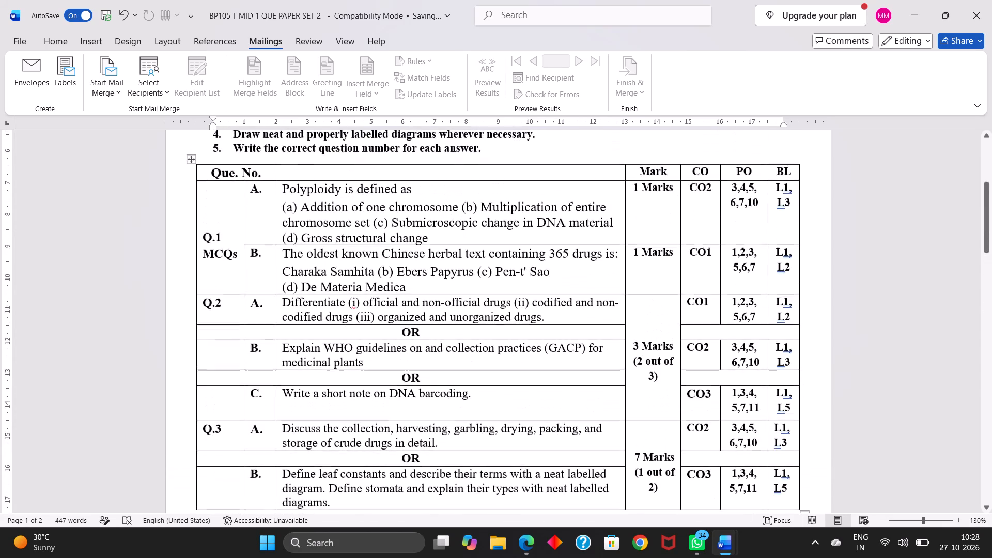
# Slightly reduce the height of the Q.2 C DNA barcoding row by raising the border above Q.3.
pyautogui.scroll(-1, 429, 259)
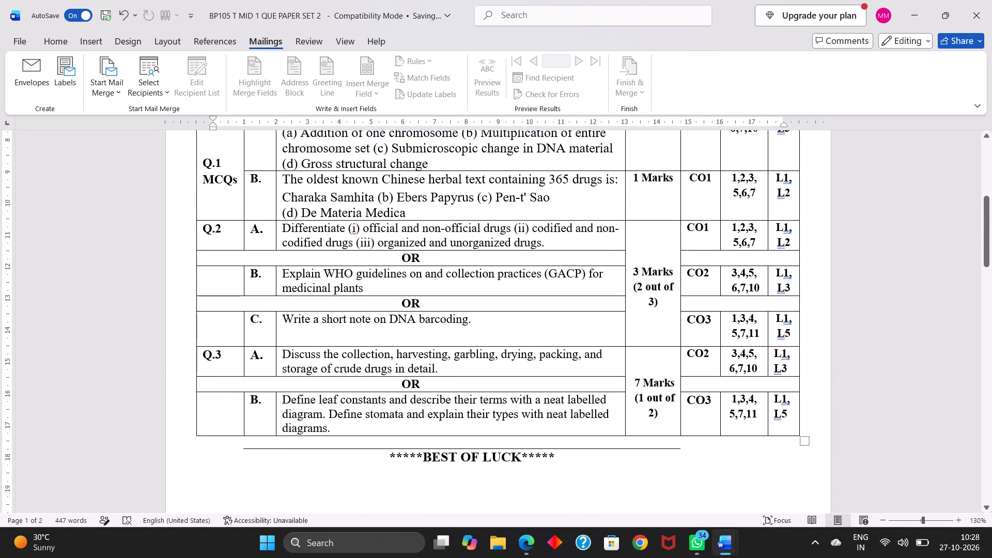
pyautogui.moveTo(643, 347); pyautogui.dragTo(643, 340)
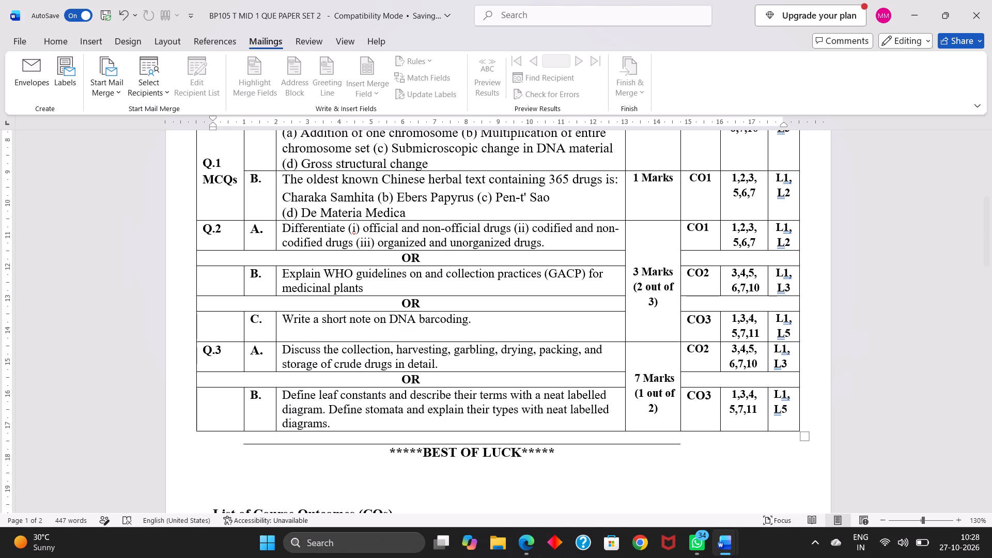
# Remove one blank line between *****BEST OF LUCK***** and the List of Course Outcomes (COs) heading.
pyautogui.scroll(-1, 544, 202)
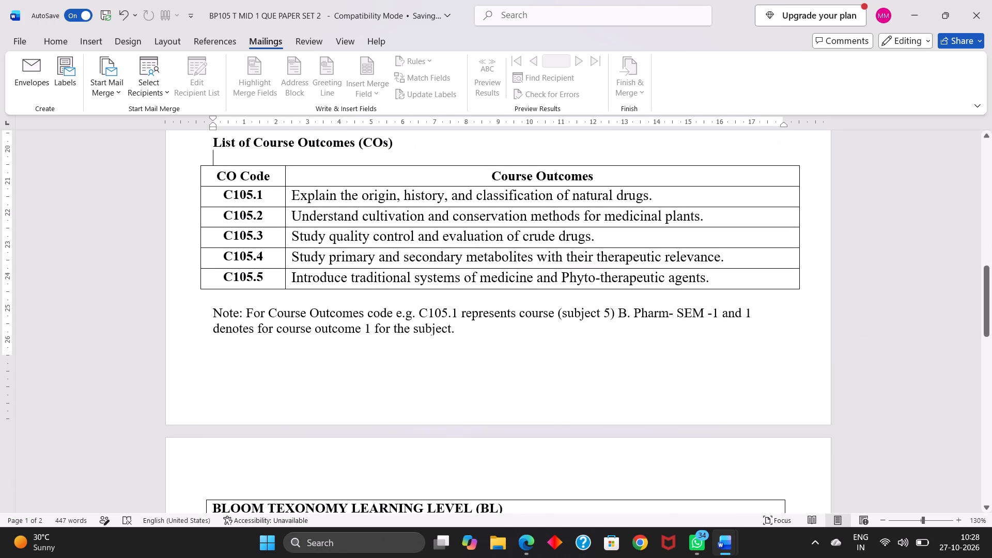
pyautogui.scroll(-1, 544, 202)
pyautogui.scroll(1, 544, 202)
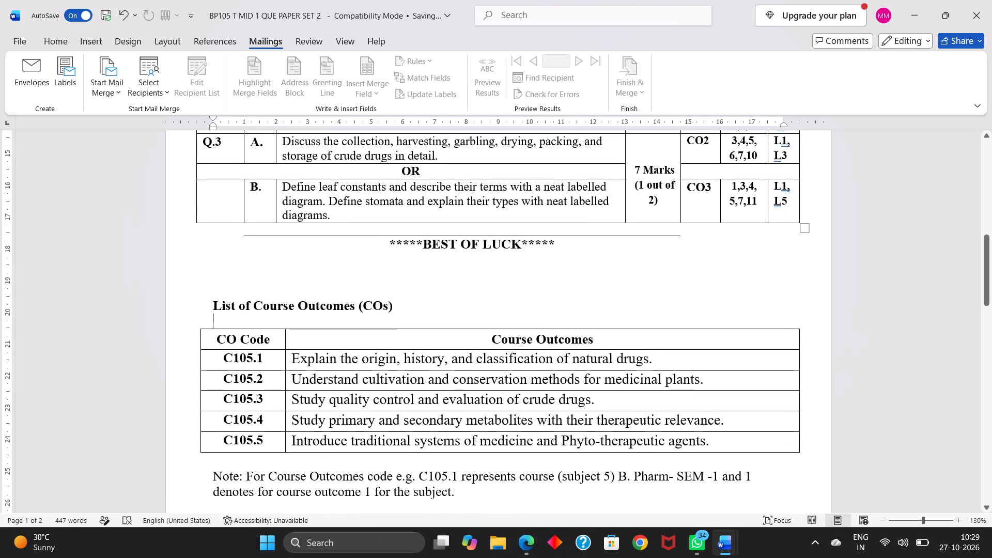
pyautogui.click(240, 290)
pyautogui.press('BackSpace')
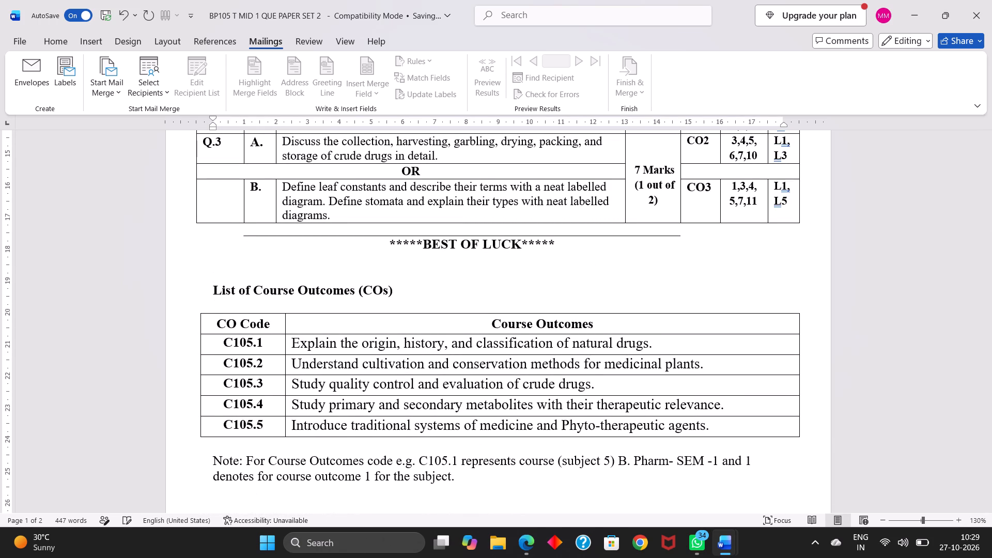
# Check the rest of the paper from the course outcomes to the signature lines and minimise the document window.
pyautogui.scroll(-1, 240, 290)
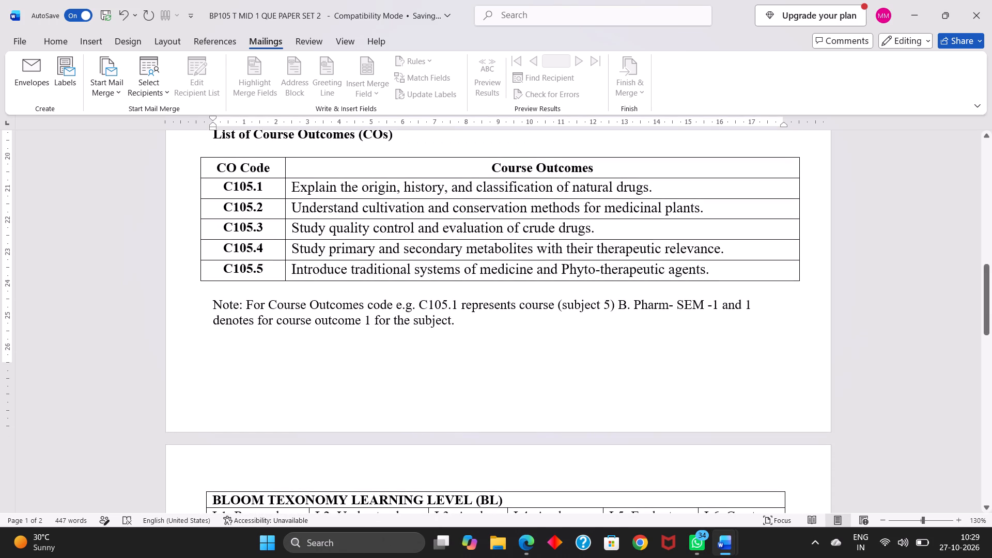
pyautogui.scroll(-3, 240, 290)
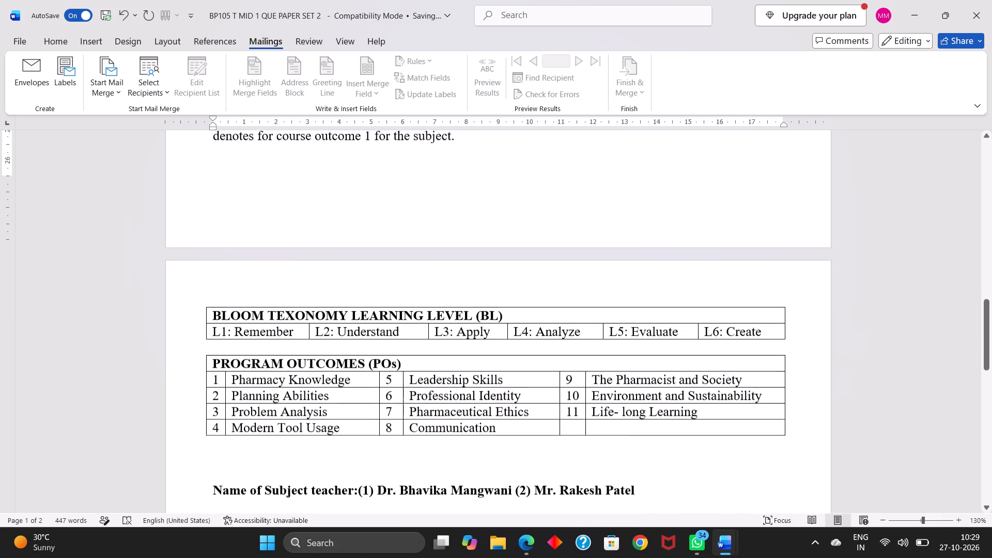
pyautogui.scroll(-3, 240, 290)
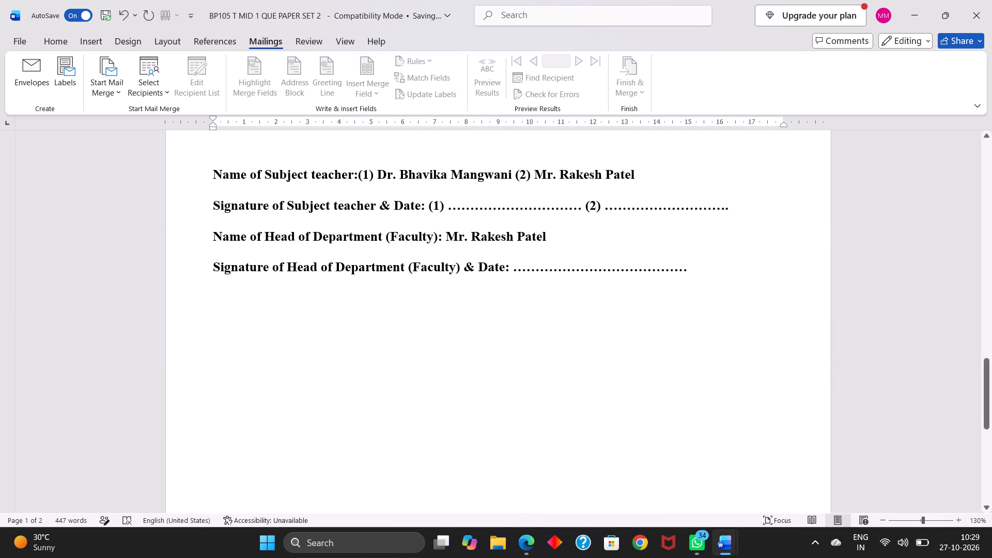
pyautogui.click(923, 8)
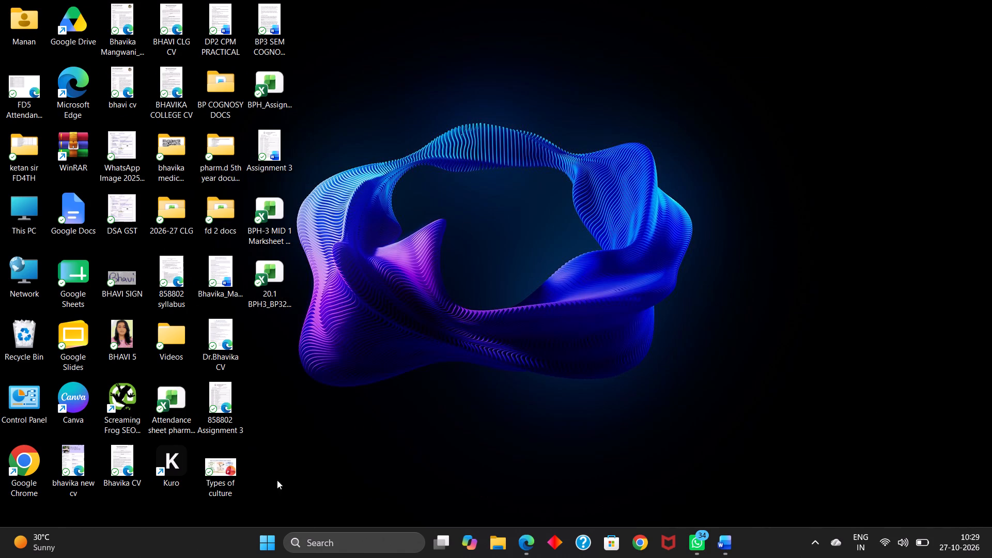
# Open the Windows Start screen and look through its recent files and app categories.
pyautogui.click(270, 534)
pyautogui.scroll(-3, 521, 380)
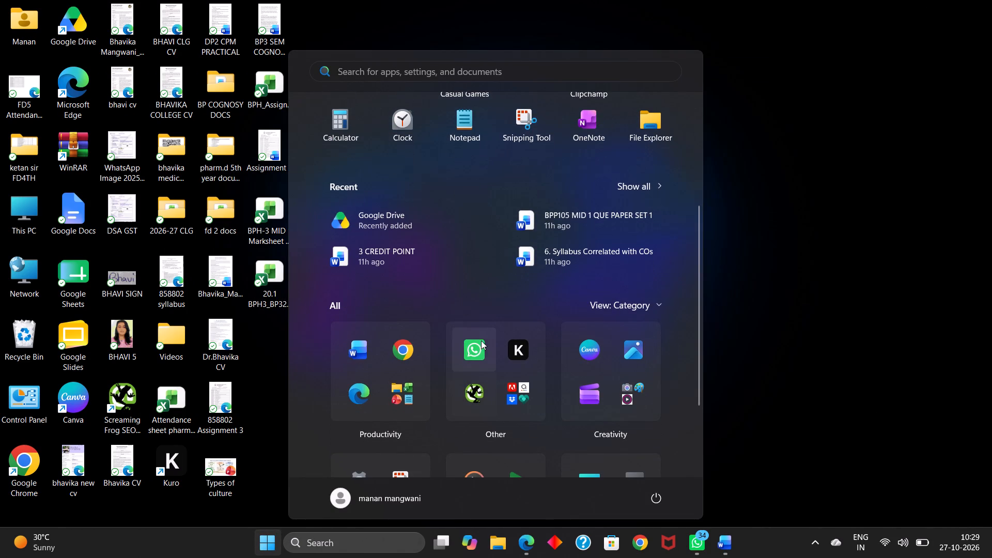
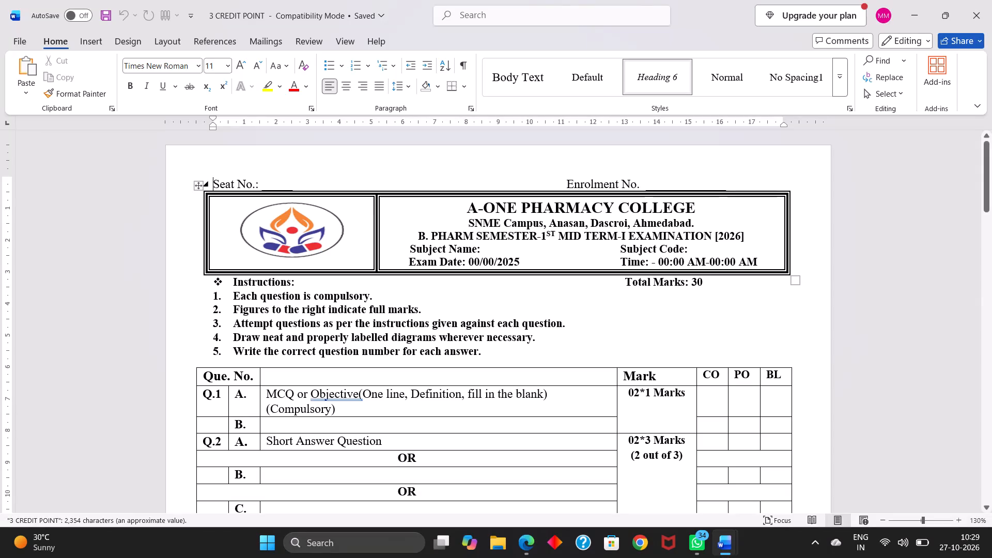
# Add a centred ANSWER KEY line below the mid-term examination title in the 3 CREDIT POINT header.
pyautogui.click(746, 235)
pyautogui.press('Return')
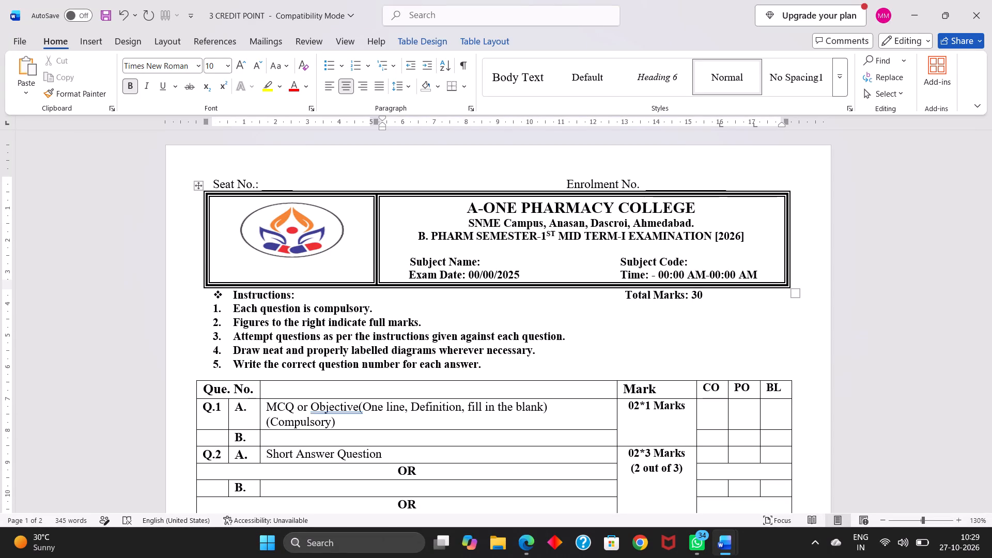
pyautogui.write('ANSWER')
pyautogui.press('space')
pyautogui.write('KEY')
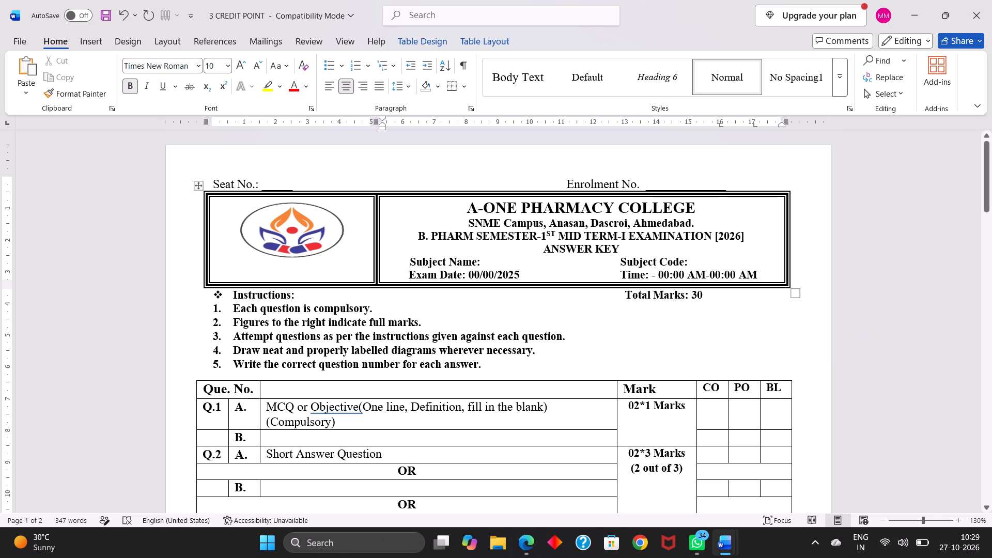
# Move Subject Code onto its own line below Subject Name and indent it with spaces to roughly line up.
pyautogui.click(618, 261)
pyautogui.press('Return')
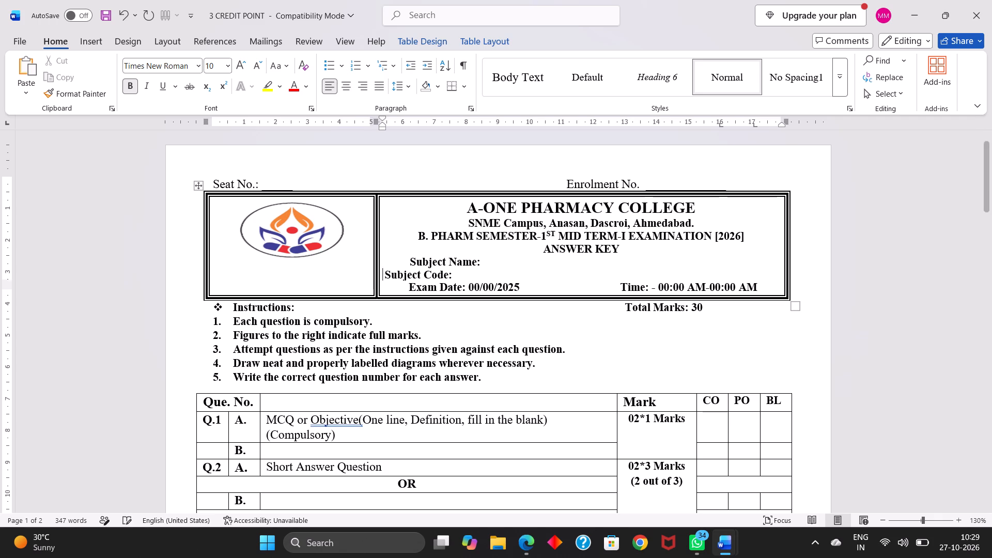
pyautogui.press('space')
pyautogui.press('space')
pyautogui.press('space')
pyautogui.press('space')
pyautogui.press('space')
pyautogui.press('space')
pyautogui.press('space')
pyautogui.press('space')
pyautogui.press('space')
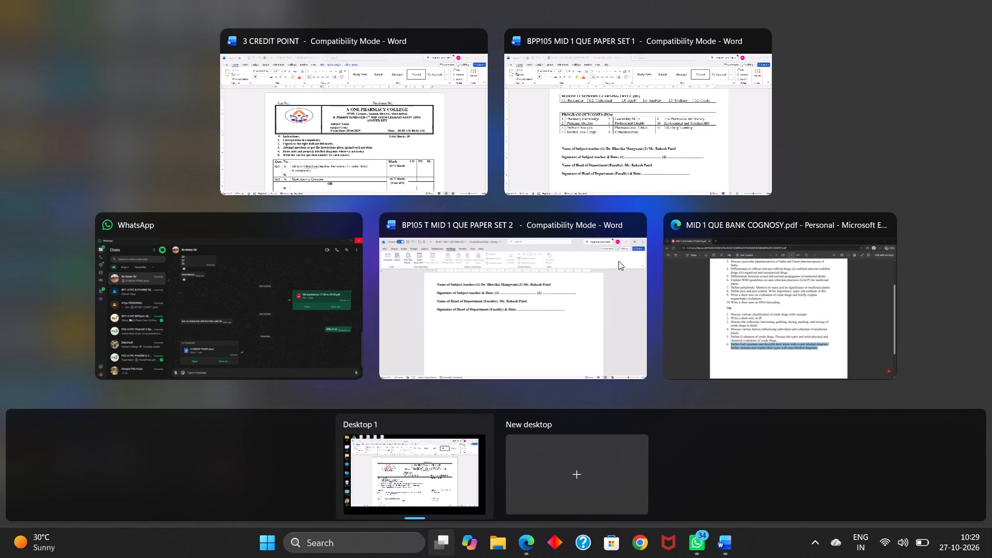
# Copy Introduction to Pharmacognosy from BP105 T MID 1 QUE PAPER SET 2 into the answer key's Subject Name, removing the extra colon and spaces.
pyautogui.click(529, 301)
pyautogui.scroll(5, 529, 301)
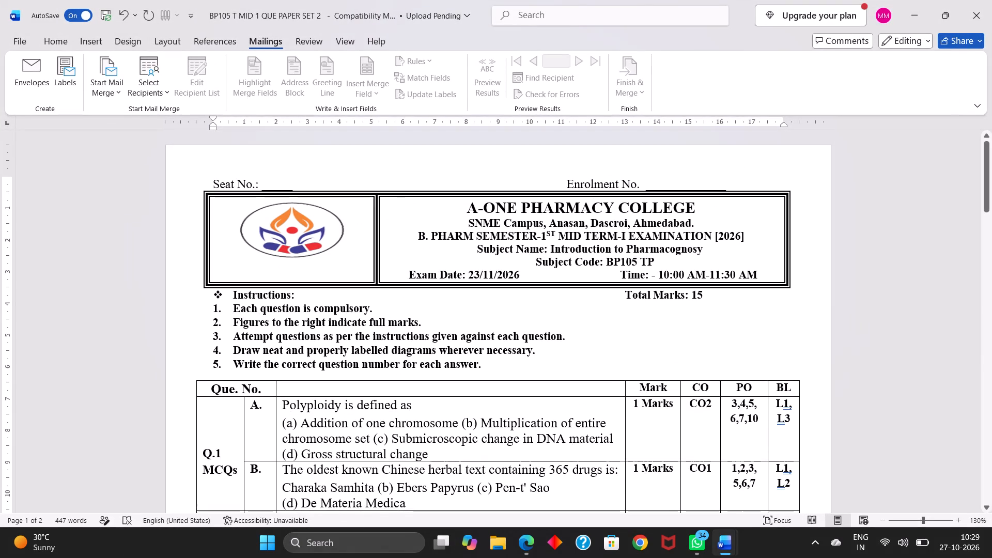
pyautogui.moveTo(548, 247); pyautogui.dragTo(669, 250)
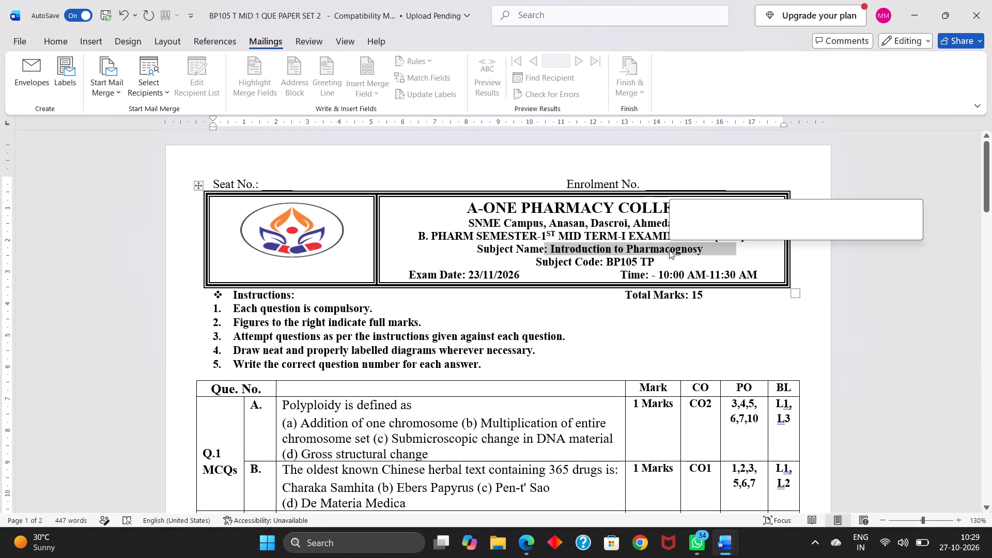
pyautogui.hotkey('ctrl', 'c')
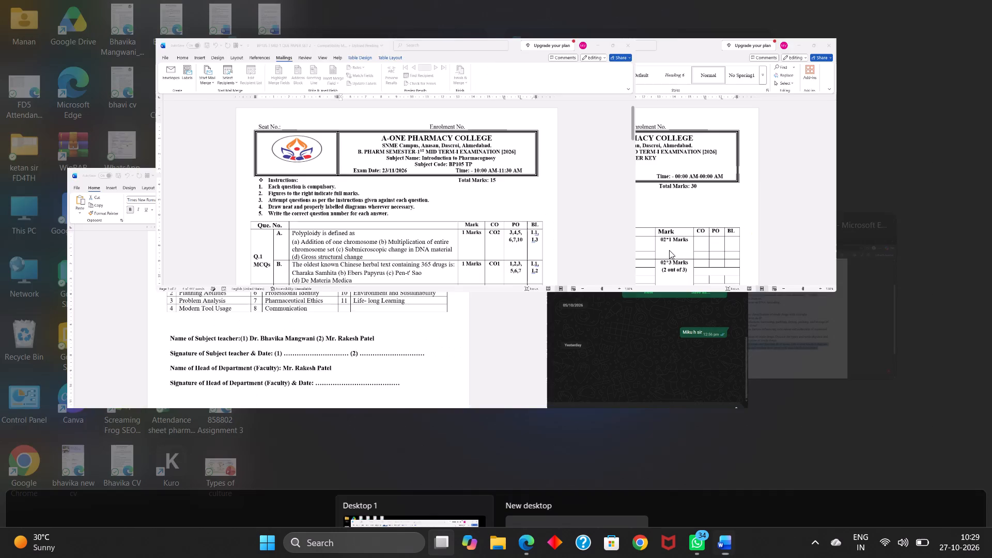
pyautogui.click(603, 135)
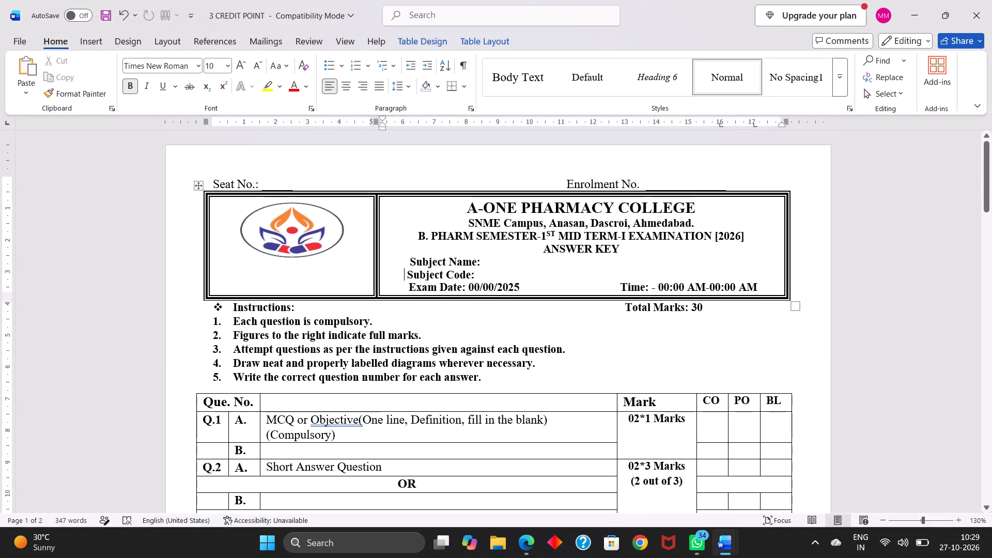
pyautogui.click(492, 263)
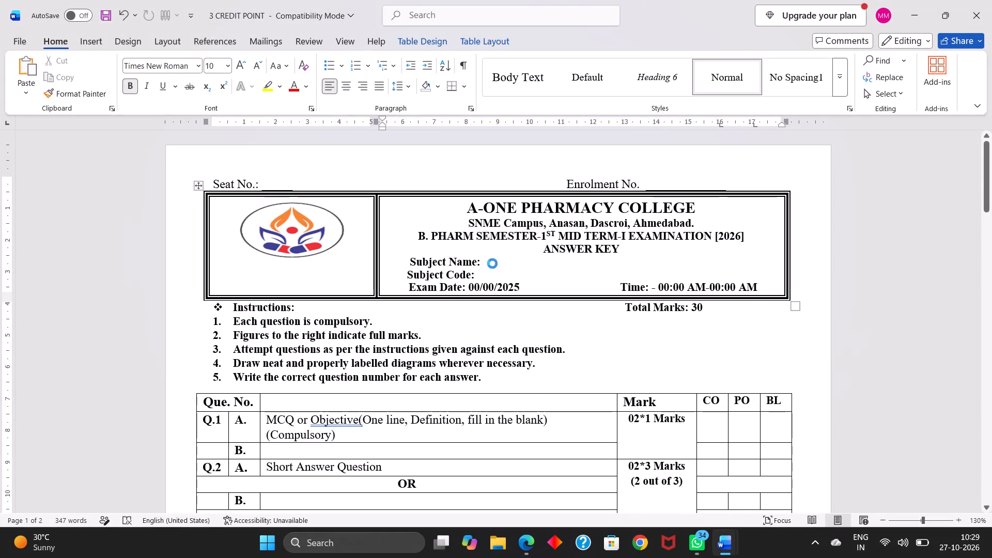
pyautogui.hotkey('ctrl', 'v')
pyautogui.click(494, 263)
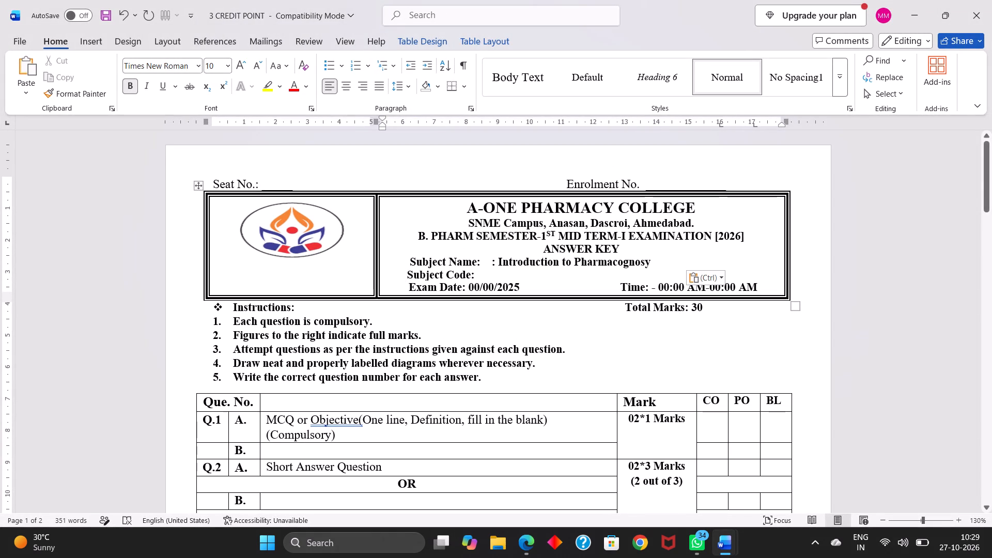
pyautogui.click(497, 262)
pyautogui.press('BackSpace')
pyautogui.press('BackSpace')
pyautogui.press('BackSpace')
pyautogui.press('BackSpace')
pyautogui.press('BackSpace')
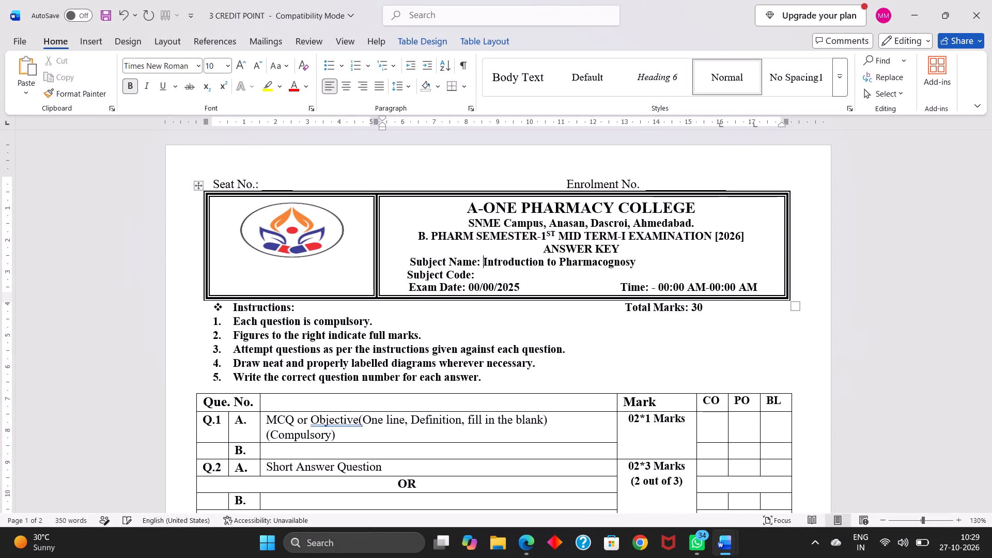
# Copy the subject code BP105 TP from the SET 2 question paper into the answer key's Subject Code line.
pyautogui.click(478, 272)
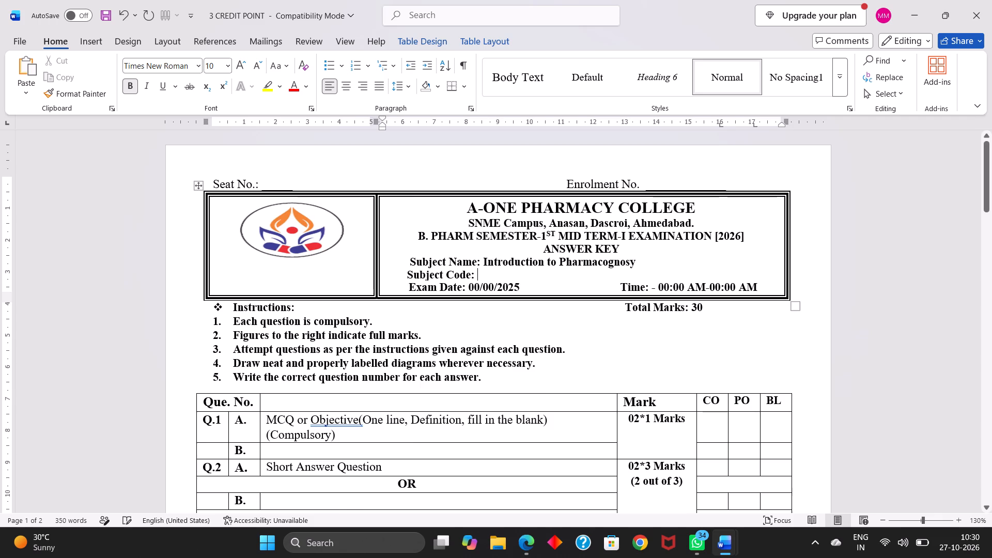
pyautogui.scroll(-1, 478, 272)
pyautogui.click(618, 154)
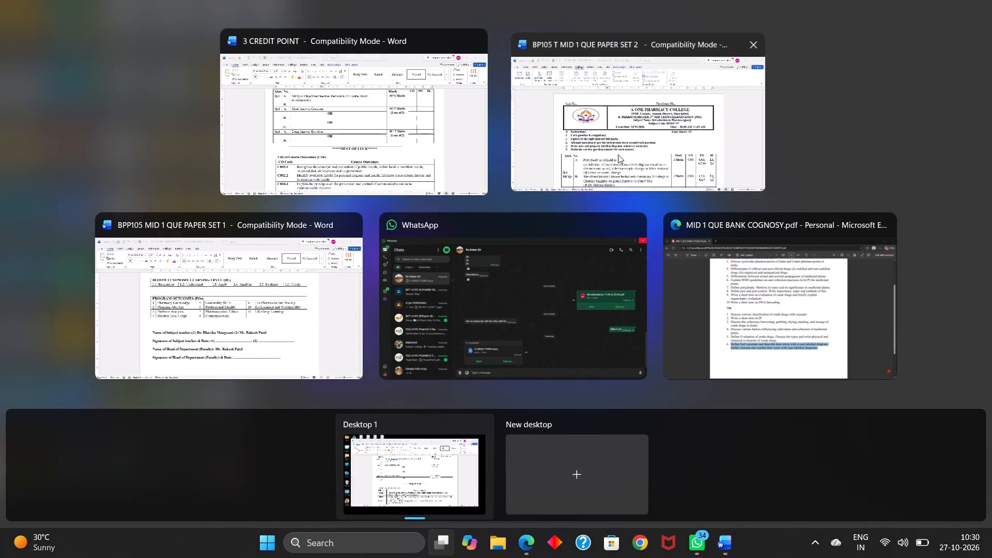
pyautogui.moveTo(606, 261); pyautogui.dragTo(633, 261)
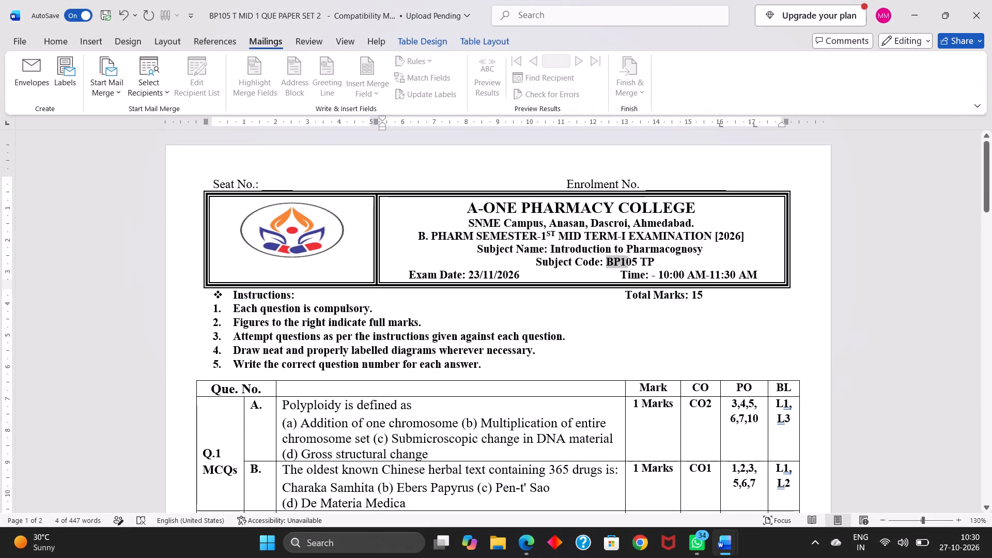
pyautogui.moveTo(633, 261); pyautogui.dragTo(654, 260)
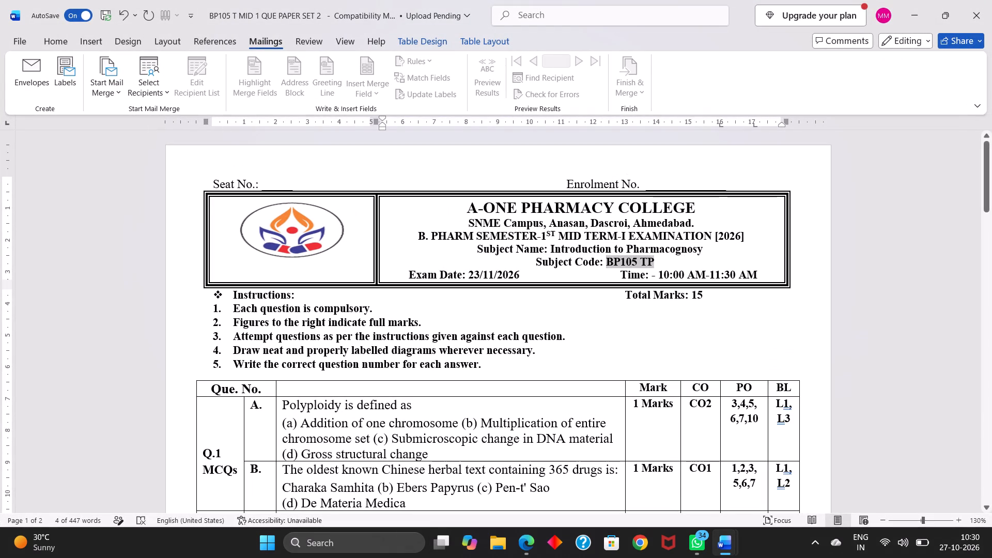
pyautogui.moveTo(654, 260); pyautogui.dragTo(654, 261)
pyautogui.hotkey('ctrl', 'c')
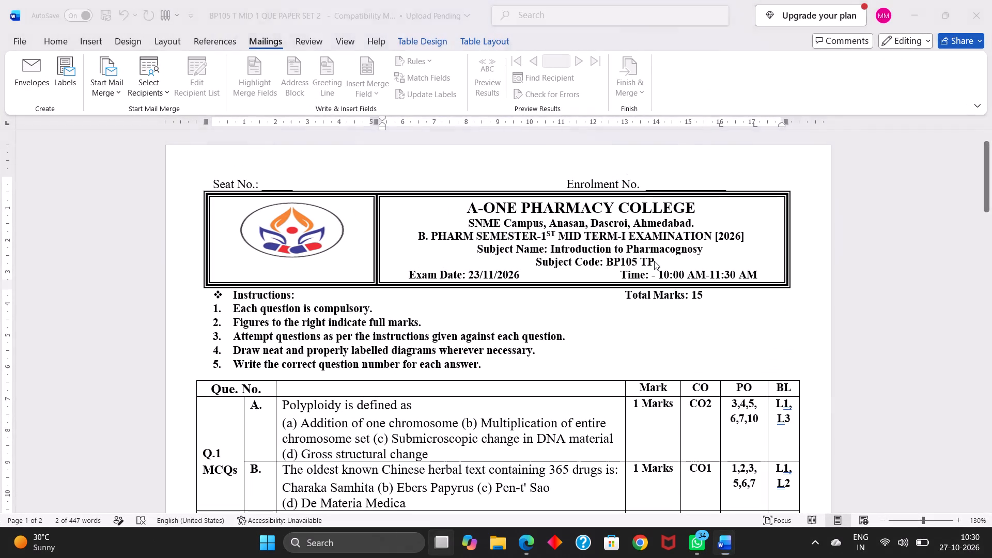
pyautogui.click(621, 128)
pyautogui.scroll(1, 505, 181)
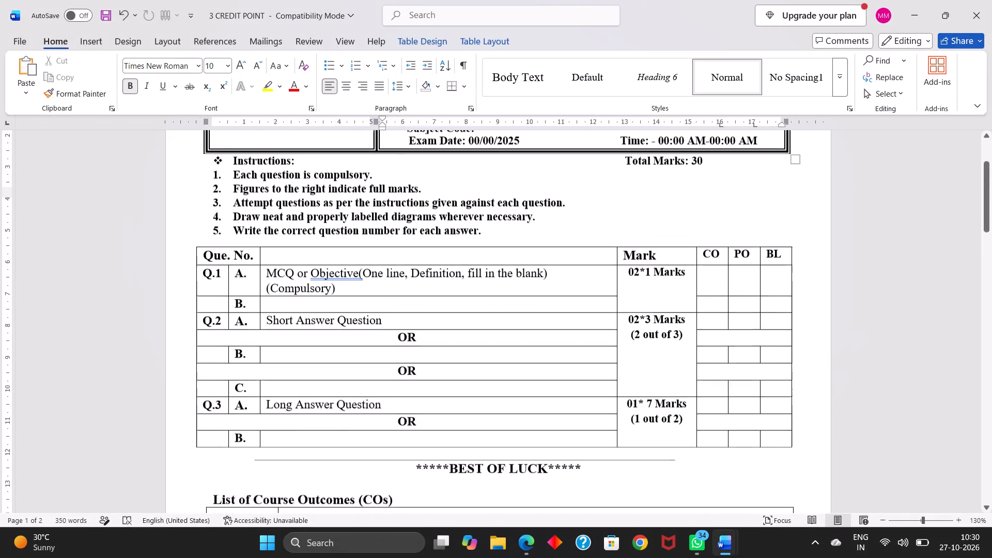
pyautogui.scroll(1, 505, 181)
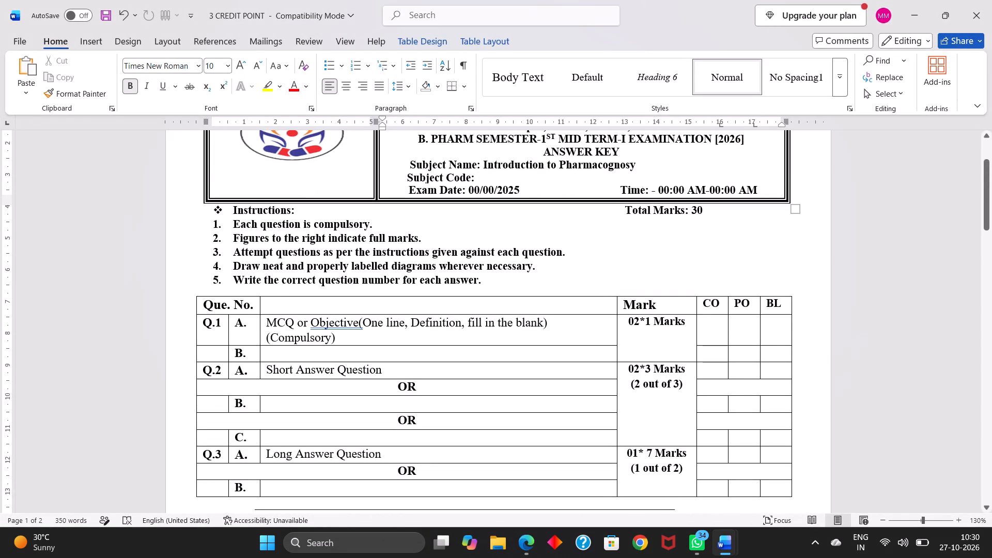
pyautogui.hotkey('ctrl', 'v')
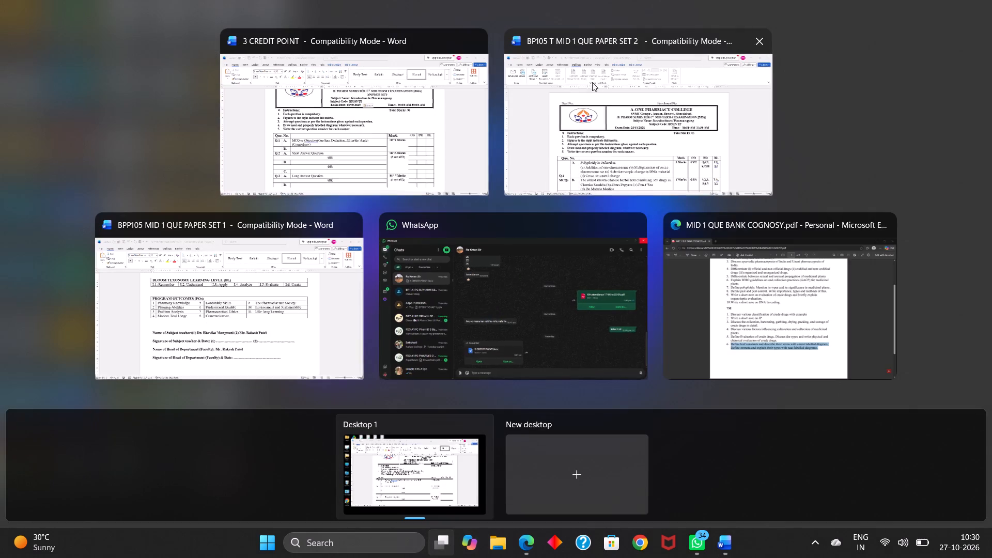
# Replace the answer key's placeholder exam date with 23/11/2026, copied from the SET 2 question paper.
pyautogui.click(613, 112)
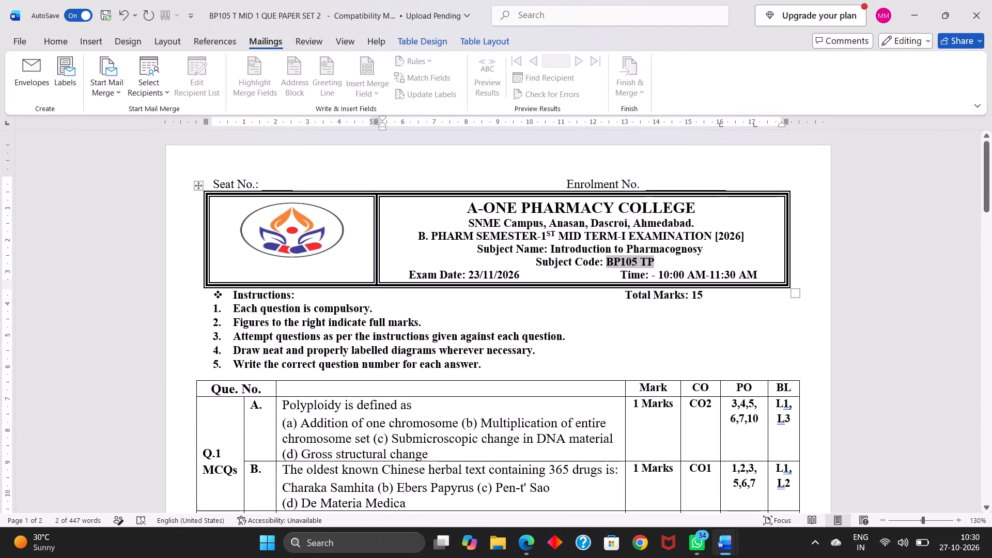
pyautogui.moveTo(470, 272); pyautogui.dragTo(516, 272)
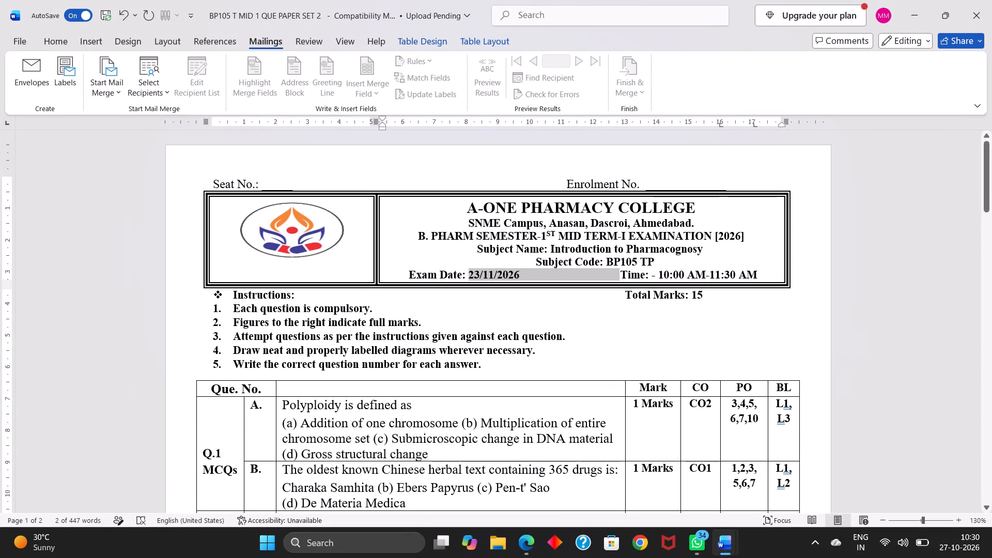
pyautogui.moveTo(516, 272); pyautogui.dragTo(519, 274)
pyautogui.hotkey('ctrl', 'c')
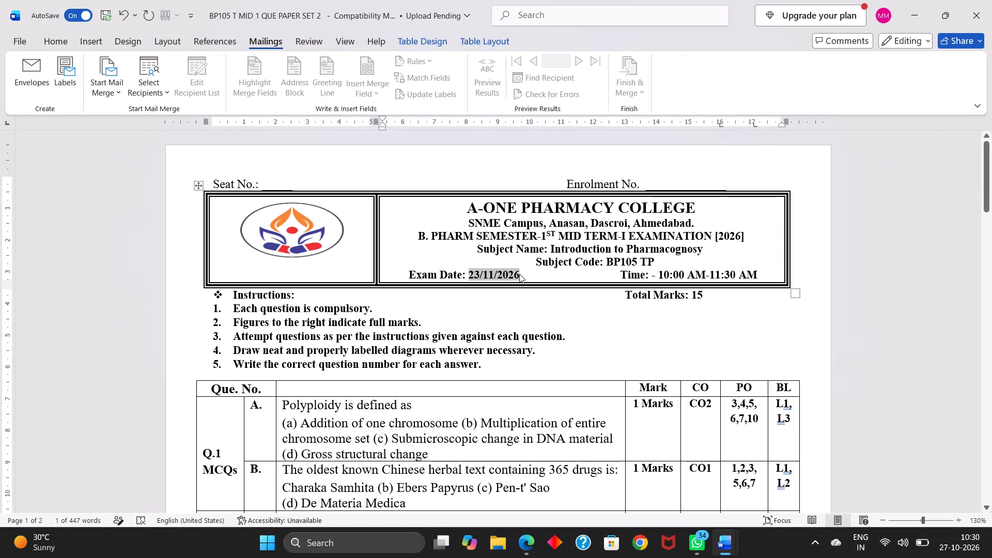
pyautogui.scroll(-1, 519, 274)
pyautogui.click(606, 127)
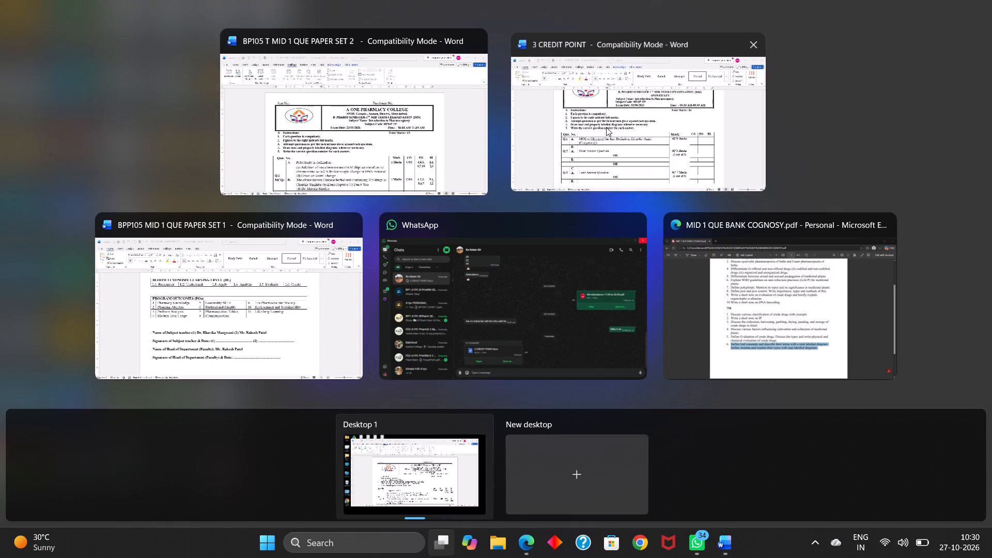
pyautogui.moveTo(469, 188); pyautogui.dragTo(473, 188)
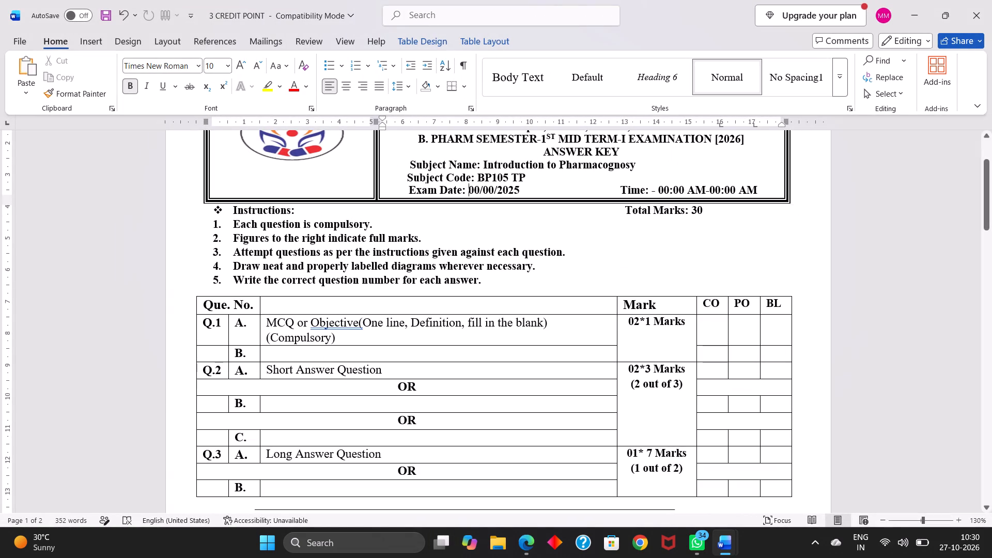
pyautogui.moveTo(473, 188); pyautogui.dragTo(510, 190)
pyautogui.moveTo(510, 190); pyautogui.dragTo(519, 192)
pyautogui.moveTo(519, 192); pyautogui.dragTo(519, 192)
pyautogui.hotkey('ctrl', 'v')
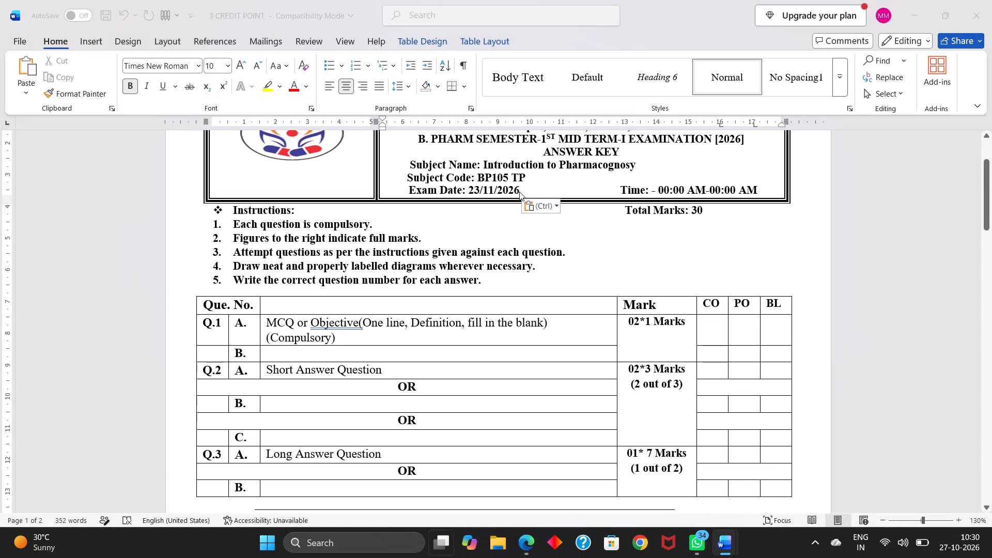
# Replace the answer key's placeholder exam time with 10:00 AM-11:30 AM, copied from the SET 2 question paper.
pyautogui.click(649, 103)
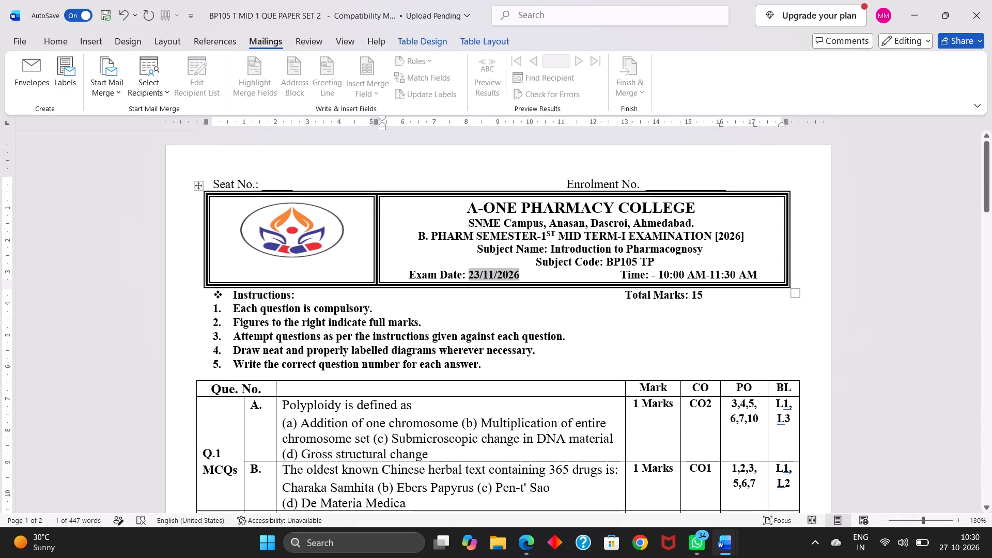
pyautogui.moveTo(657, 270); pyautogui.dragTo(716, 275)
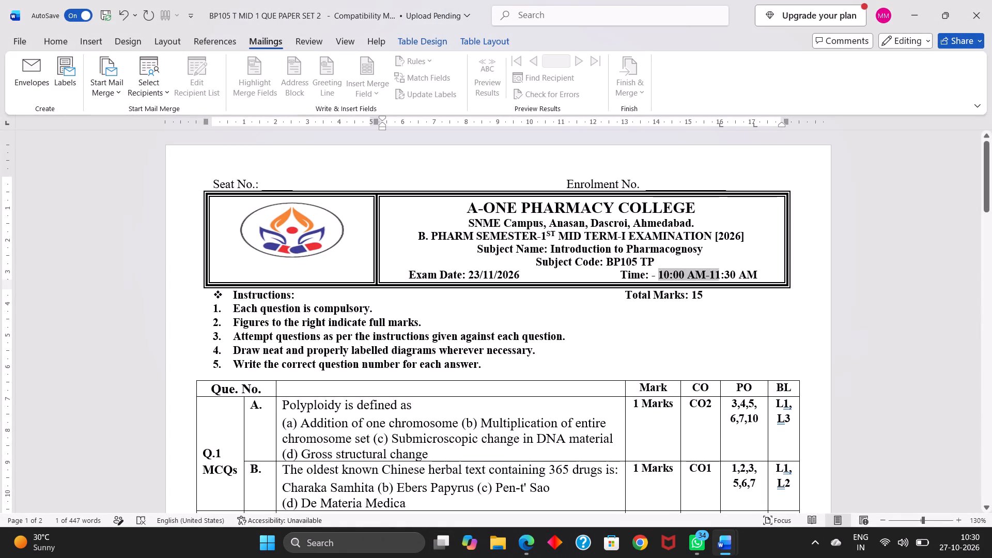
pyautogui.moveTo(716, 275); pyautogui.dragTo(750, 272)
pyautogui.hotkey('ctrl', 'c')
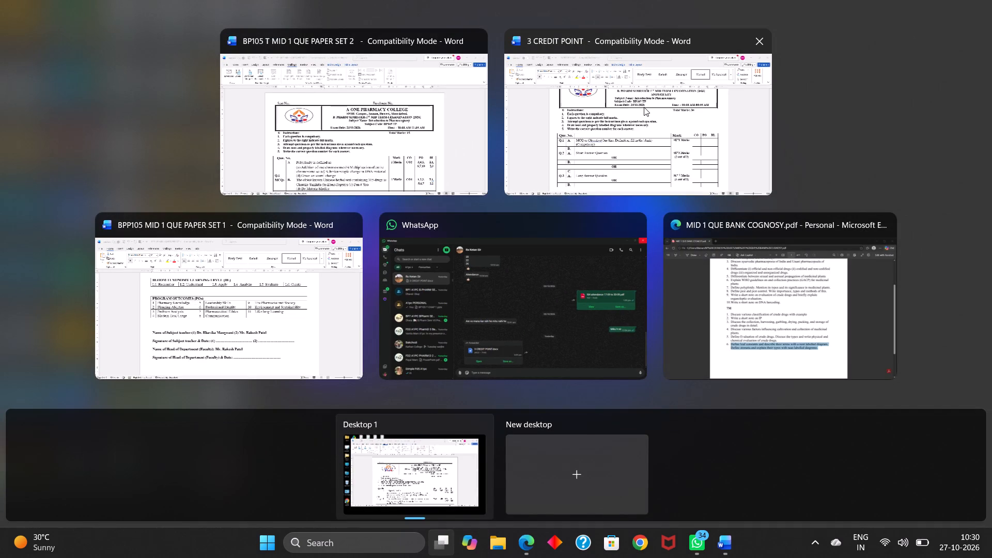
pyautogui.click(644, 107)
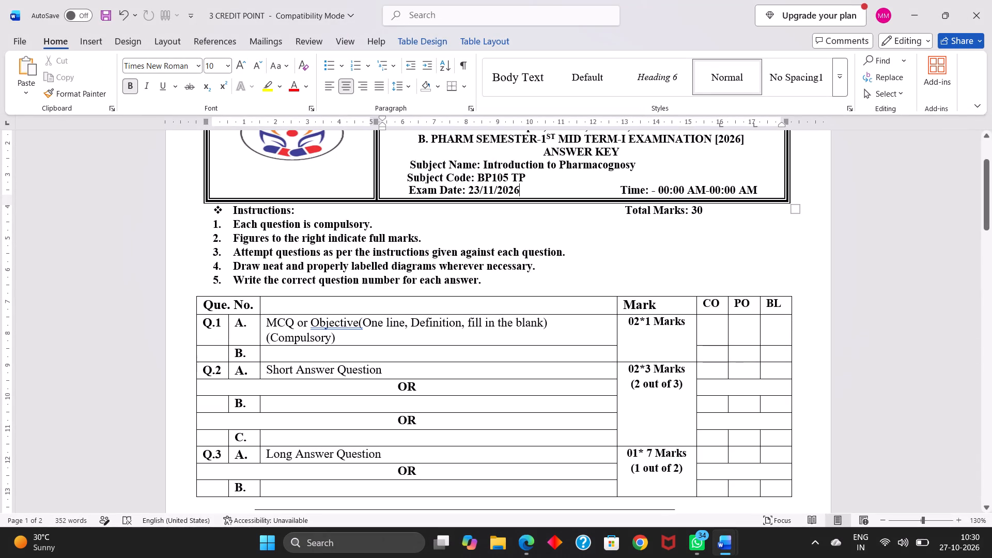
pyautogui.moveTo(658, 189); pyautogui.dragTo(744, 190)
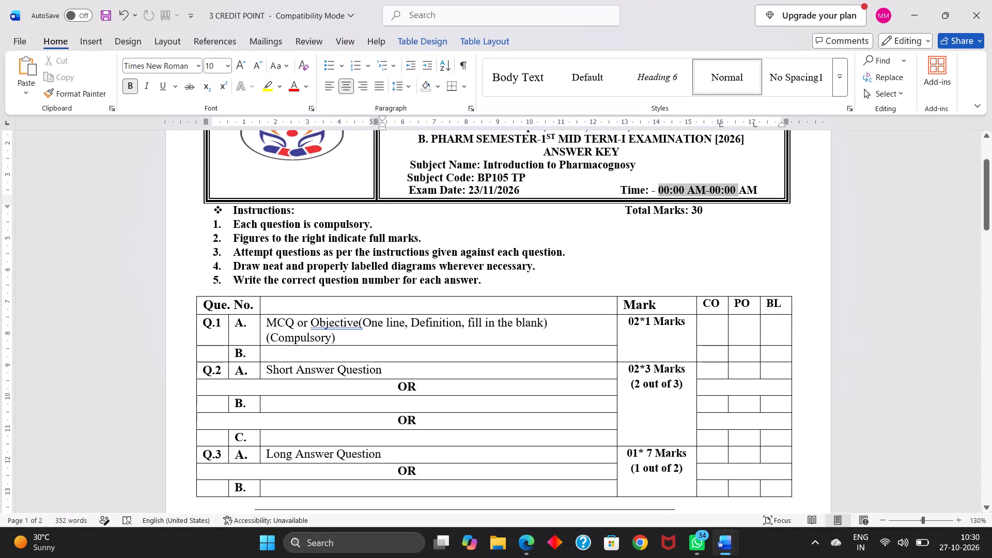
pyautogui.moveTo(744, 190); pyautogui.dragTo(746, 190)
pyautogui.hotkey('ctrl', 'v')
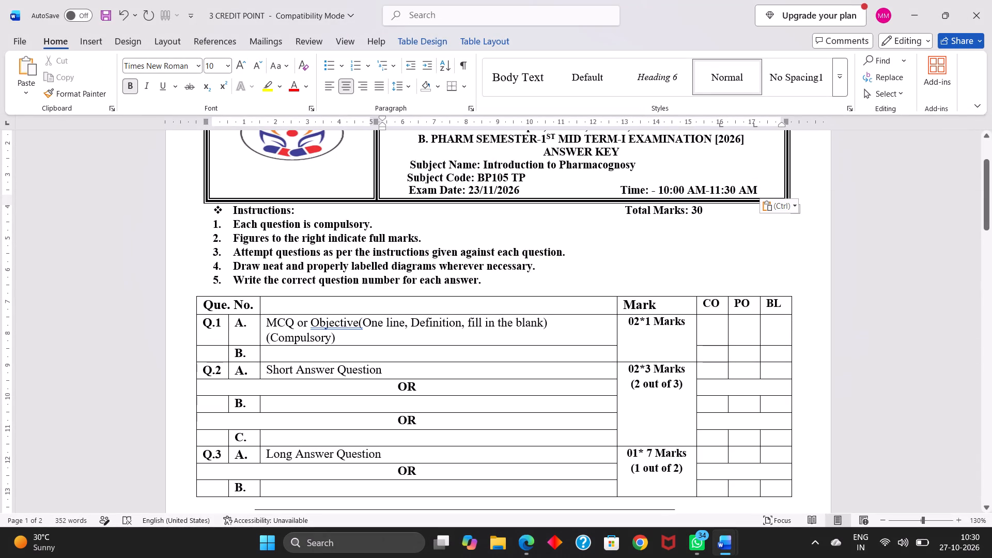
# Change the answer key's Total Marks to 15.
pyautogui.click(705, 208)
pyautogui.press('BackSpace')
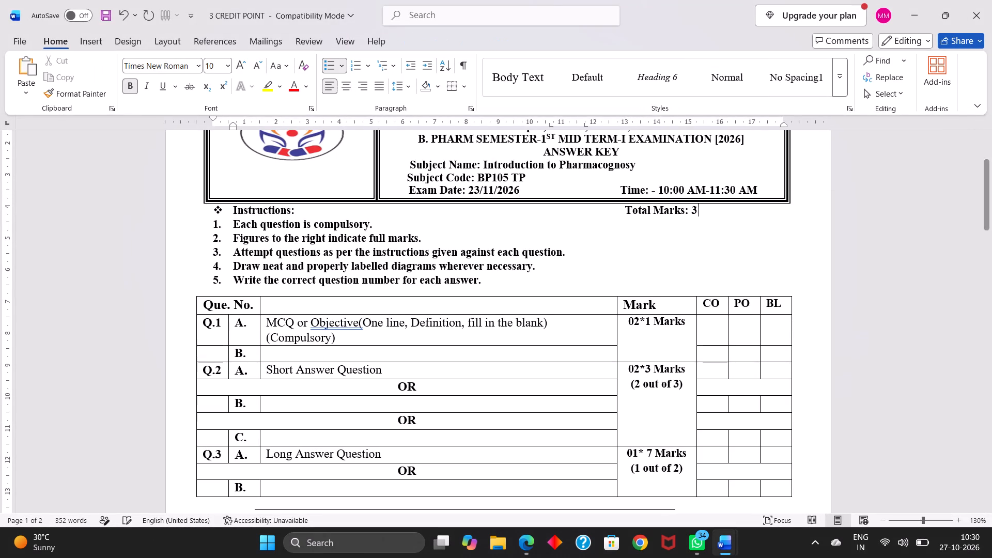
pyautogui.press('BackSpace')
pyautogui.write('15')
# Indent the Subject Name line with leading spaces so it sits centred under the ANSWER KEY heading.
pyautogui.scroll(1, 705, 208)
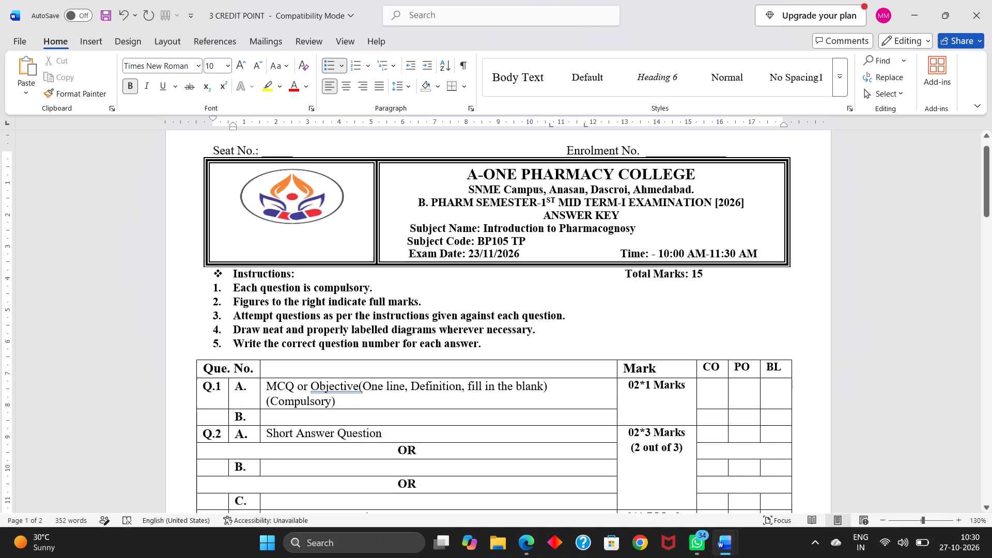
pyautogui.scroll(1, 705, 208)
pyautogui.click(410, 238)
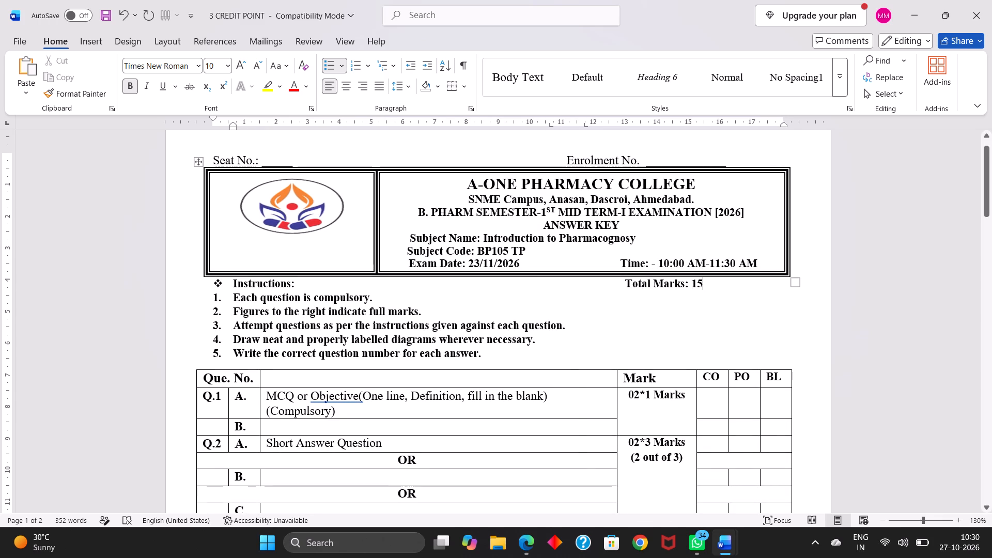
pyautogui.press('space')
pyautogui.press('space')
pyautogui.press('space')
pyautogui.press('space')
pyautogui.press('space')
pyautogui.press('space')
pyautogui.press('space')
pyautogui.press('space')
pyautogui.press('space')
pyautogui.press('space')
pyautogui.press('space')
pyautogui.press('space')
pyautogui.press('space')
pyautogui.press('space')
pyautogui.press('space')
pyautogui.press('space')
pyautogui.press('space')
pyautogui.press('space')
pyautogui.press('space')
pyautogui.press('space')
pyautogui.press('space')
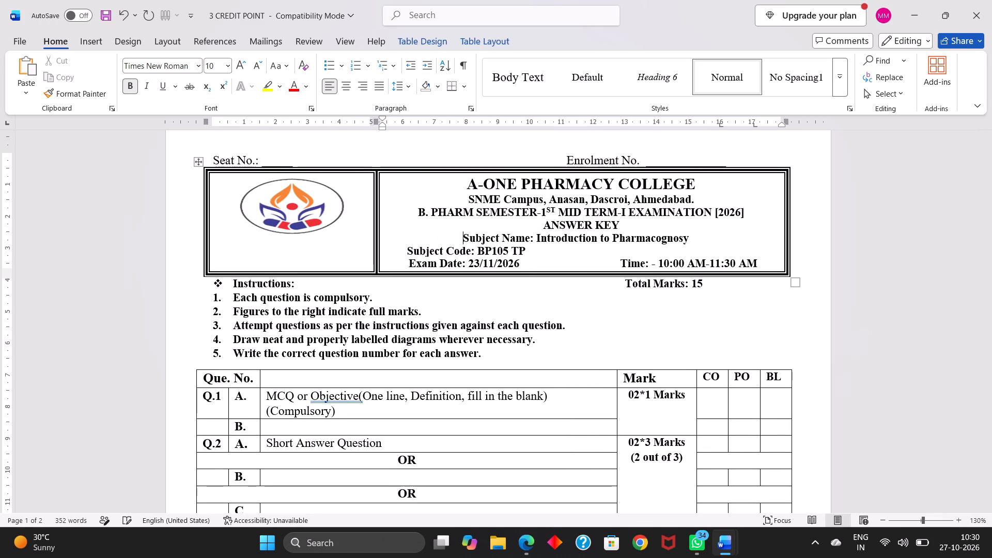
pyautogui.press('space')
# Indent the Subject Code line with leading spaces so it sits roughly centred under the Subject Name line.
pyautogui.click(407, 246)
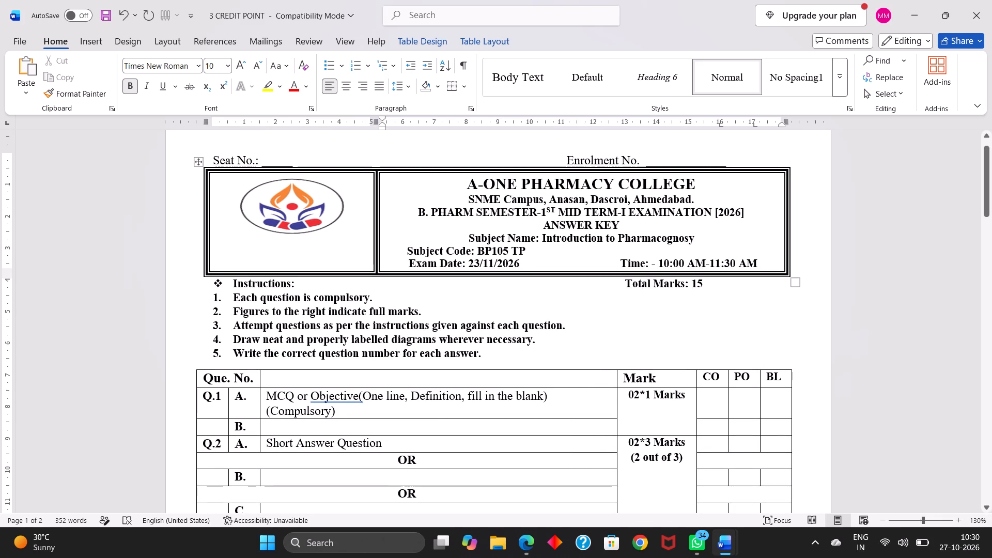
pyautogui.press('space')
pyautogui.press('space')
pyautogui.press('space')
pyautogui.press('space')
pyautogui.press('space')
pyautogui.press('space')
pyautogui.press('space')
pyautogui.press('space')
pyautogui.press('space')
pyautogui.press('space')
pyautogui.press('space')
pyautogui.press('space')
pyautogui.press('space')
pyautogui.press('space')
pyautogui.press('space')
pyautogui.press('space')
pyautogui.press('space')
pyautogui.press('space')
pyautogui.press('space')
pyautogui.press('space')
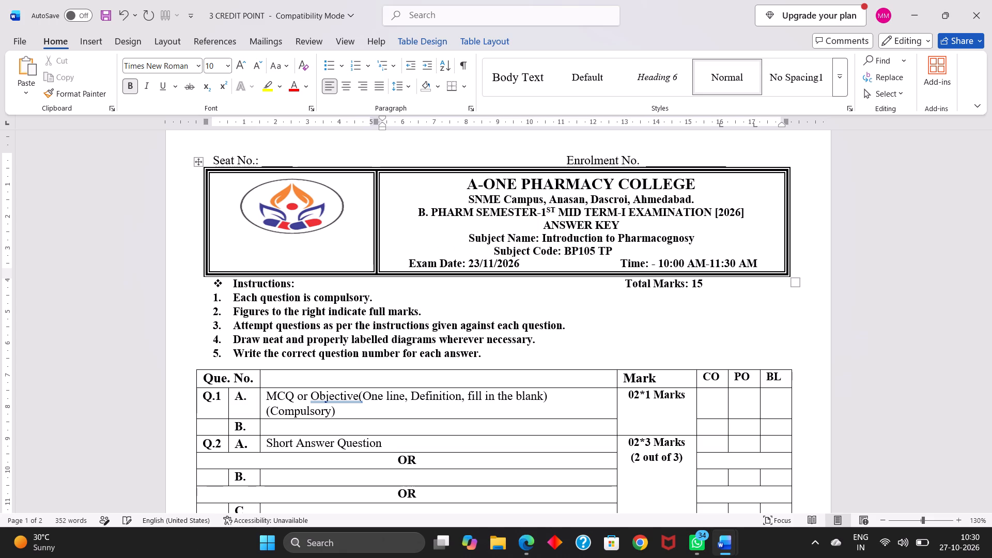
pyautogui.press('space')
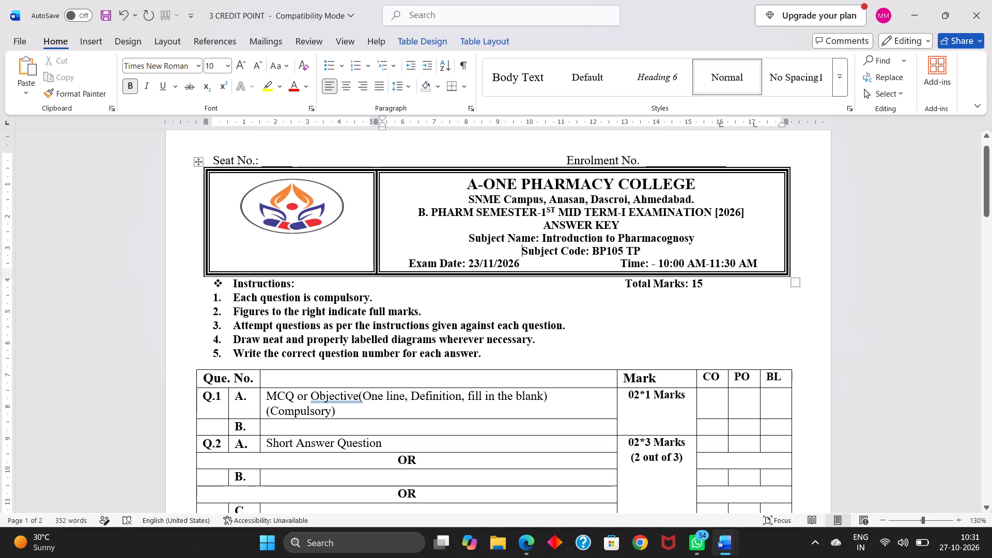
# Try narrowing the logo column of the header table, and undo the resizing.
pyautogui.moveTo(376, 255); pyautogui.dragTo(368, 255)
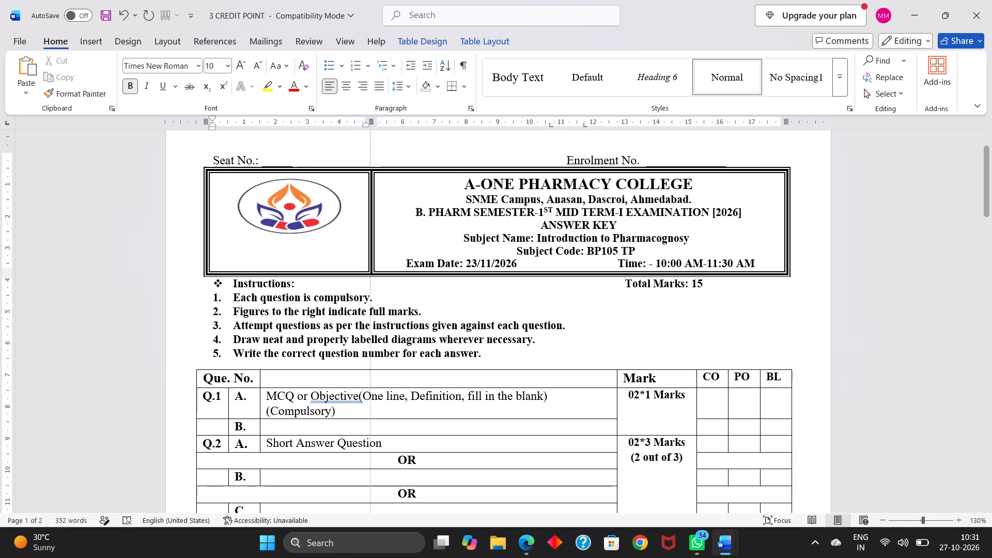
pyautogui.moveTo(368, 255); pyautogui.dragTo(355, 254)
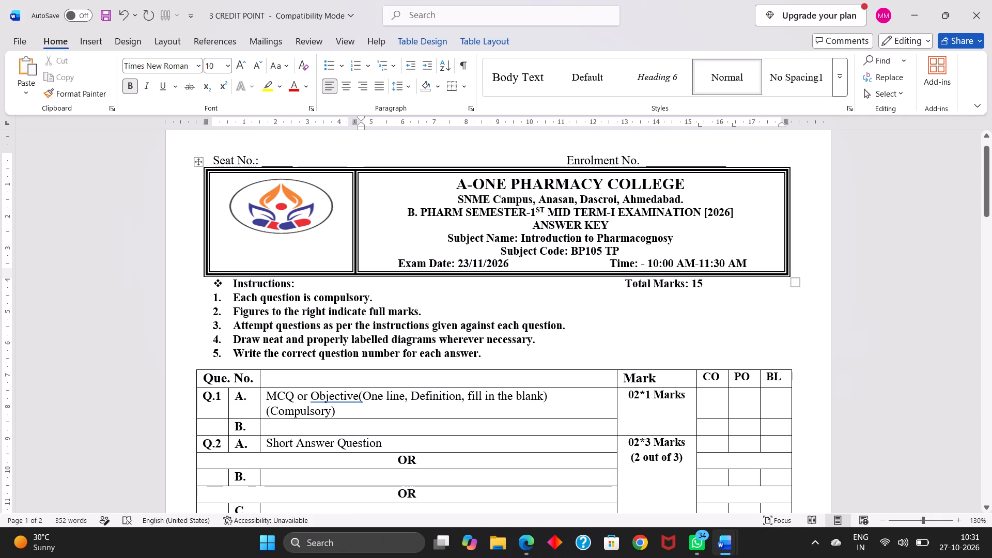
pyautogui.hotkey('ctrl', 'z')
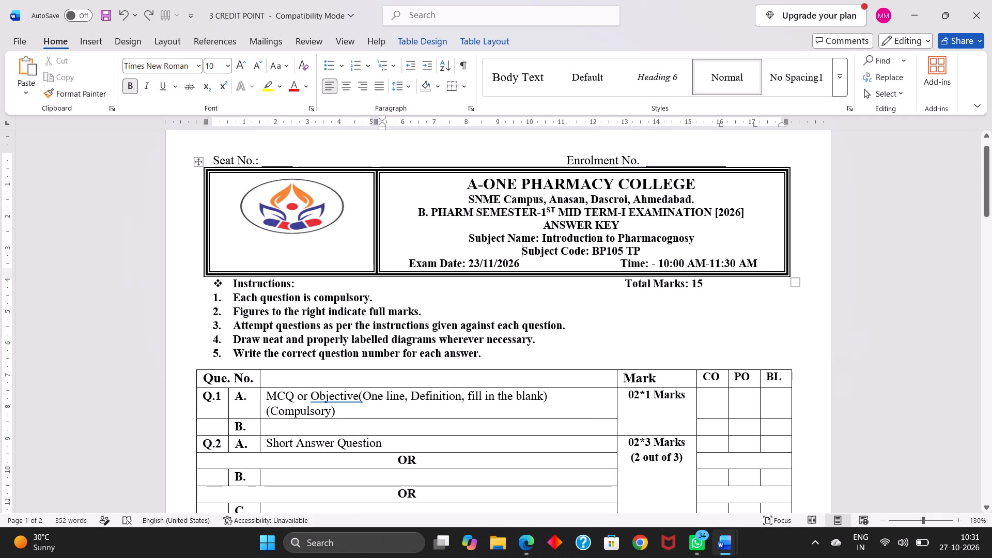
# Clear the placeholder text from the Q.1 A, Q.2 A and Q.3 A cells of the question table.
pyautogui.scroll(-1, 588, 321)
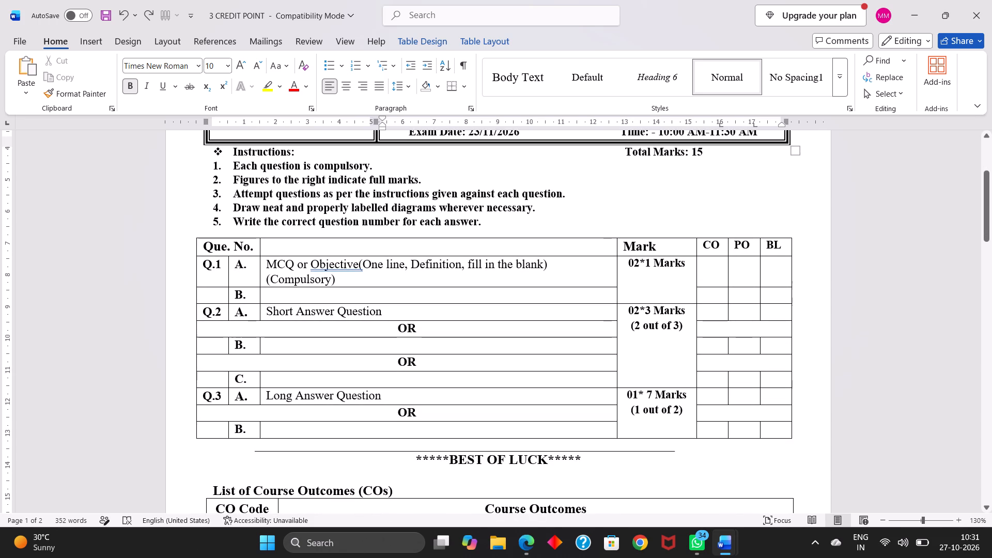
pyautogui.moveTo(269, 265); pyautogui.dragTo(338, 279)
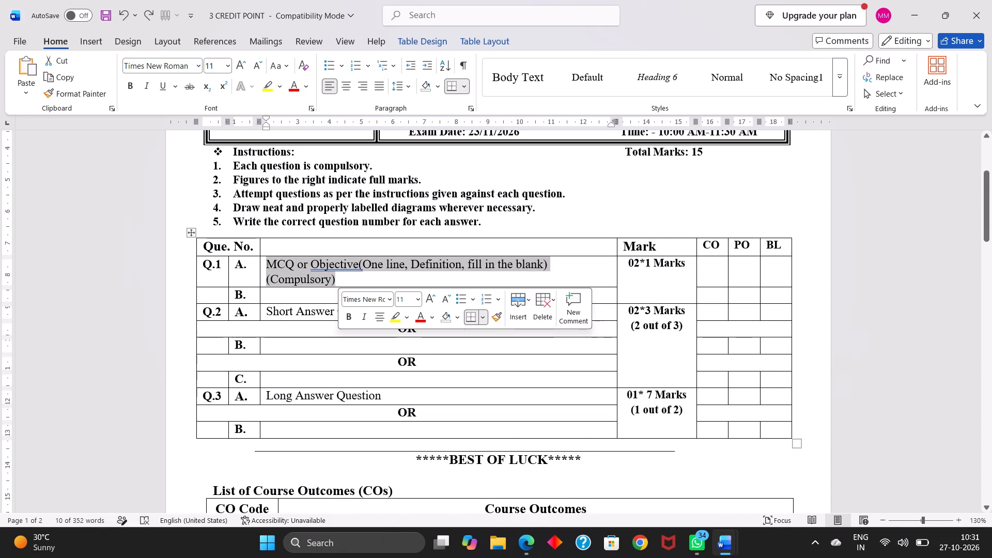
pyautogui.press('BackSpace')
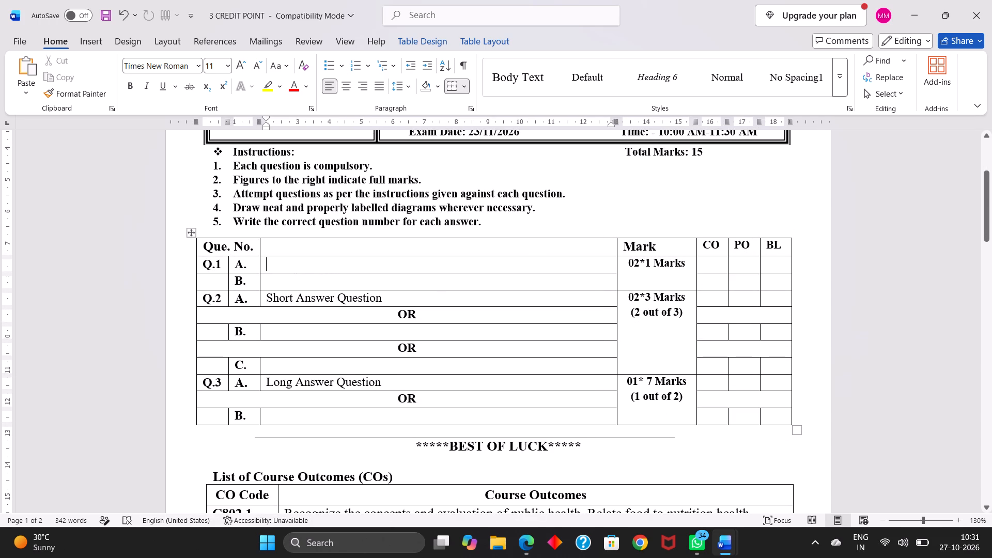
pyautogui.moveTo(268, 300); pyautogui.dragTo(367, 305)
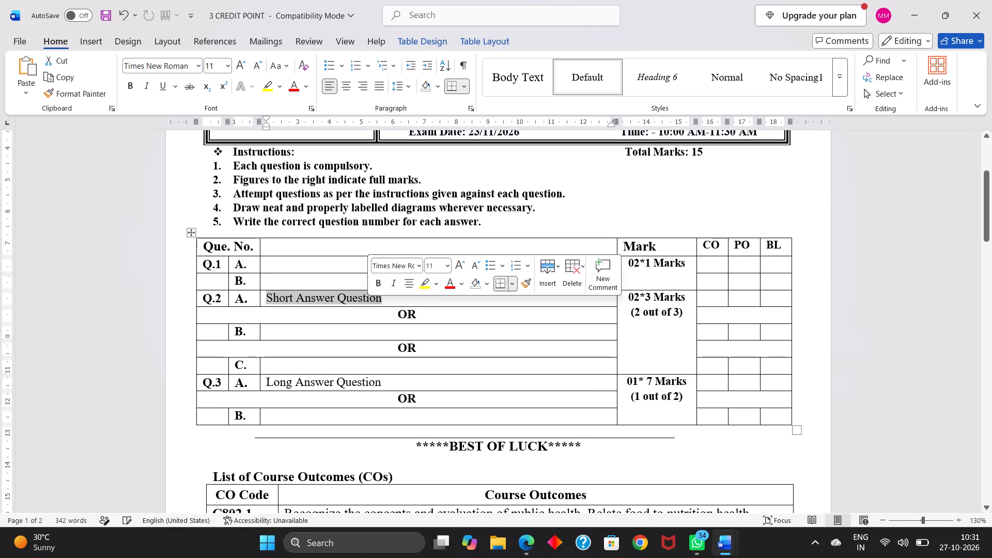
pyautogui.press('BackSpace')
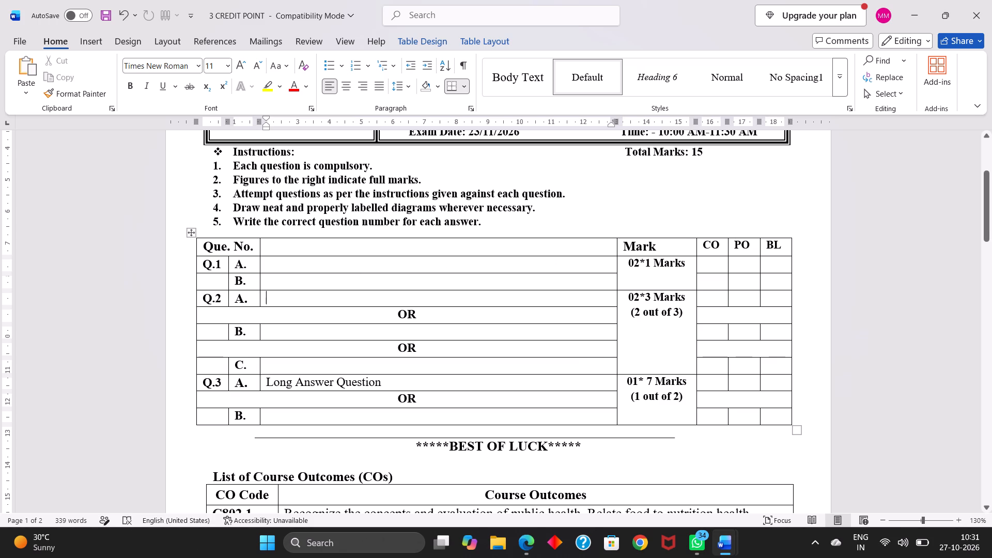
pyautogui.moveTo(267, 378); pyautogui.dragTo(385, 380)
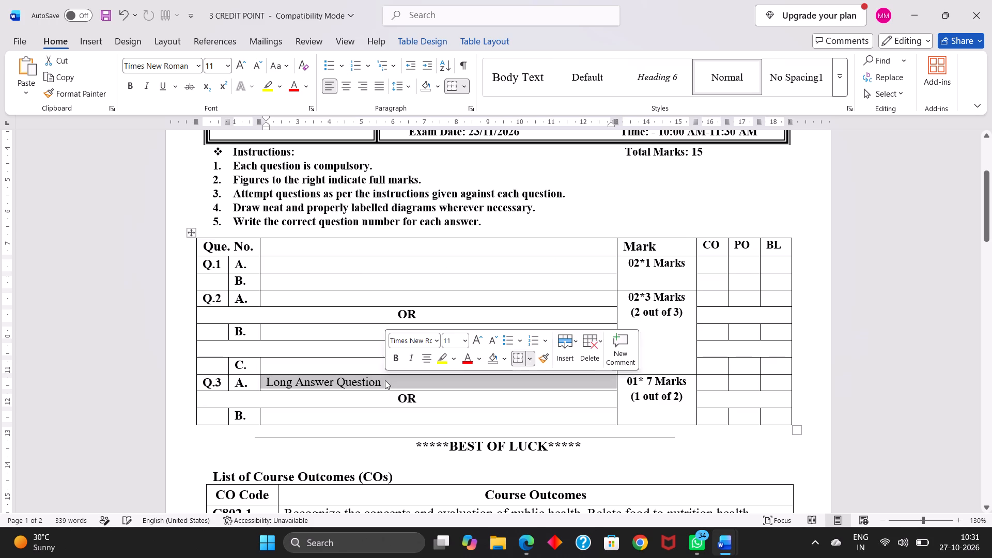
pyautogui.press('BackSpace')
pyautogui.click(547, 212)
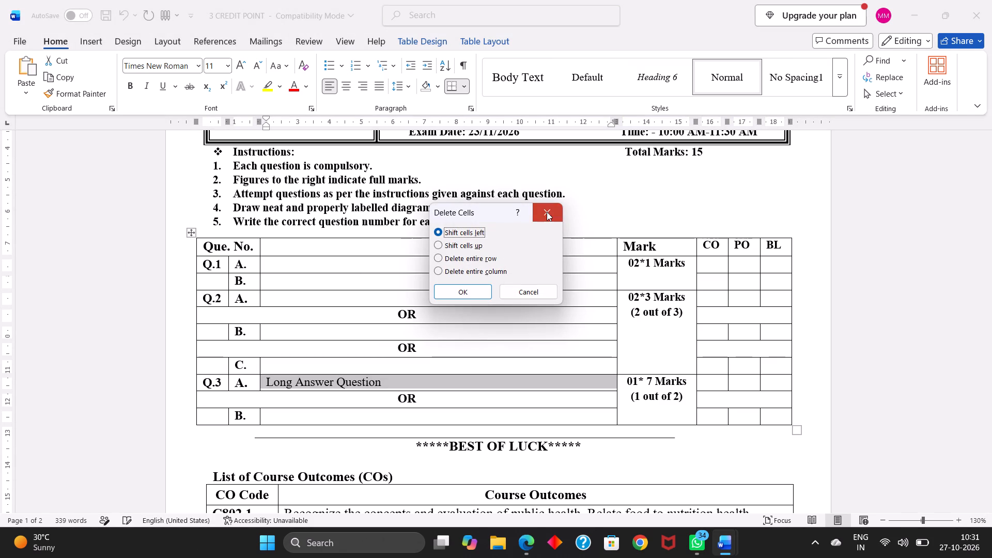
# Cut the whole placeholder question table out of the answer key.
pyautogui.click(193, 231)
pyautogui.rightClick(193, 231)
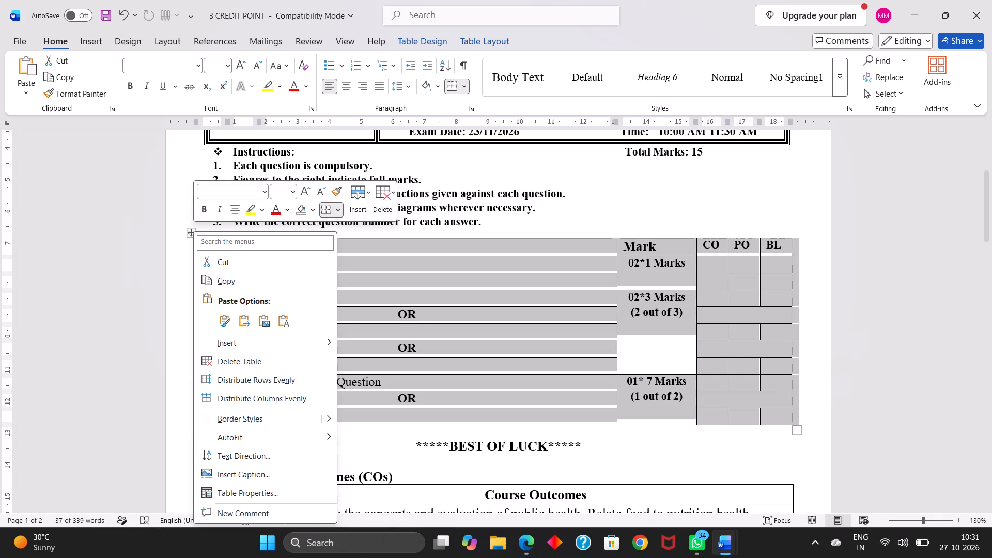
pyautogui.click(236, 267)
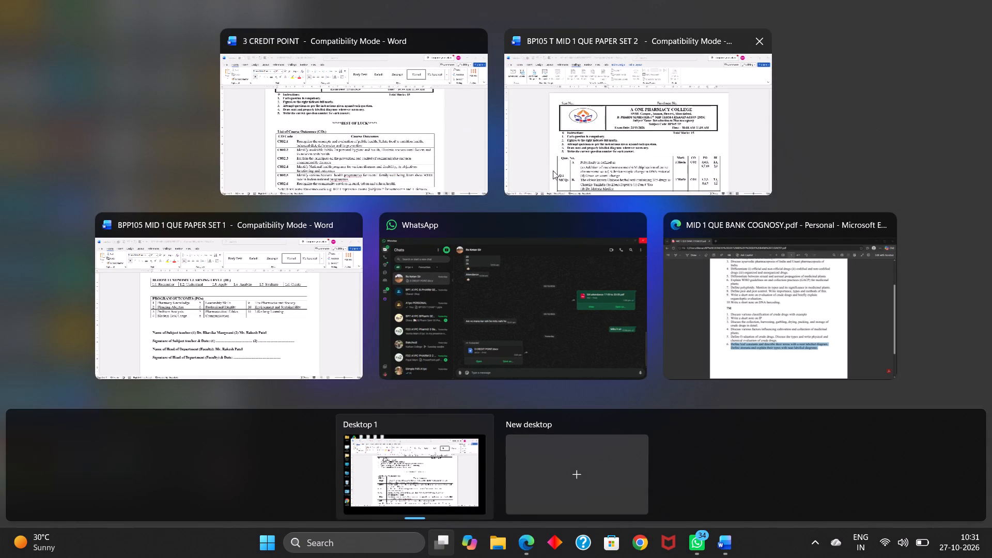
# Copy the question table from BPP105 MID 1 QUE PAPER SET 1 and paste it below the instructions in 3 CREDIT POINT.
pyautogui.click(295, 301)
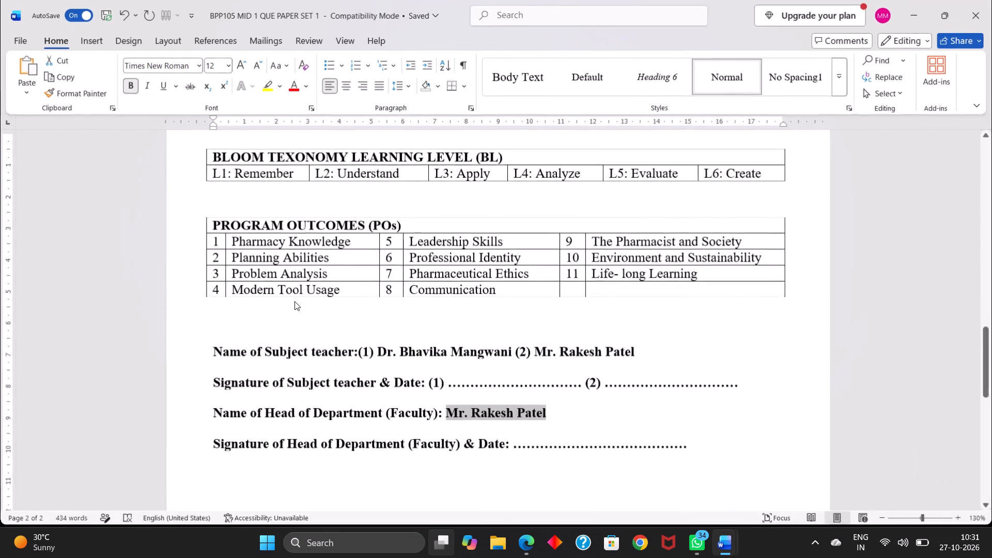
pyautogui.scroll(9, 328, 314)
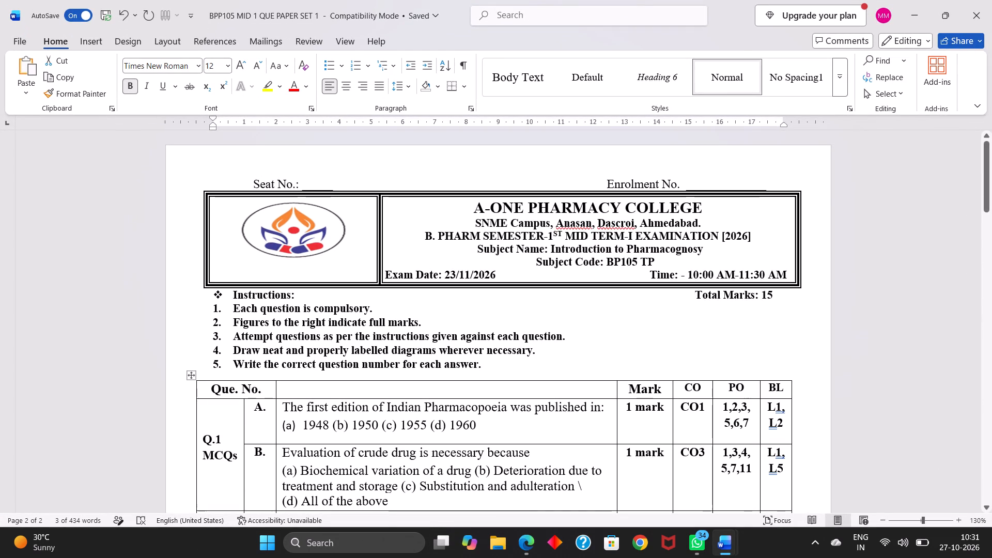
pyautogui.click(190, 376)
pyautogui.rightClick(190, 376)
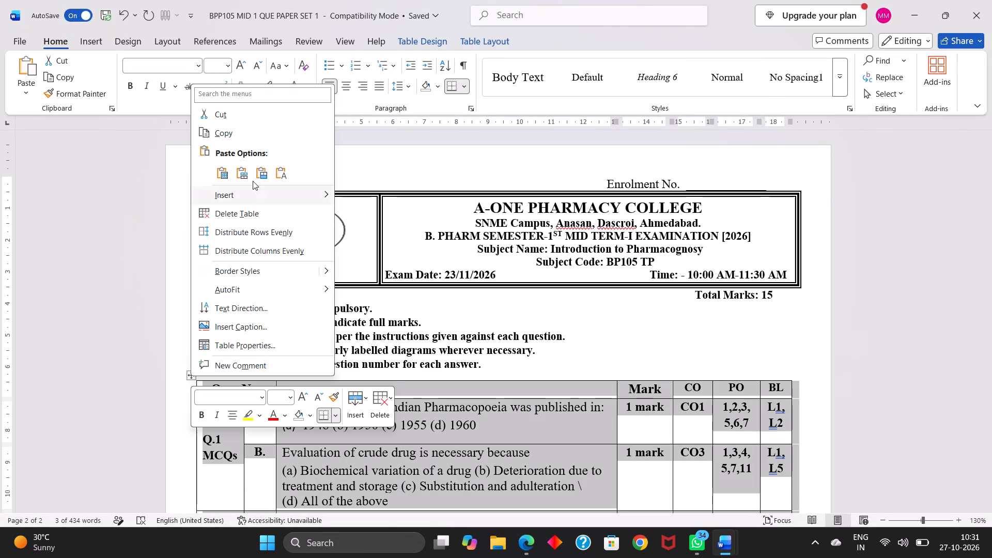
pyautogui.click(270, 134)
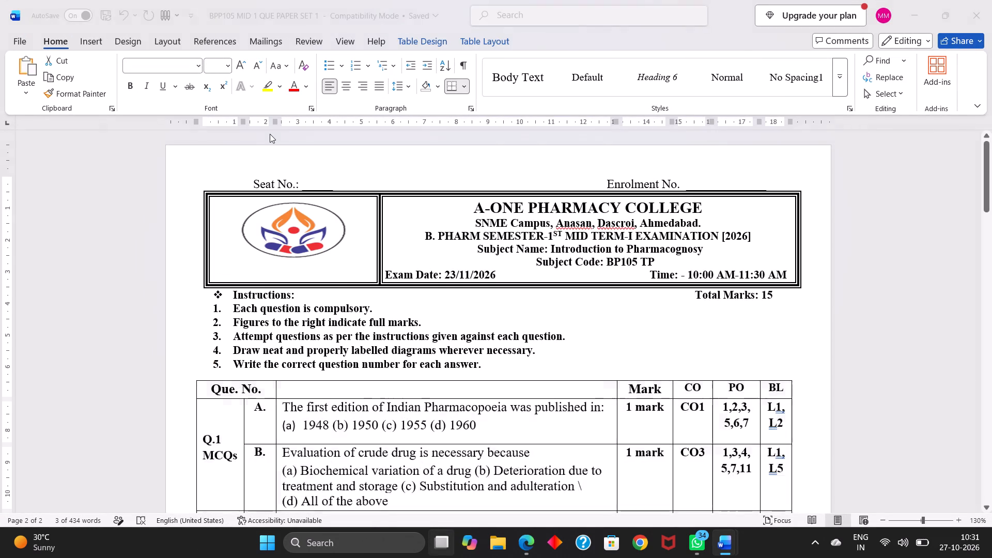
pyautogui.click(617, 117)
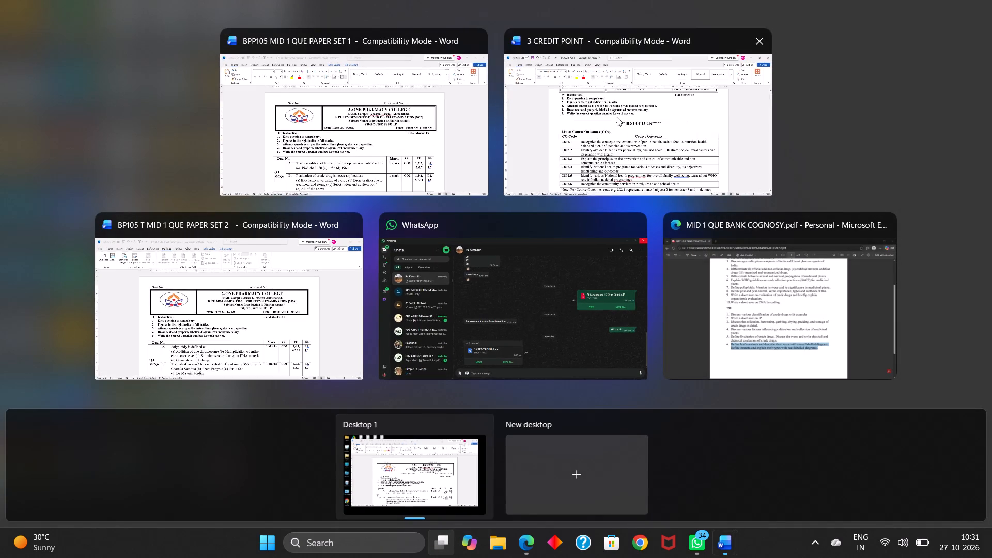
pyautogui.hotkey('ctrl', 'v')
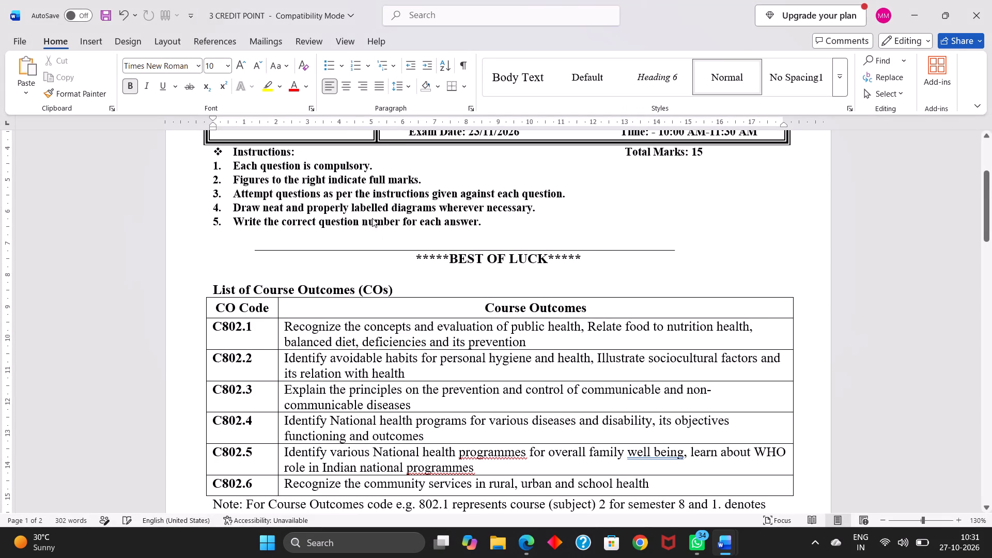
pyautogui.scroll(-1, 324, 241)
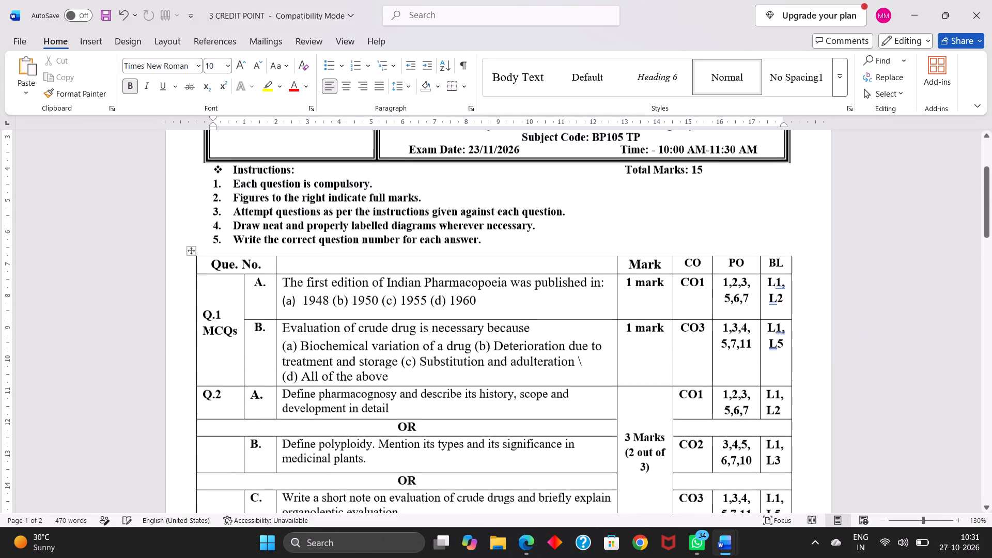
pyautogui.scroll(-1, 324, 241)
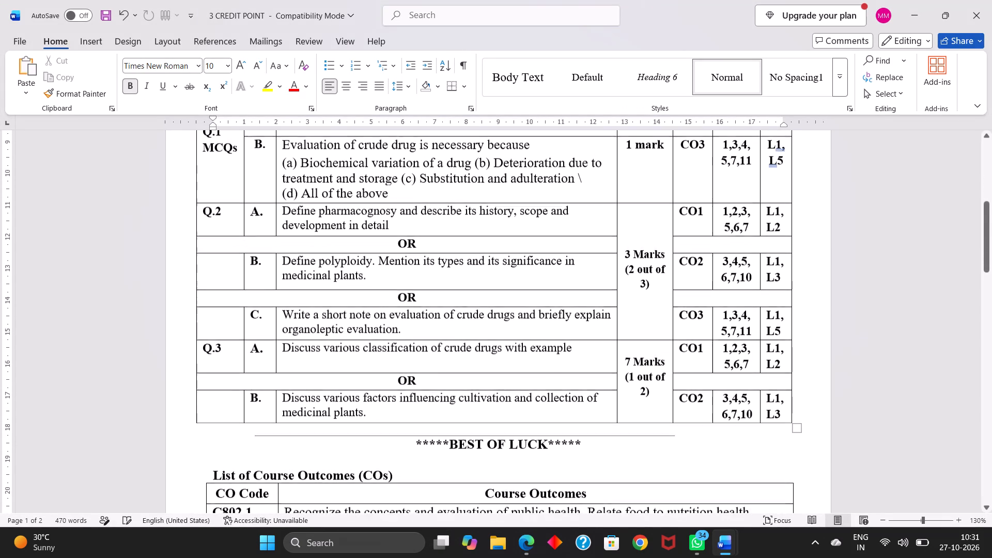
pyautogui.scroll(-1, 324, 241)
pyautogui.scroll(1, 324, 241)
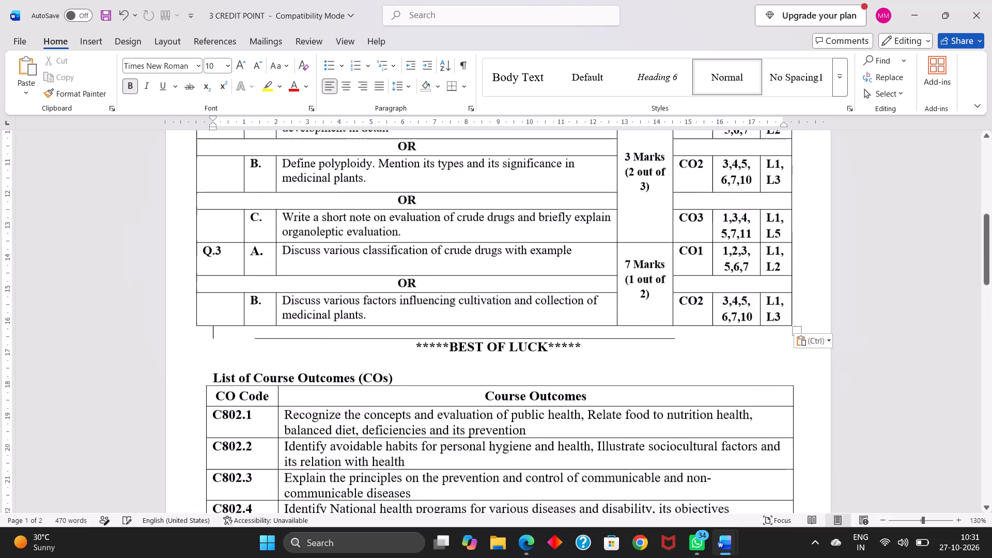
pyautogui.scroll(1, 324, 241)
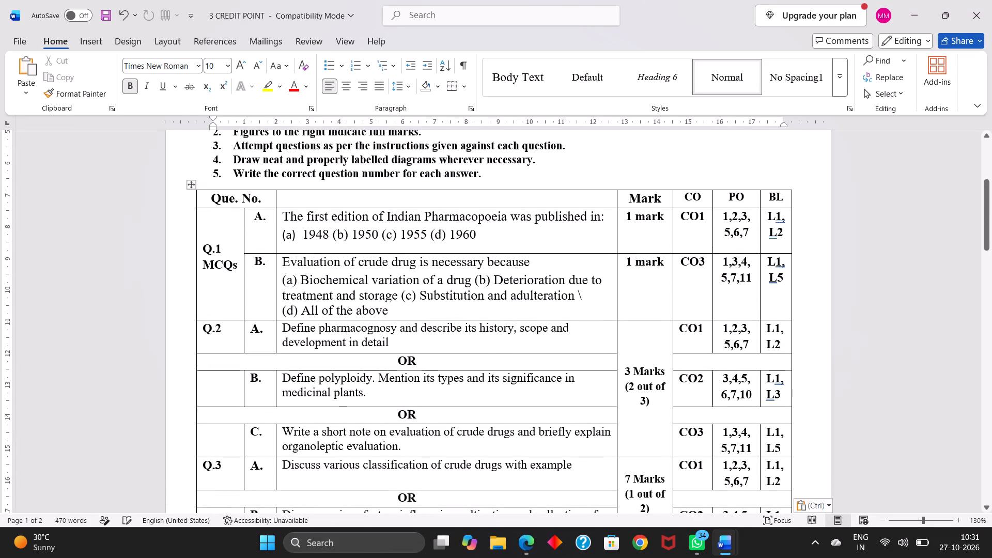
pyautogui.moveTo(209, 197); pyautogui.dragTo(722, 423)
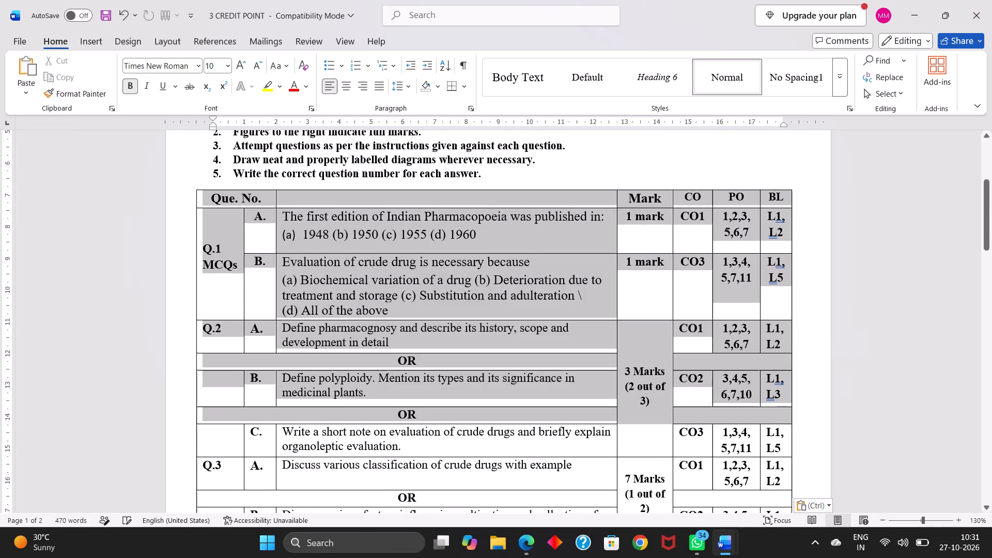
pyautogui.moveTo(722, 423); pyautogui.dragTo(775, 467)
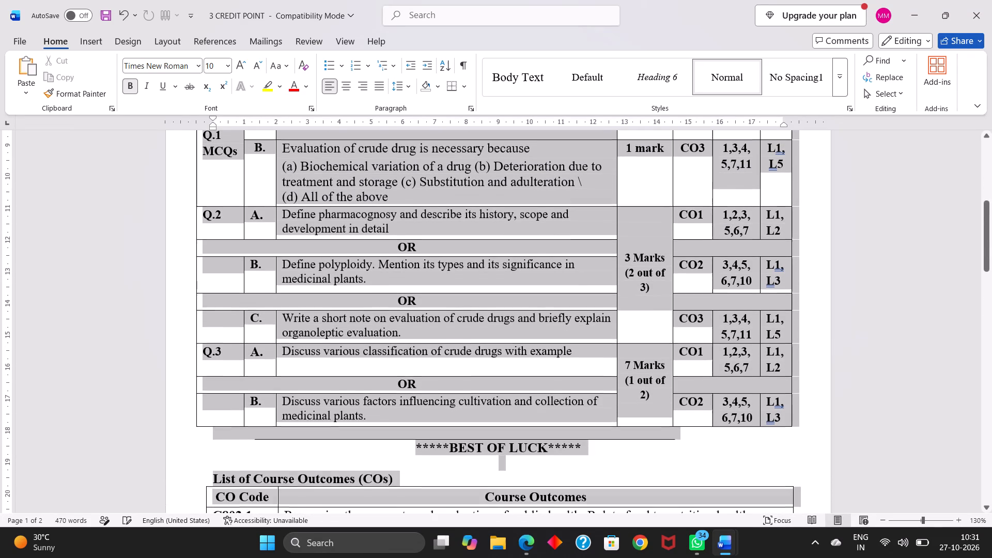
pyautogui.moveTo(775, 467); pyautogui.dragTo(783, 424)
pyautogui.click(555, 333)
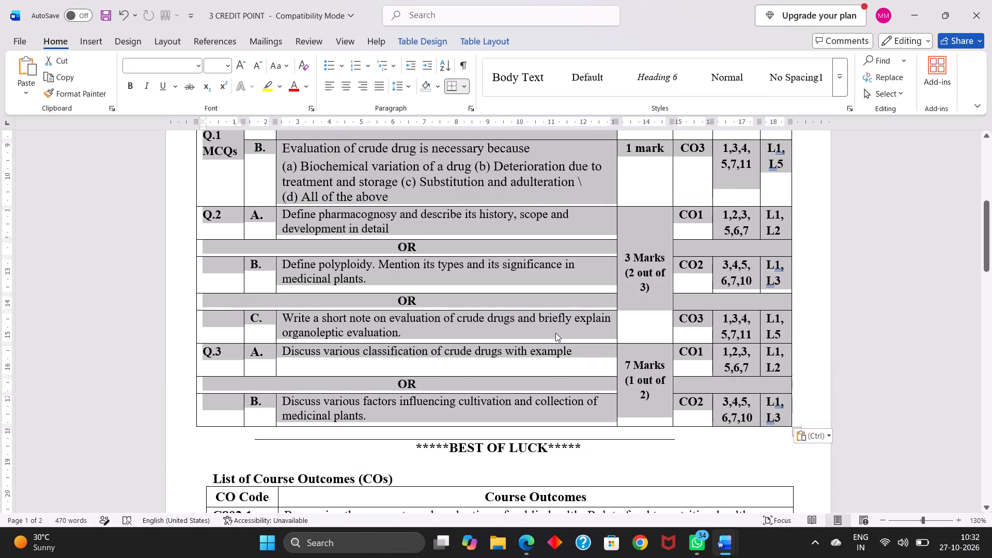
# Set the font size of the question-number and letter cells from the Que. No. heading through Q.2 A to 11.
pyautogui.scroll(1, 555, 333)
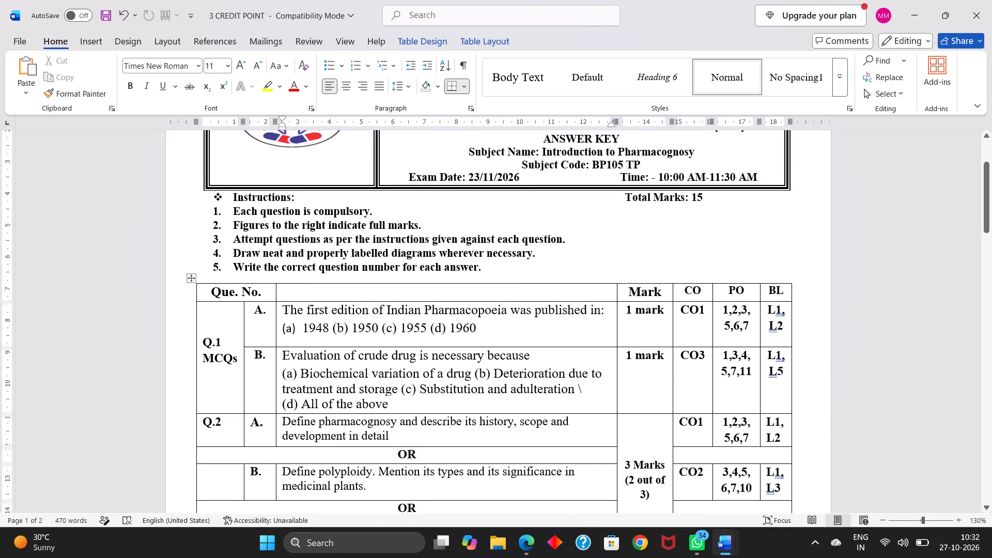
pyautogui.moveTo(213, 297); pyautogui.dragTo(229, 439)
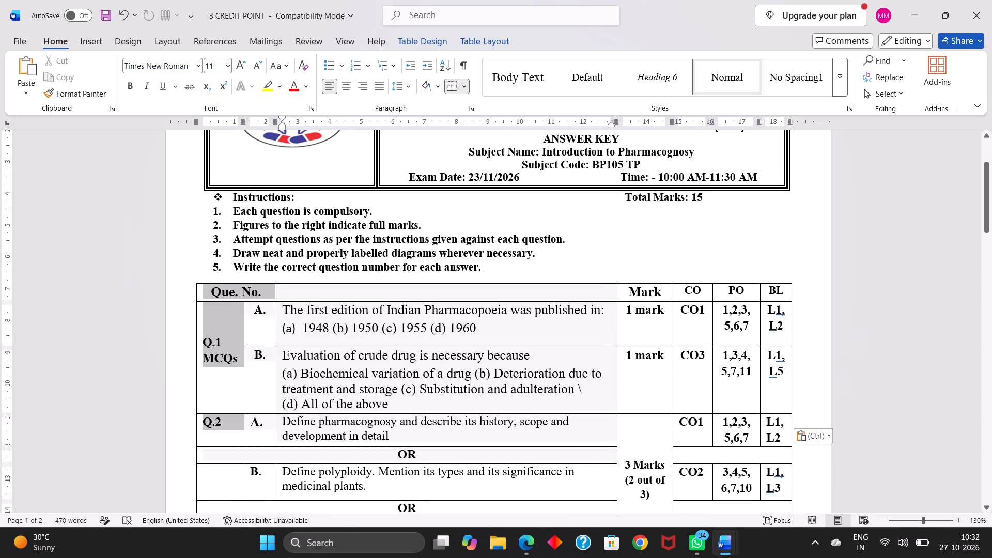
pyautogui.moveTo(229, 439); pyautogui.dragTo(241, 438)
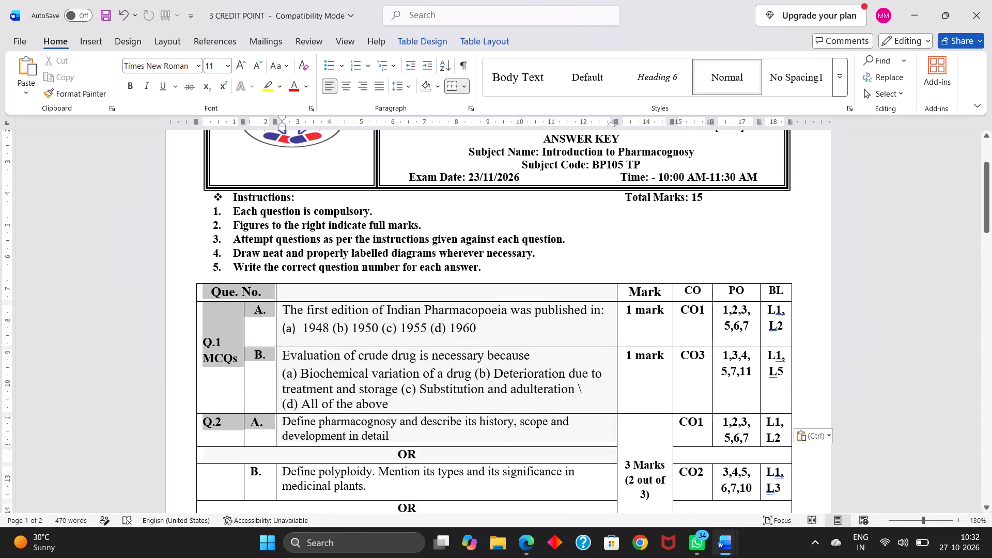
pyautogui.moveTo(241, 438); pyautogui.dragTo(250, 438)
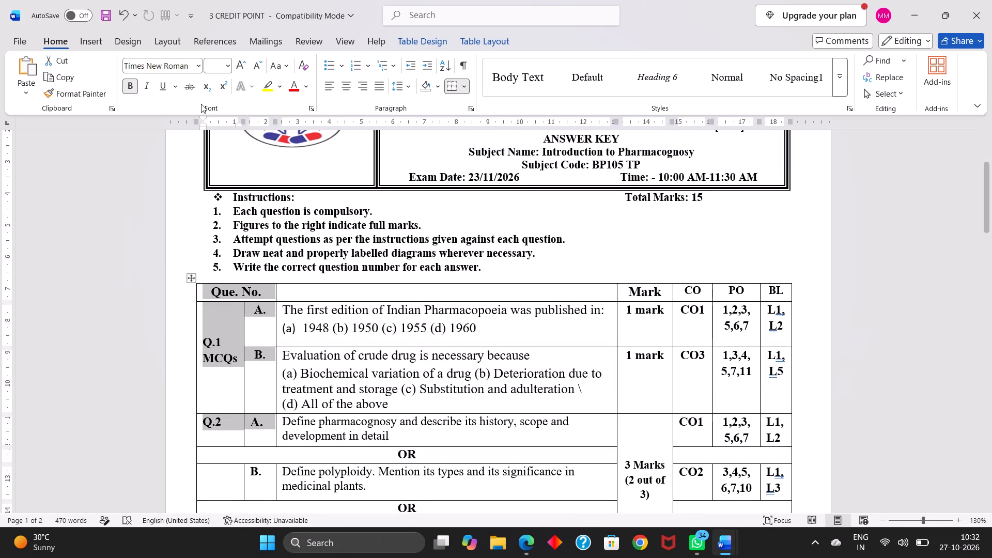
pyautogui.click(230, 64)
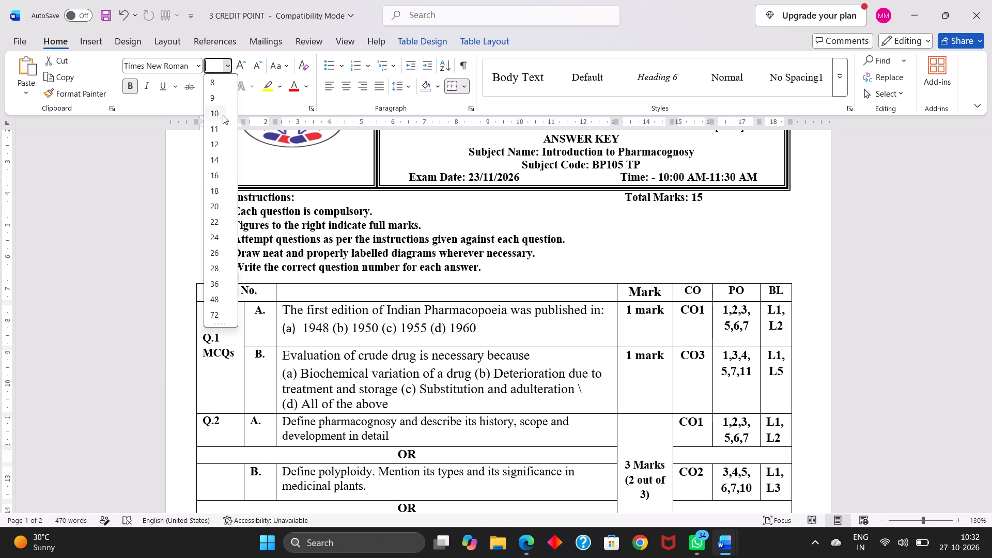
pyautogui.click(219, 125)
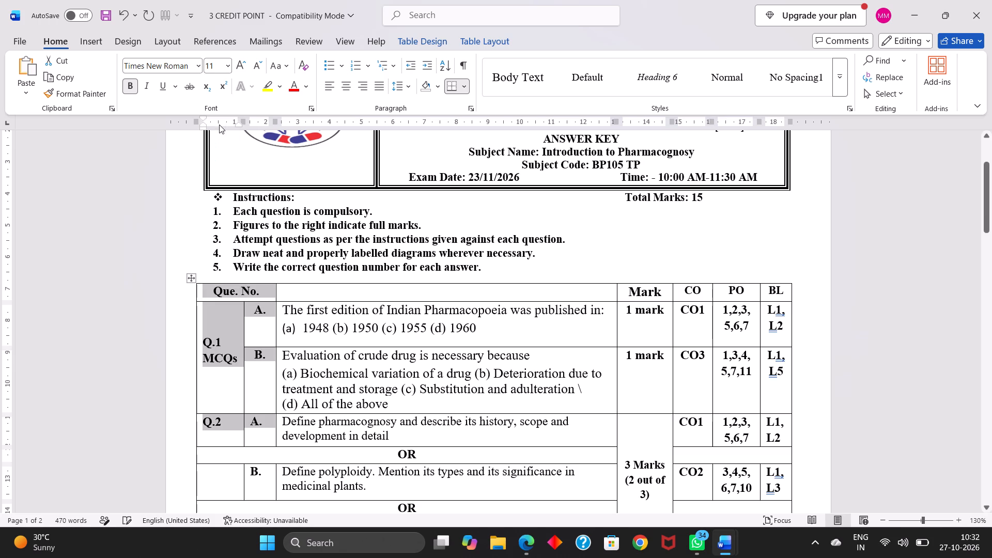
# Set the font size of the question-number and letter columns, from the Que. No. heading through Q.3 B, to 10.
pyautogui.scroll(-2, 297, 279)
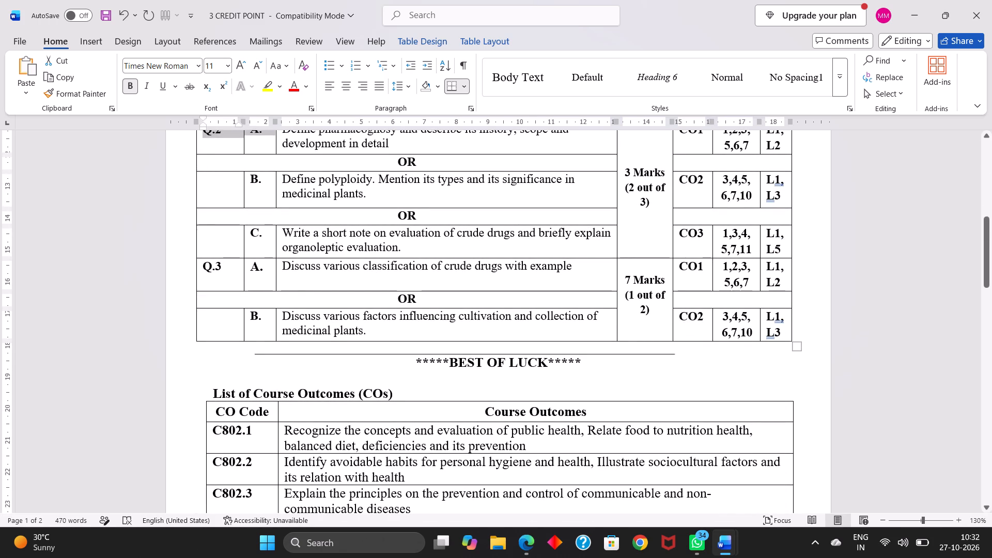
pyautogui.doubleClick(256, 187)
pyautogui.doubleClick(252, 181)
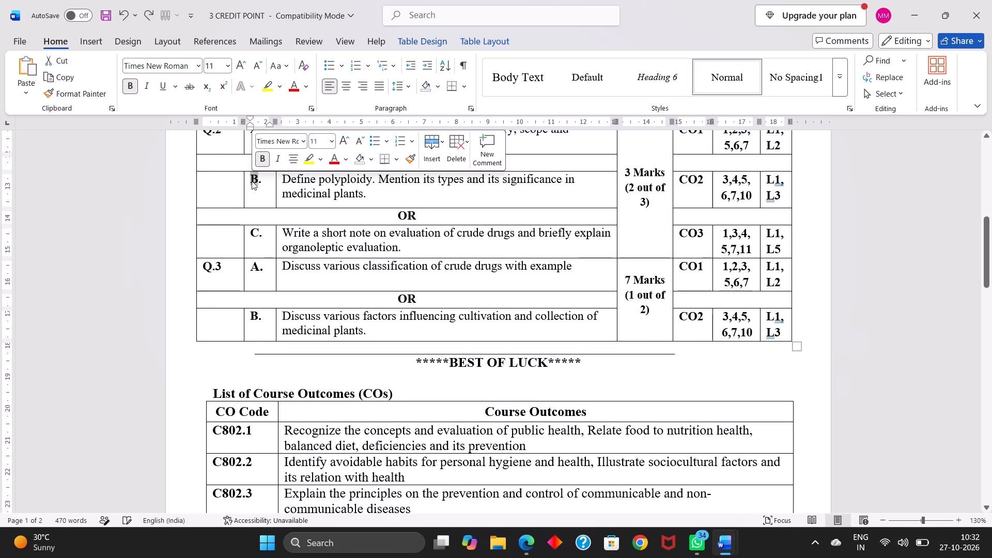
pyautogui.click(237, 189)
pyautogui.scroll(1, 237, 189)
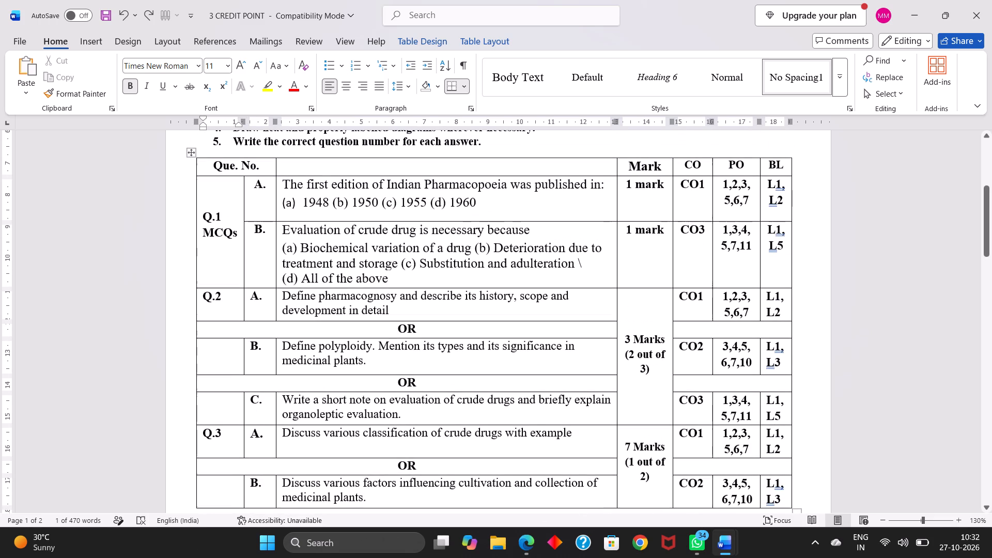
pyautogui.moveTo(211, 162); pyautogui.dragTo(247, 345)
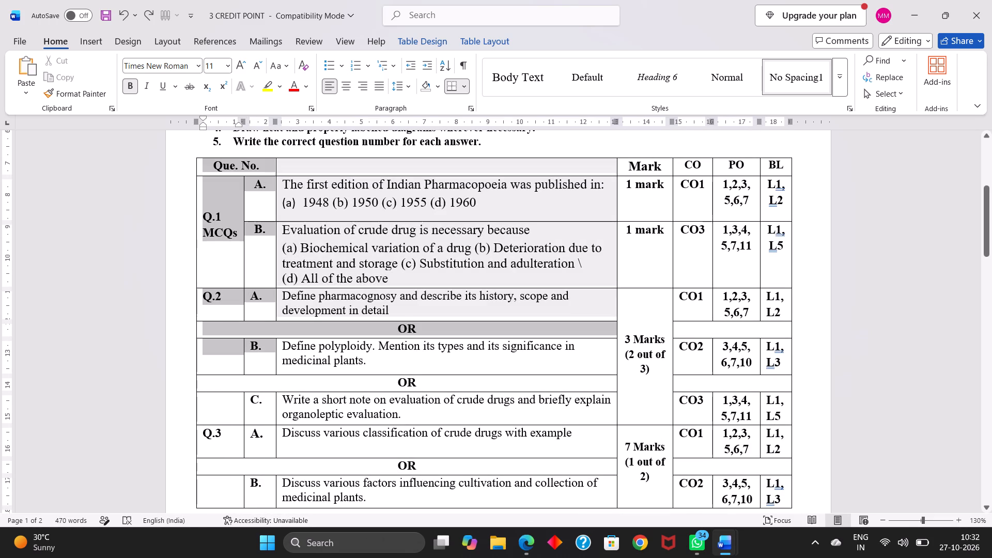
pyautogui.moveTo(247, 345); pyautogui.dragTo(241, 482)
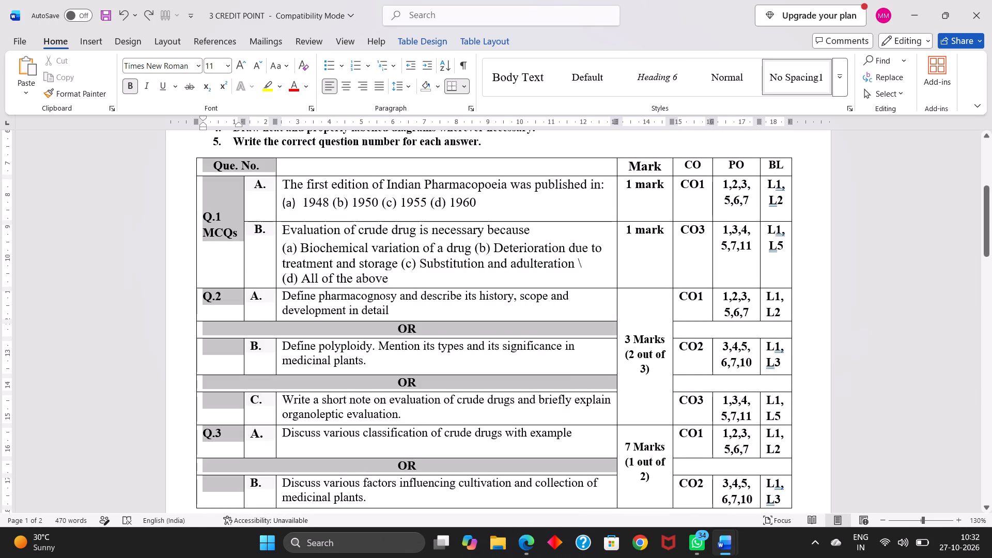
pyautogui.moveTo(241, 482); pyautogui.dragTo(263, 386)
pyautogui.click(229, 67)
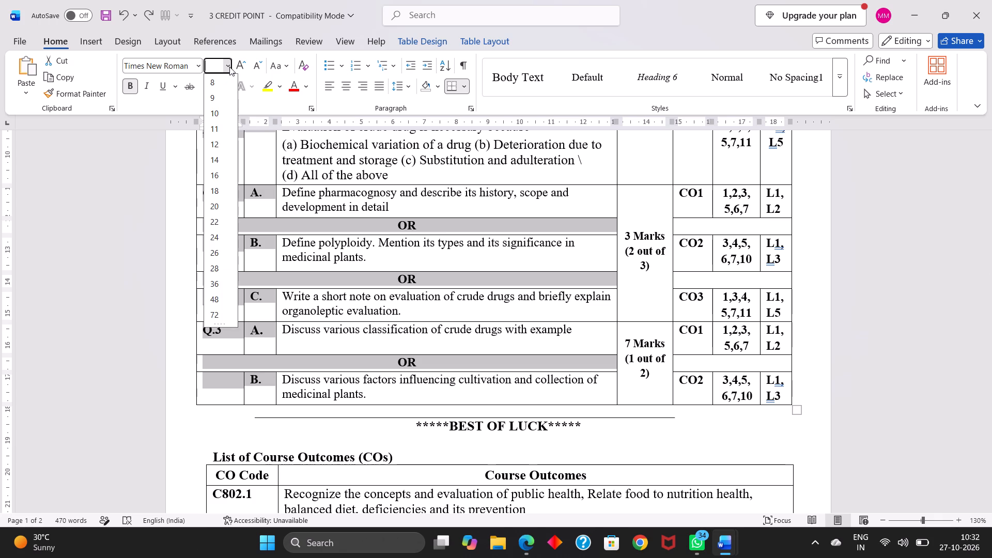
pyautogui.click(216, 113)
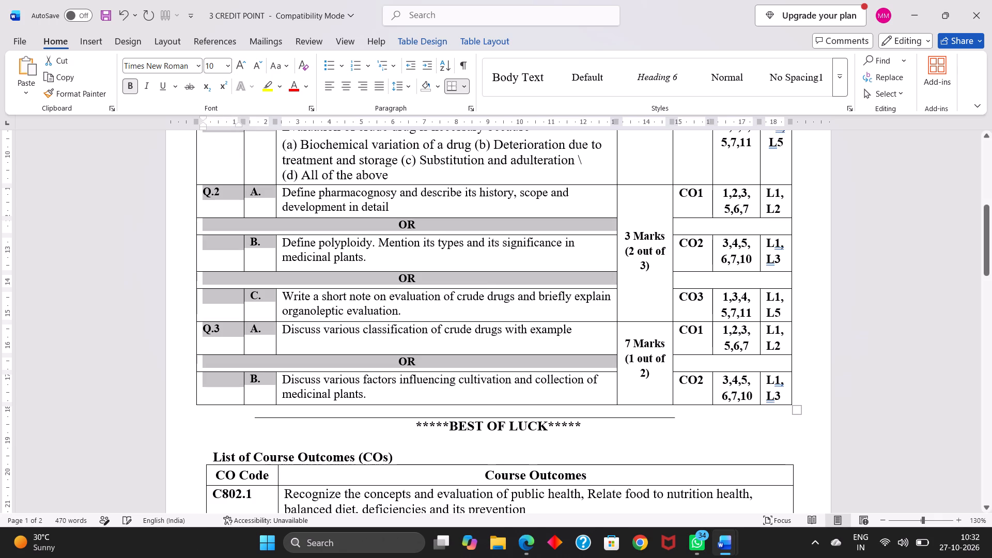
pyautogui.click(482, 276)
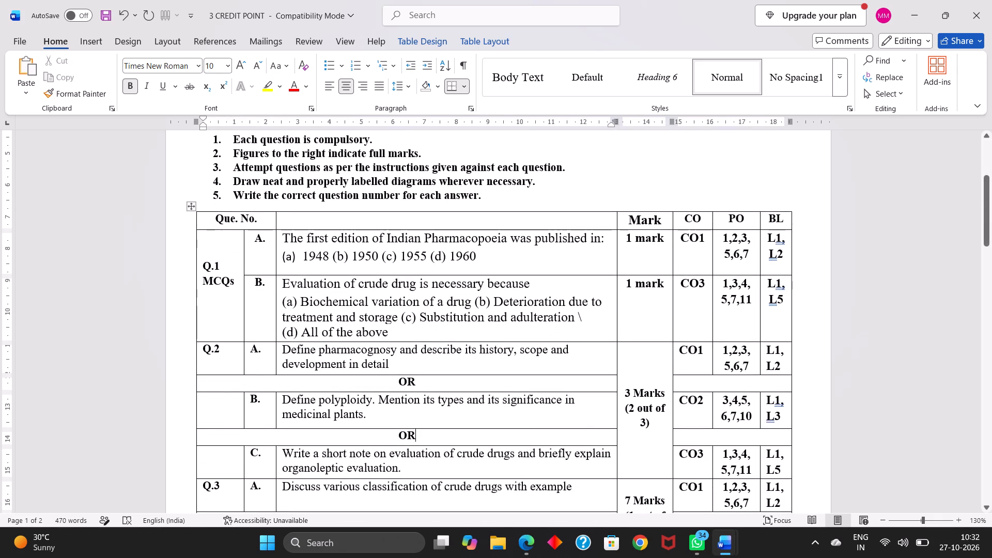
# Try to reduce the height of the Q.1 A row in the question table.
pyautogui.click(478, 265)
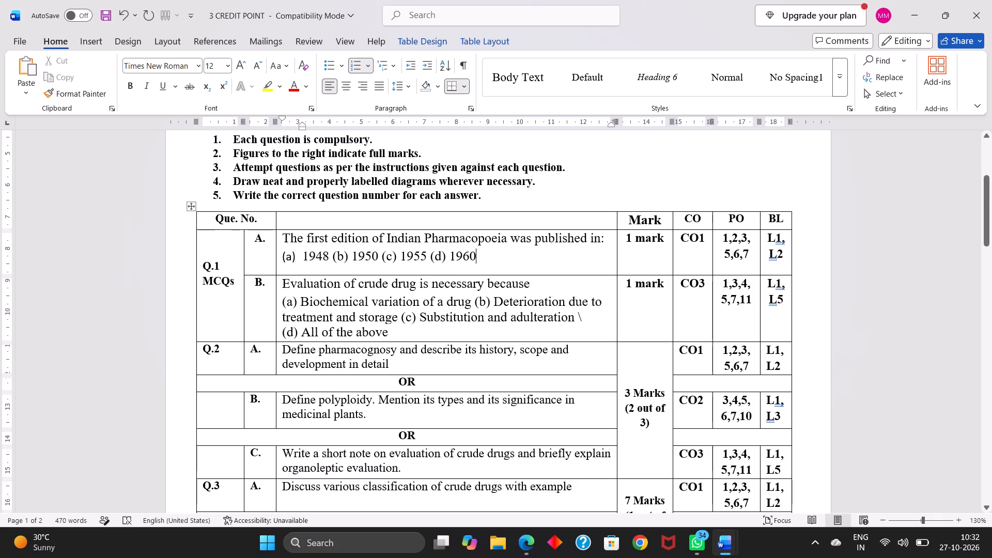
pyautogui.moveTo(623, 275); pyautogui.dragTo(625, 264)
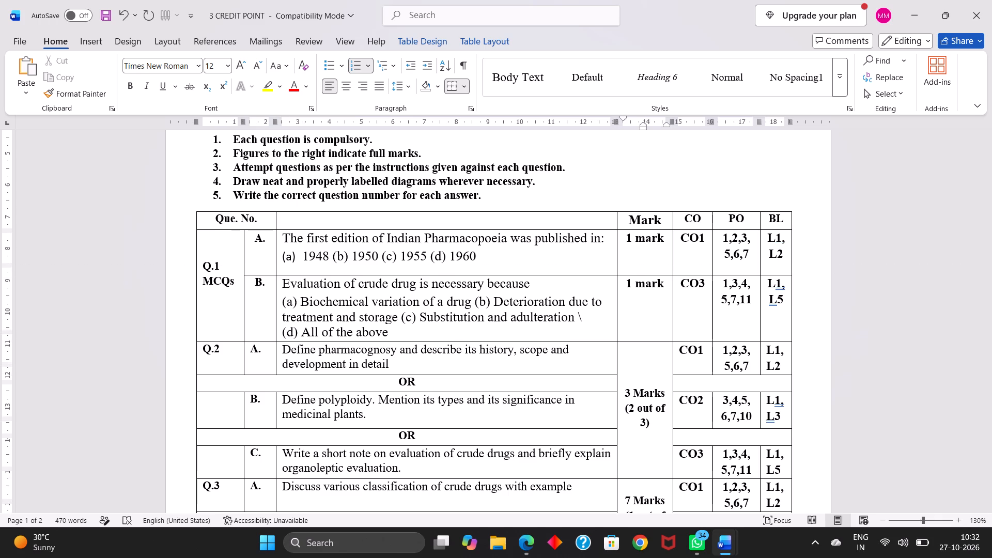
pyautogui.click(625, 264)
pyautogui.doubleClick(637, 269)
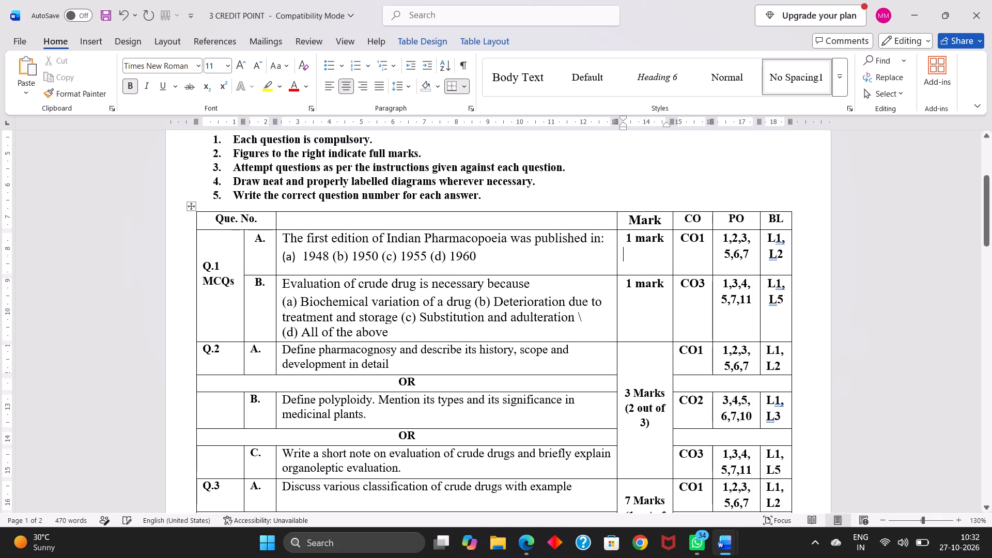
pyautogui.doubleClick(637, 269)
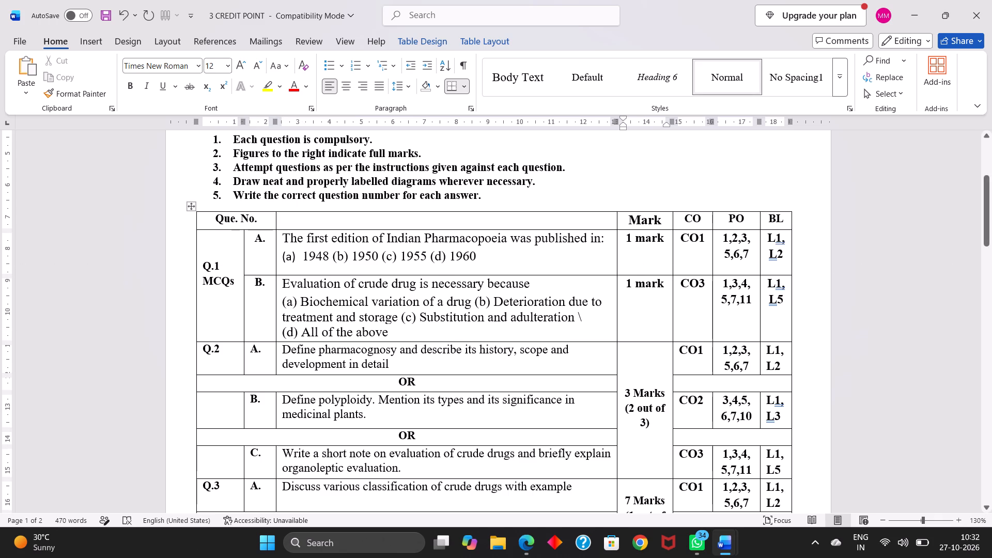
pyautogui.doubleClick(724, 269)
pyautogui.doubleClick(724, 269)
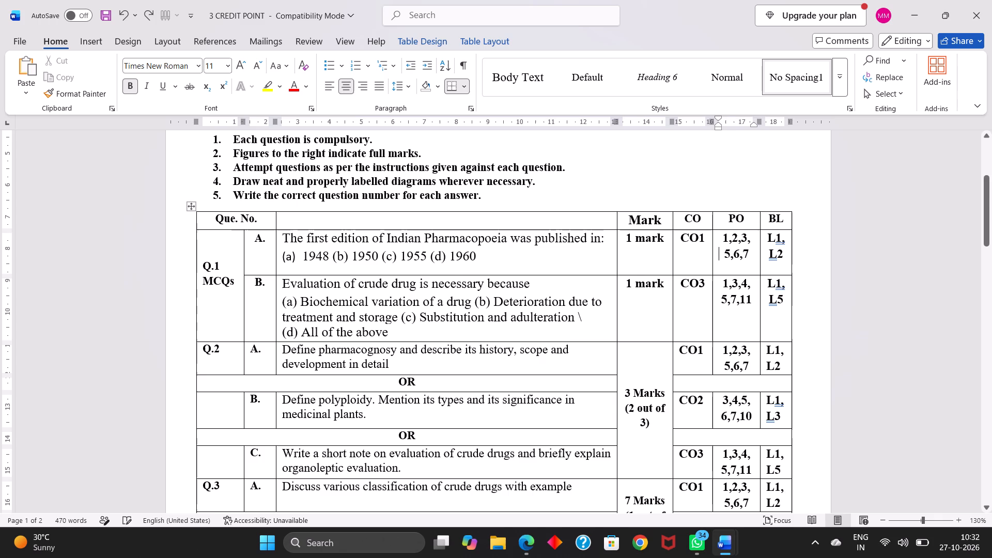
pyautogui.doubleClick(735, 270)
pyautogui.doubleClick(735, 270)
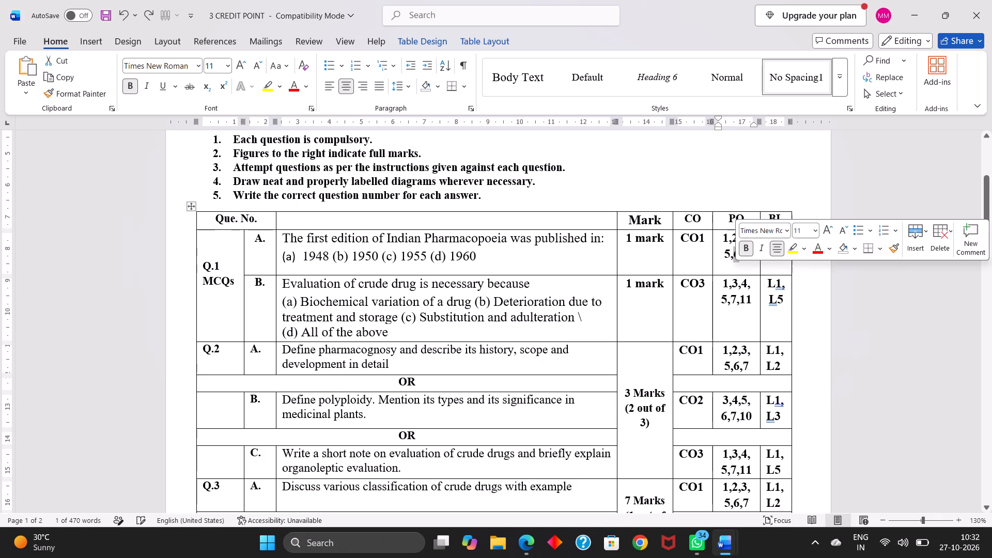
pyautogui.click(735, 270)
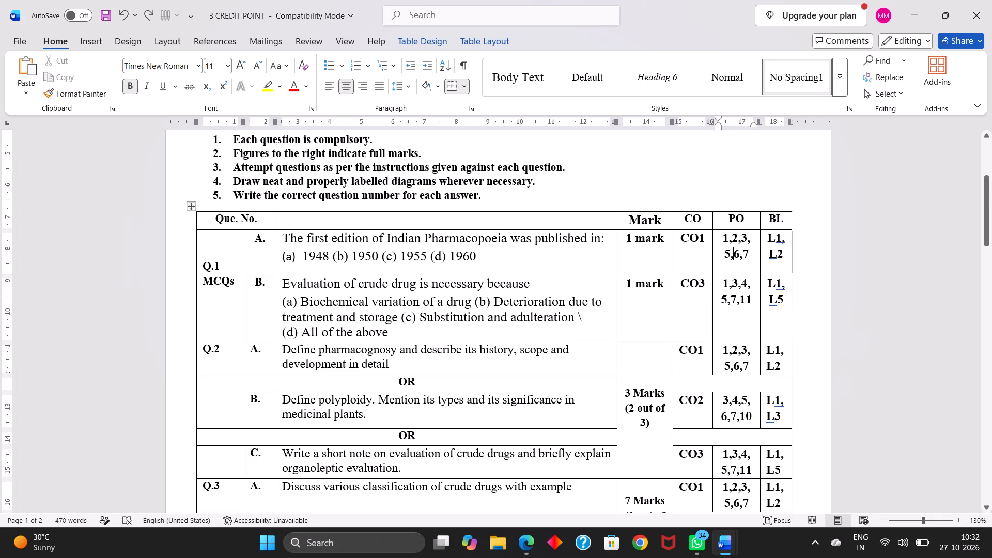
# Delete the stray backslash after "Substitution and adulteration" in the Q.1 B options.
pyautogui.click(587, 317)
pyautogui.press('BackSpace')
pyautogui.press('BackSpace')
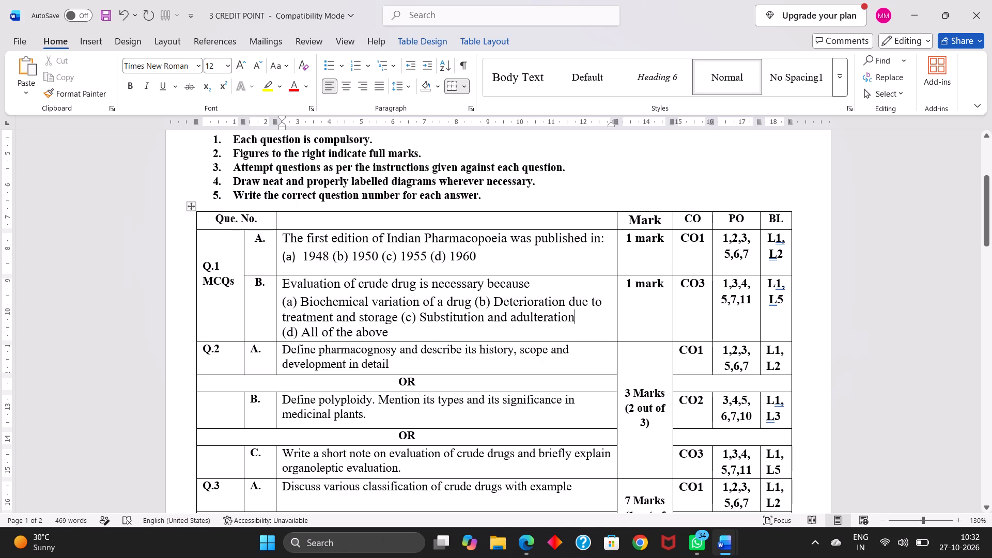
# Slightly reduce the height of the Q.2 B row, and try to shrink the Q.1 A row again.
pyautogui.scroll(-1, 602, 412)
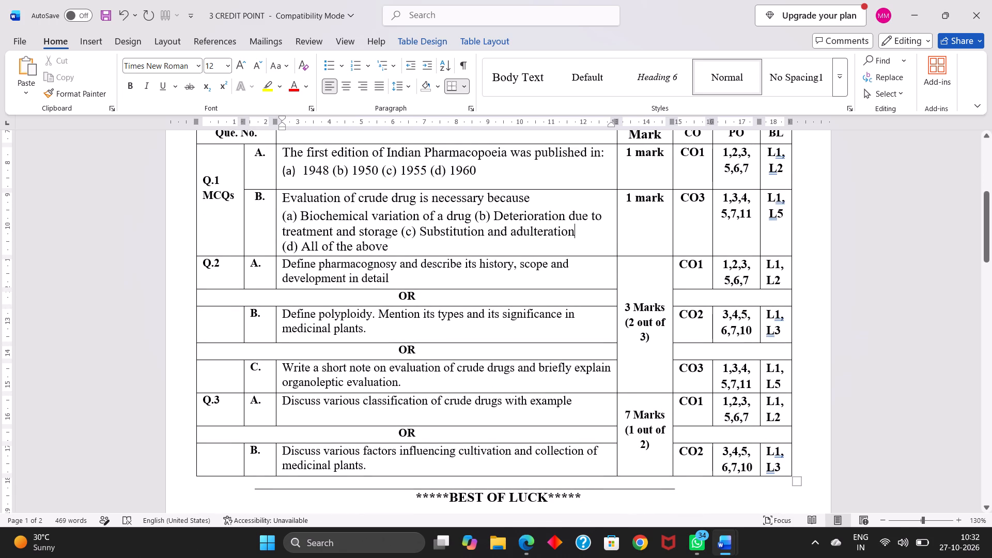
pyautogui.moveTo(684, 343); pyautogui.dragTo(685, 334)
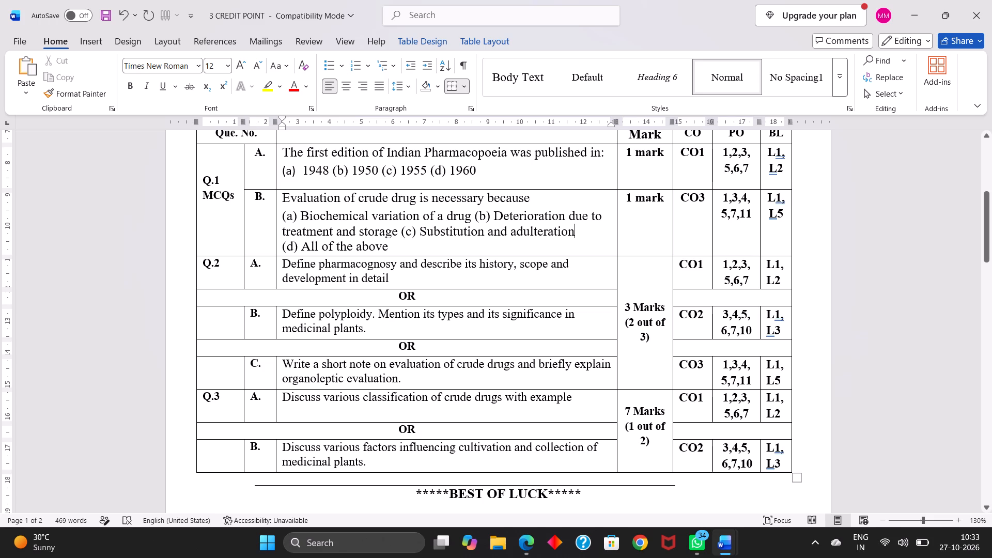
pyautogui.moveTo(622, 190); pyautogui.dragTo(623, 176)
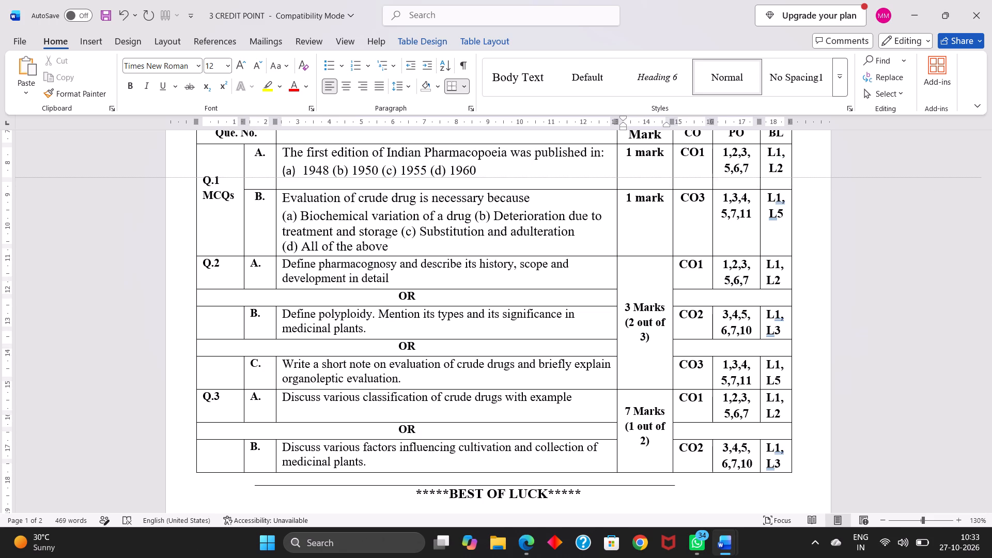
# Re-paste the Q.1 A question and options into their emptied cell, without the automatic (a) list numbering and spare blank line.
pyautogui.click(282, 150)
pyautogui.moveTo(282, 150); pyautogui.dragTo(474, 168)
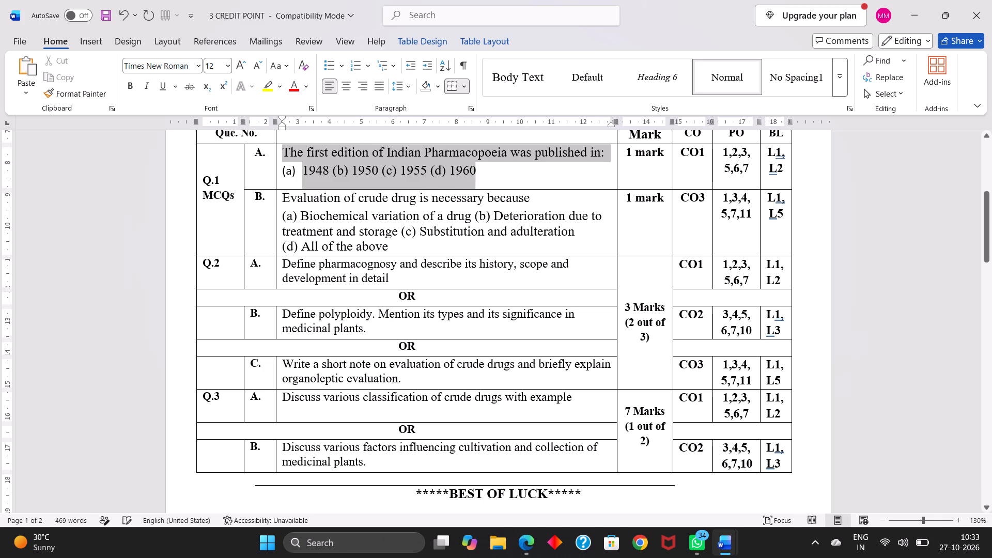
pyautogui.moveTo(474, 168); pyautogui.dragTo(476, 168)
pyautogui.hotkey('ctrl', 'c')
pyautogui.press('BackSpace')
pyautogui.press('BackSpace')
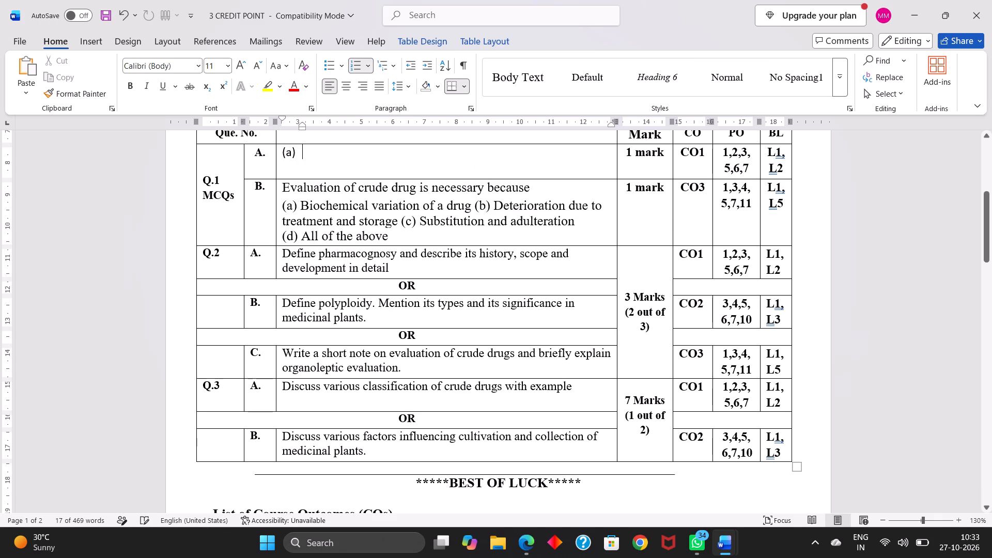
pyautogui.press('BackSpace')
pyautogui.press('BackSpace')
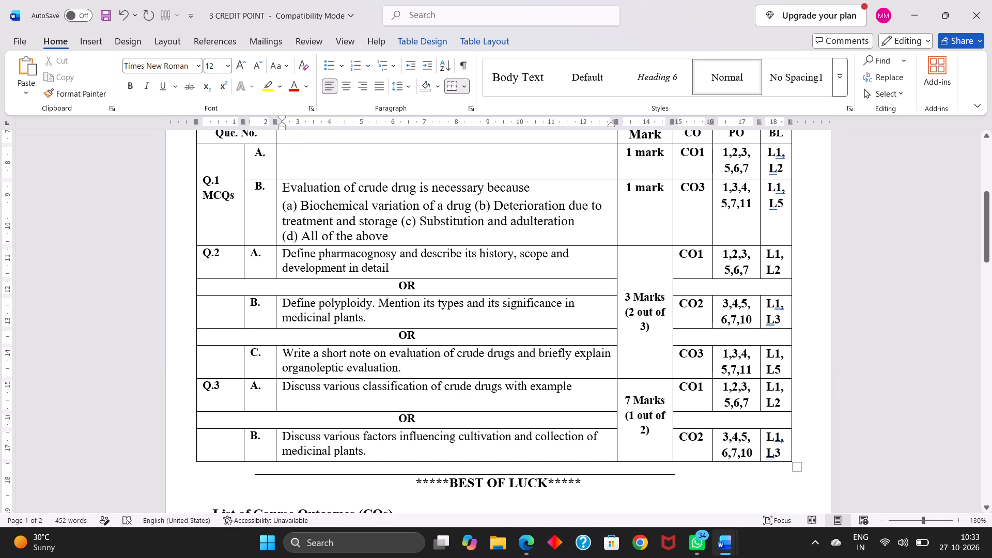
pyautogui.click(308, 167)
pyautogui.doubleClick(308, 167)
pyautogui.press('BackSpace')
pyautogui.press('BackSpace')
pyautogui.hotkey('ctrl', 'v')
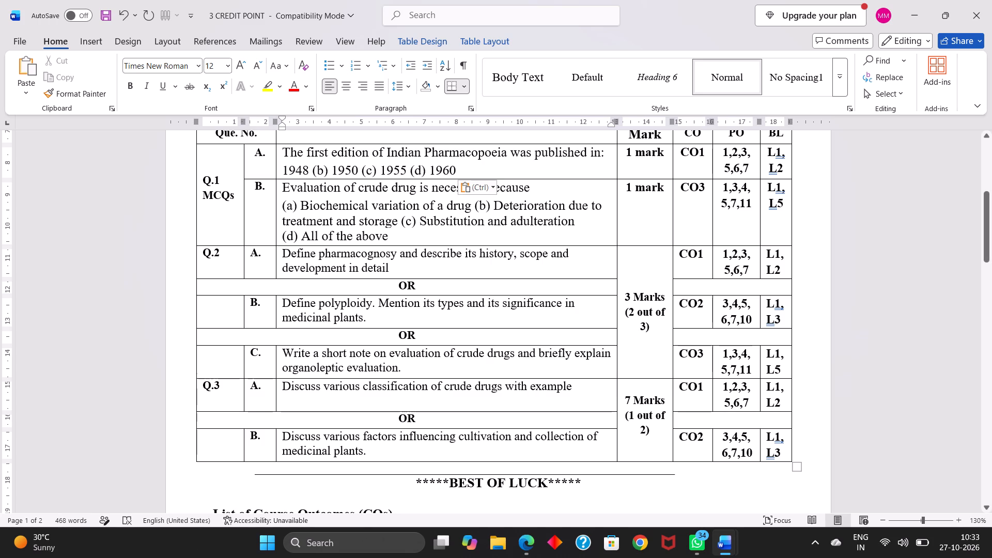
# Set the Mark, CO, PO and BL columns of the question table, from headings to Q.3 B, to Times New Roman, size 10.
pyautogui.hscroll(1, 566, 250)
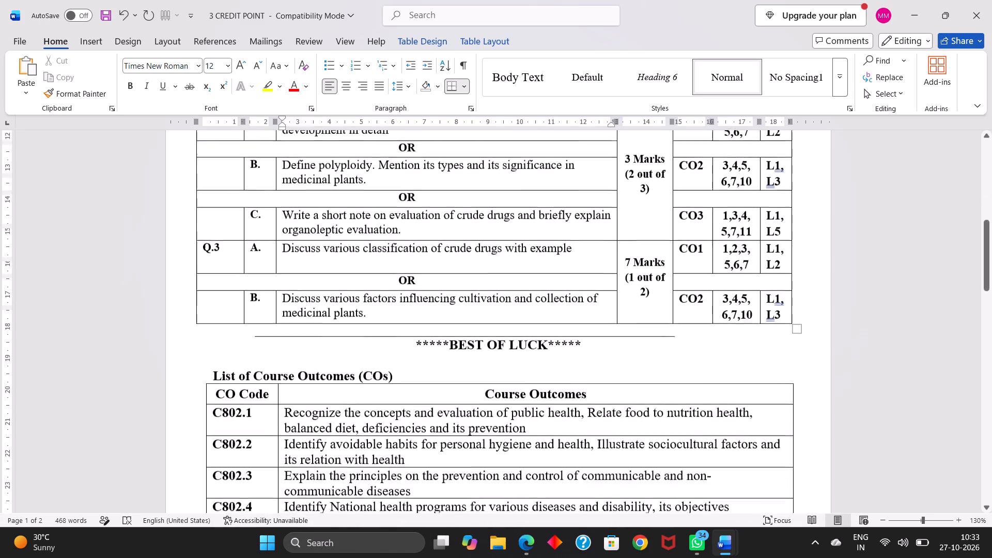
pyautogui.hscroll(1, 566, 250)
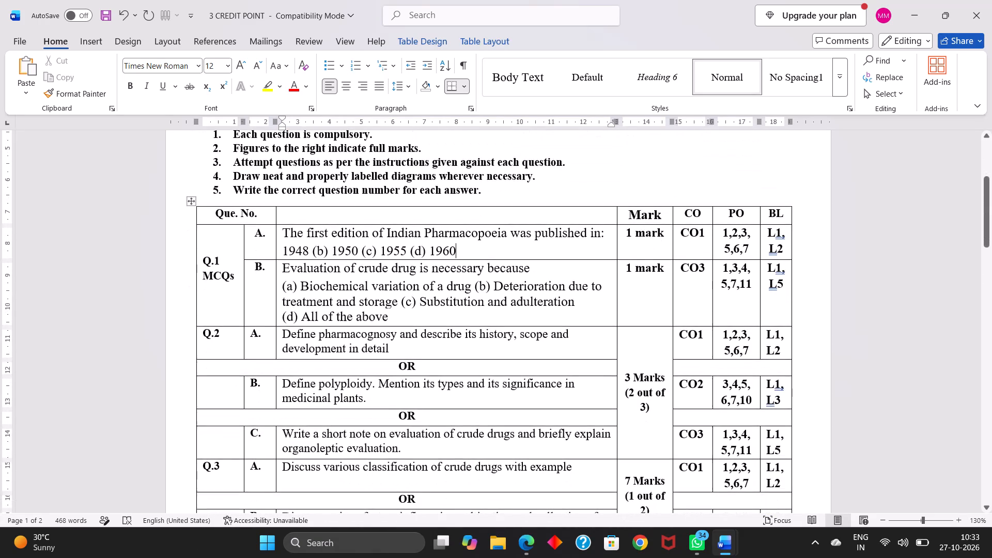
pyautogui.moveTo(630, 212); pyautogui.dragTo(741, 422)
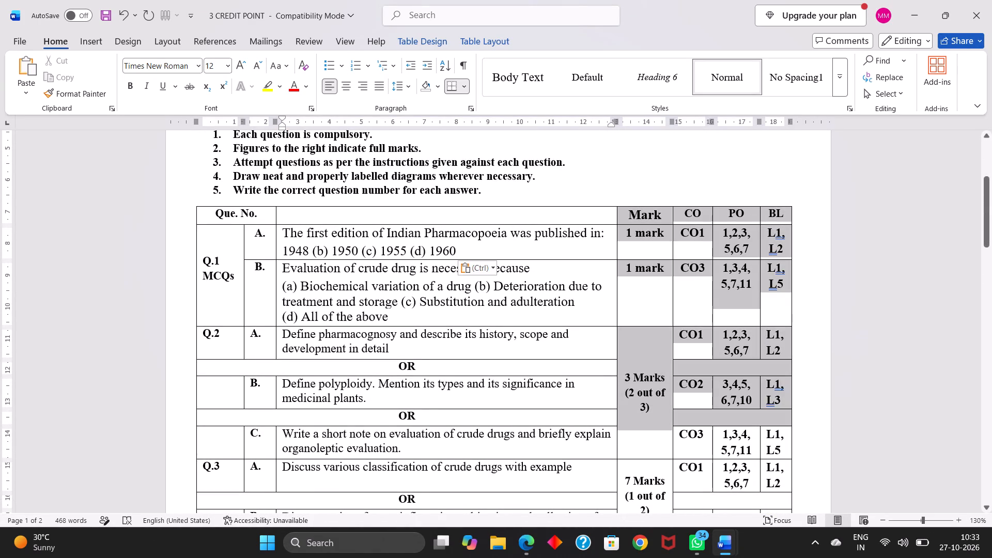
pyautogui.moveTo(741, 422); pyautogui.dragTo(748, 498)
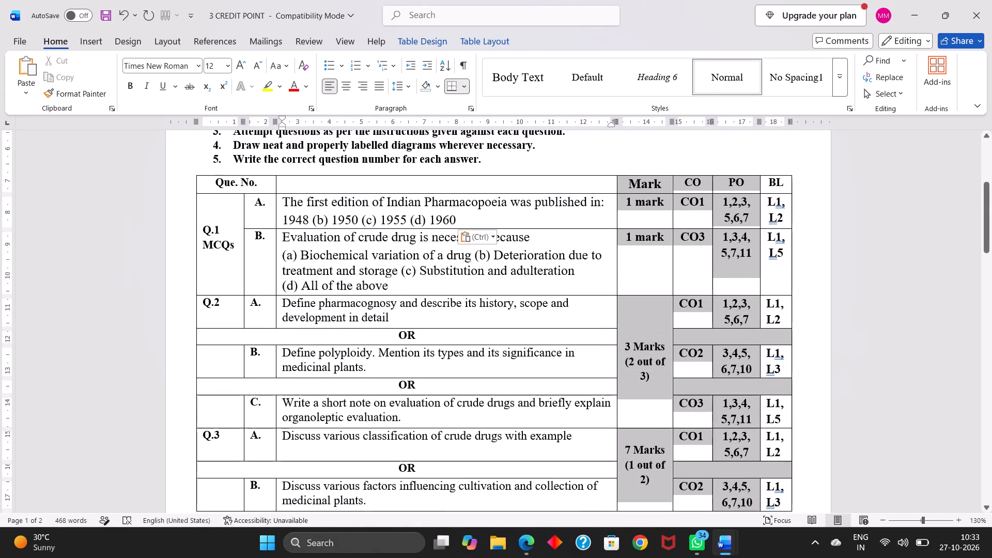
pyautogui.moveTo(748, 498); pyautogui.dragTo(796, 444)
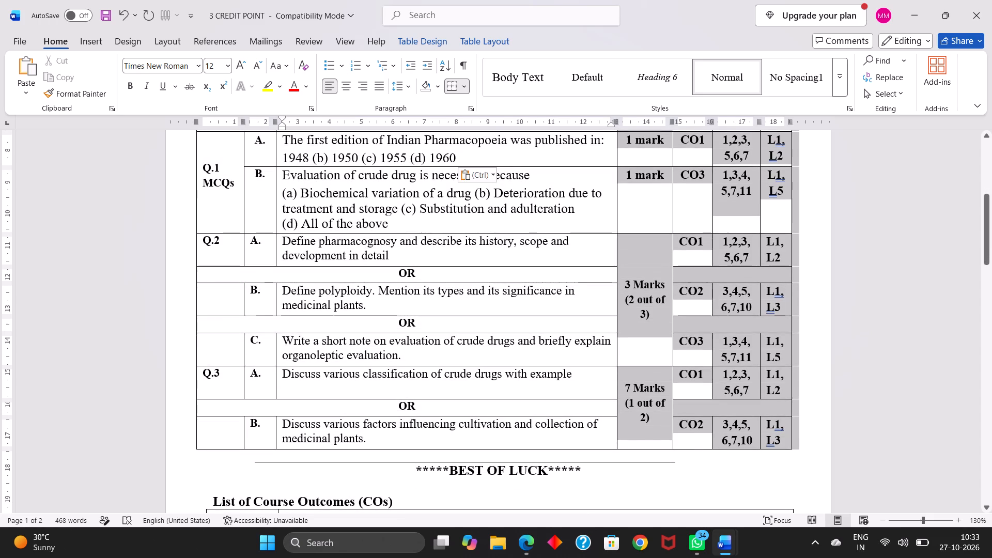
pyautogui.moveTo(796, 444); pyautogui.dragTo(782, 441)
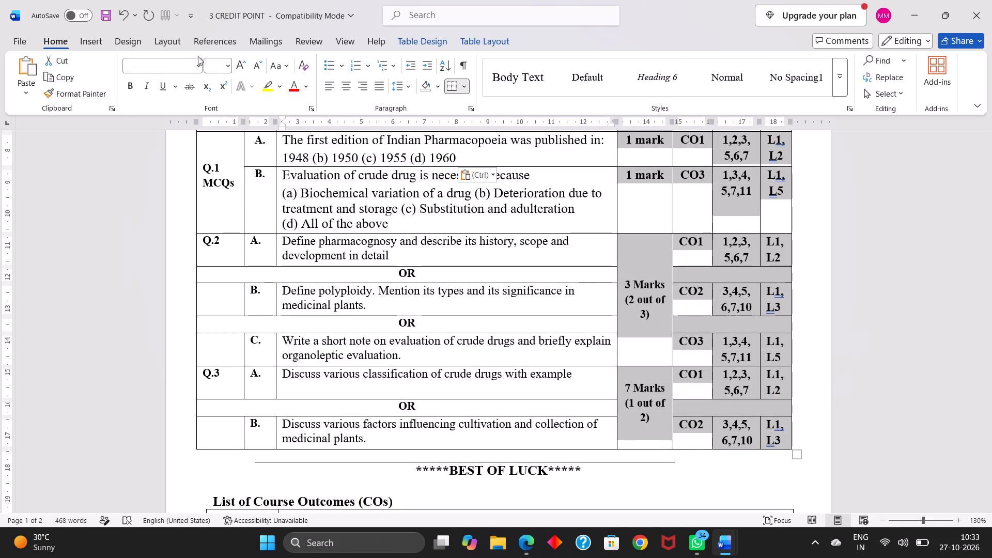
pyautogui.click(199, 64)
pyautogui.click(199, 154)
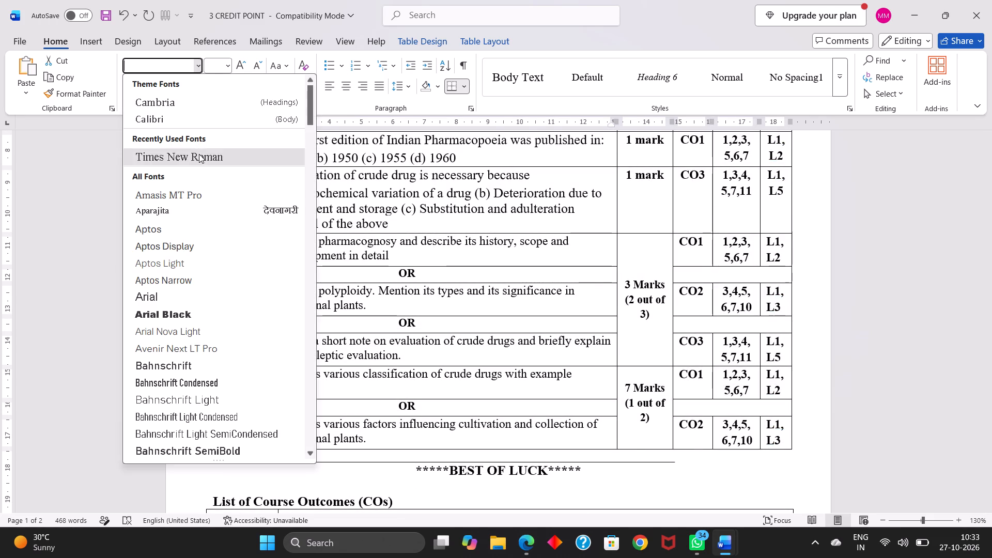
pyautogui.click(228, 64)
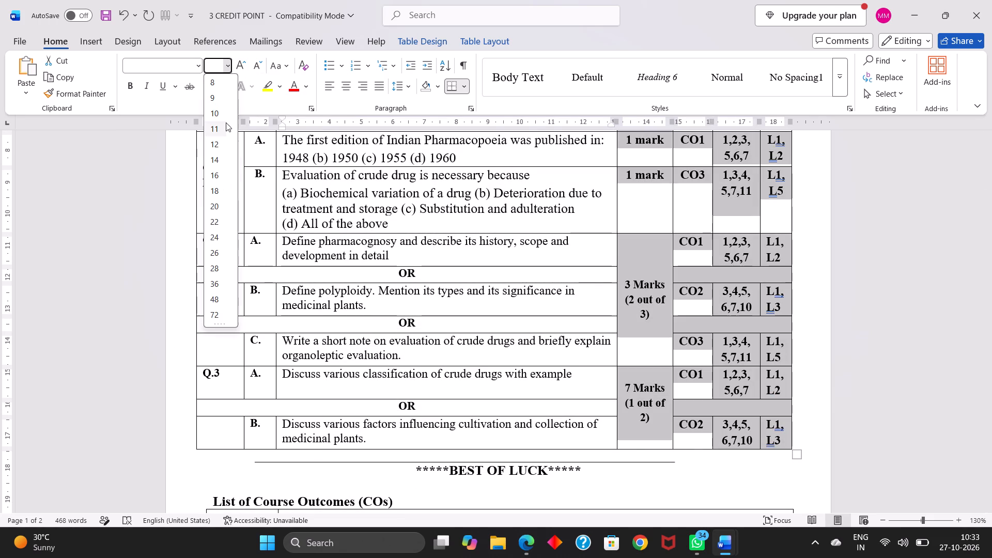
pyautogui.click(219, 129)
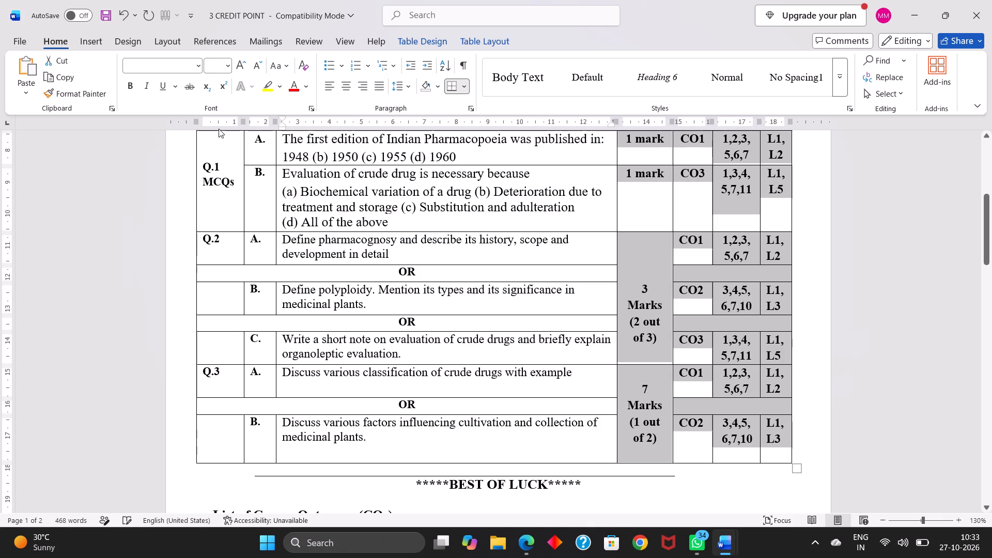
pyautogui.click(227, 60)
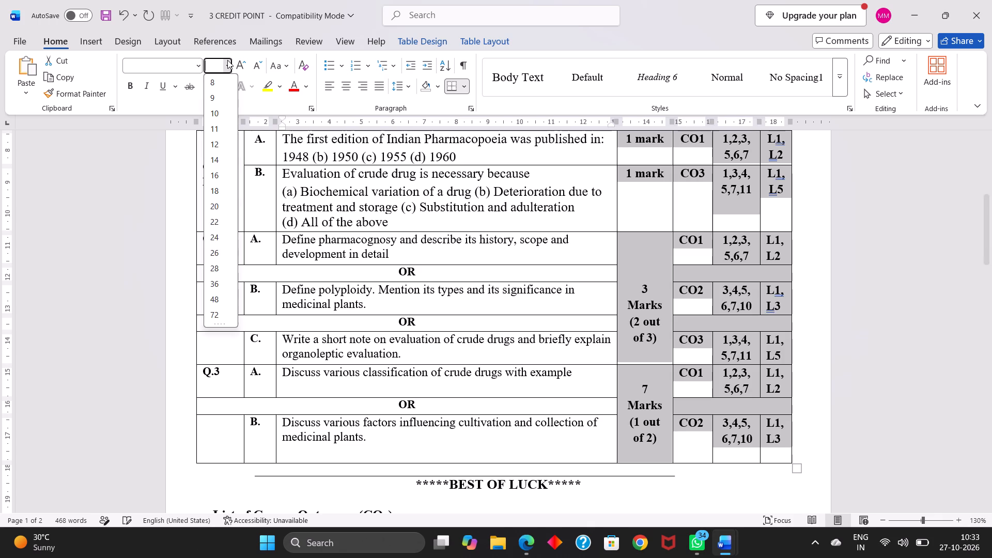
pyautogui.click(218, 116)
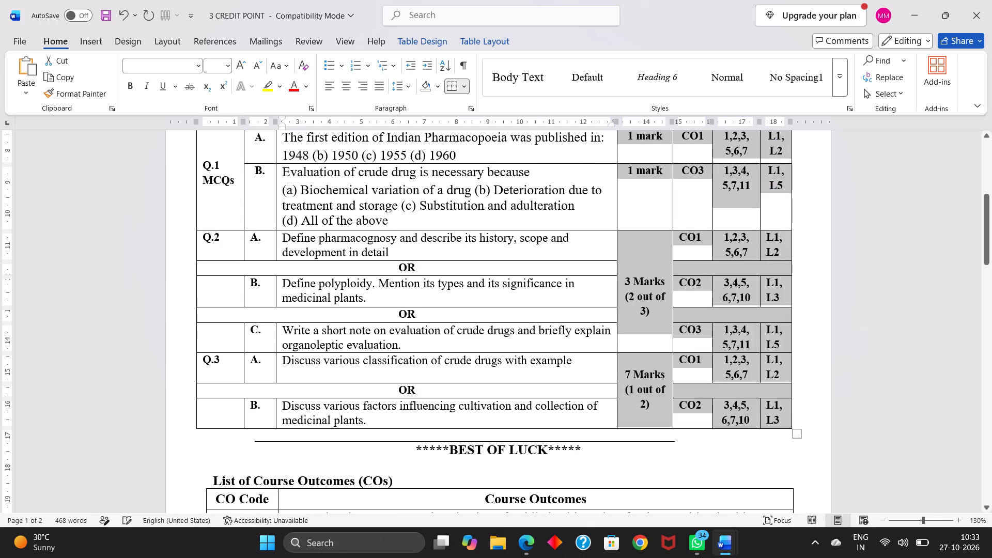
pyautogui.click(674, 248)
# Shift the start of the underscore line above BEST OF LUCK outward by four spaces, and lengthen its end by one underscore.
pyautogui.scroll(-1, 674, 248)
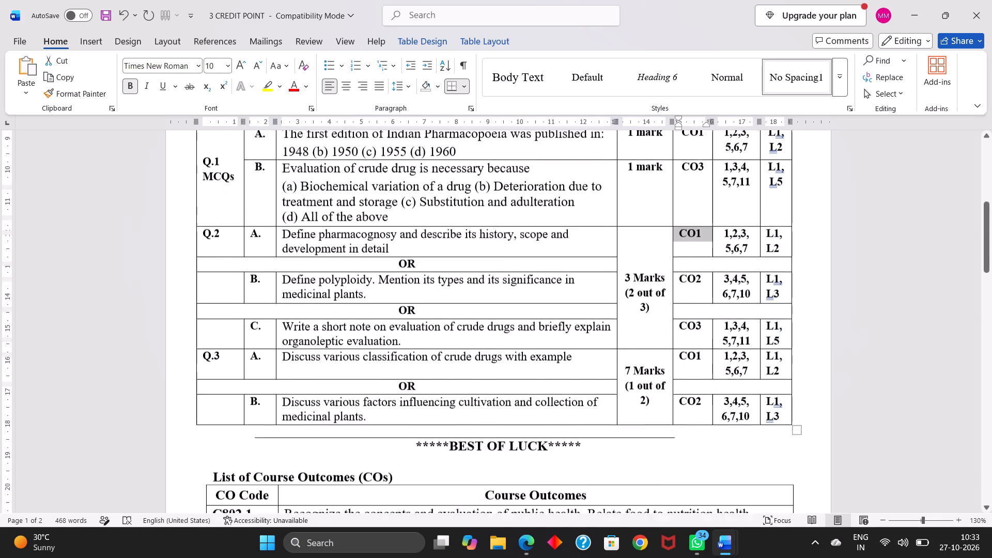
pyautogui.scroll(-2, 674, 248)
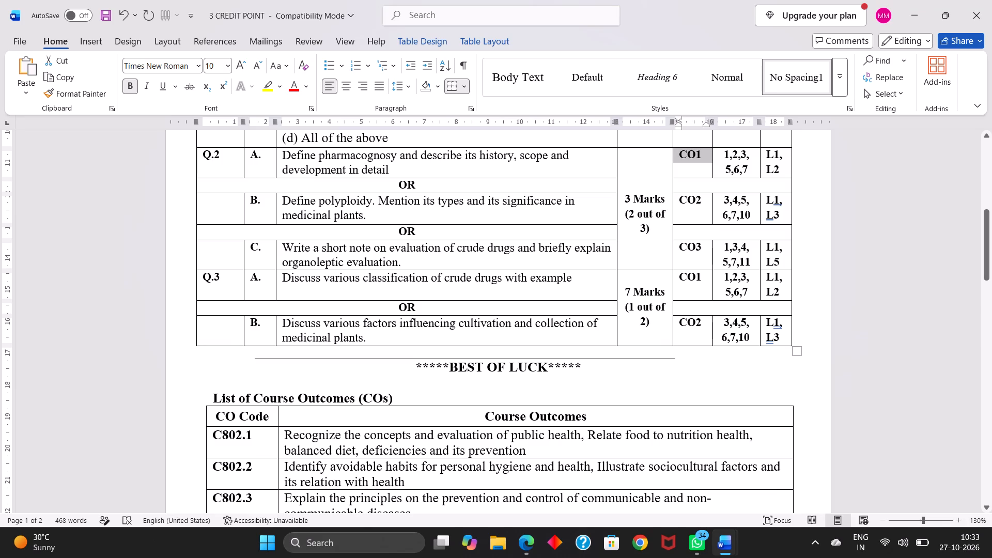
pyautogui.click(254, 361)
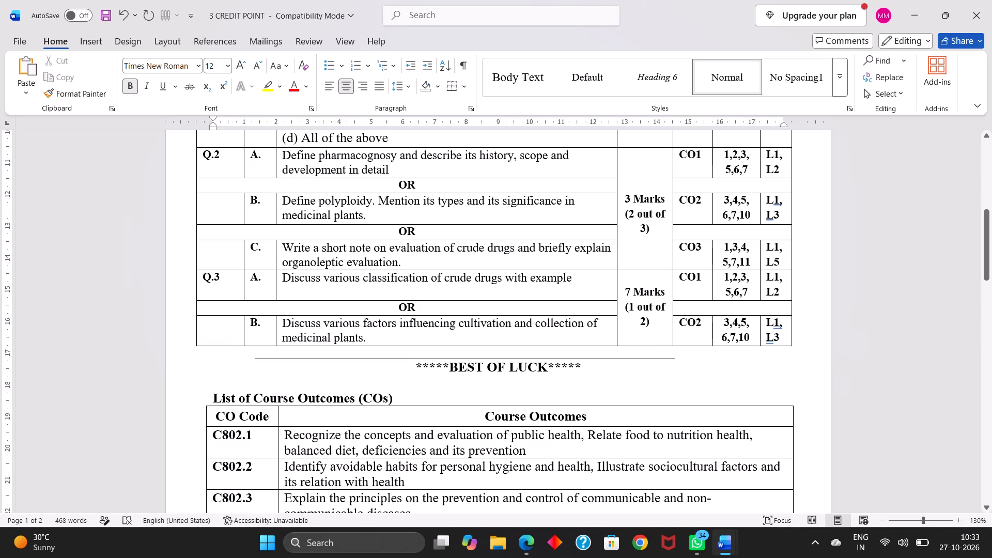
pyautogui.click(254, 361)
pyautogui.doubleClick(254, 361)
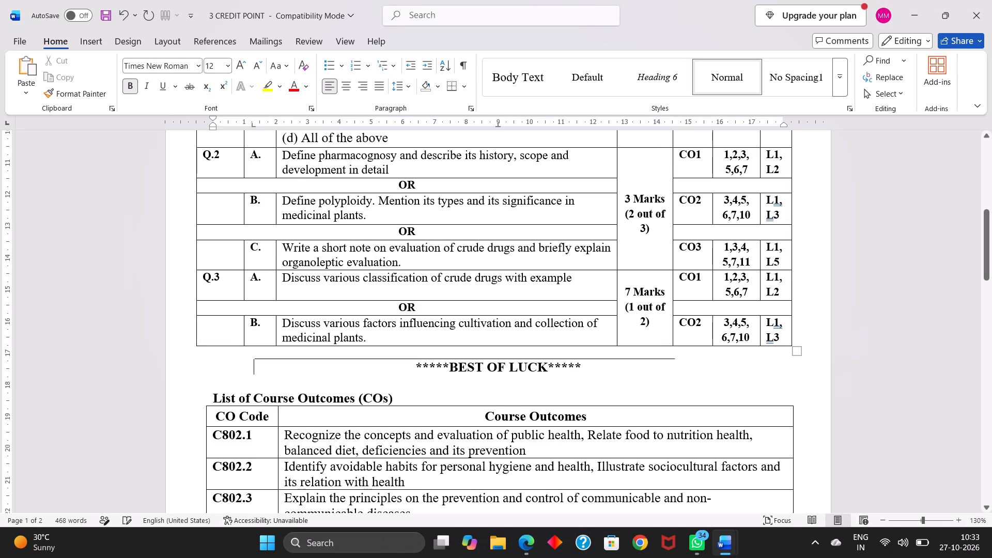
pyautogui.click(254, 351)
pyautogui.press('BackSpace')
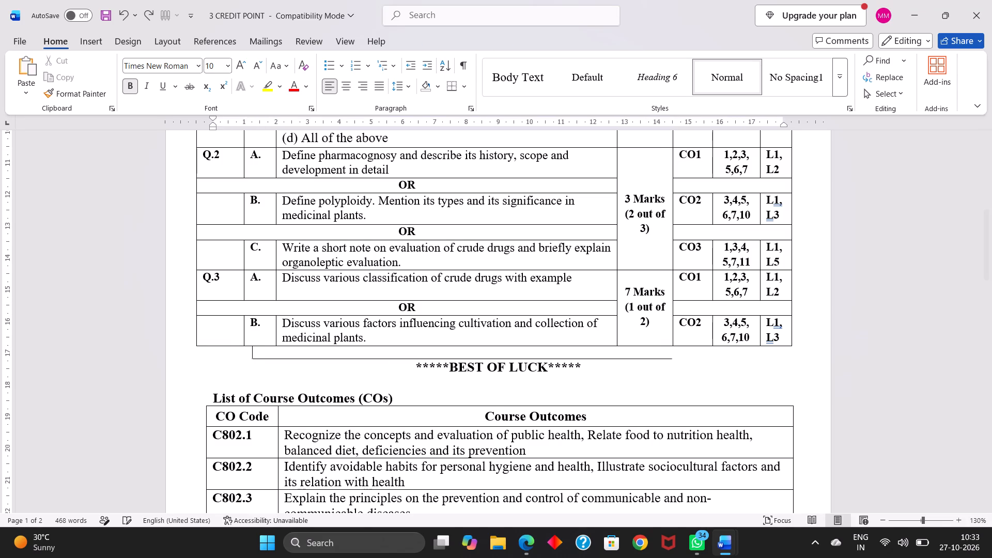
pyautogui.press('BackSpace')
pyautogui.press('BackSpace')
pyautogui.press('BackSpace')
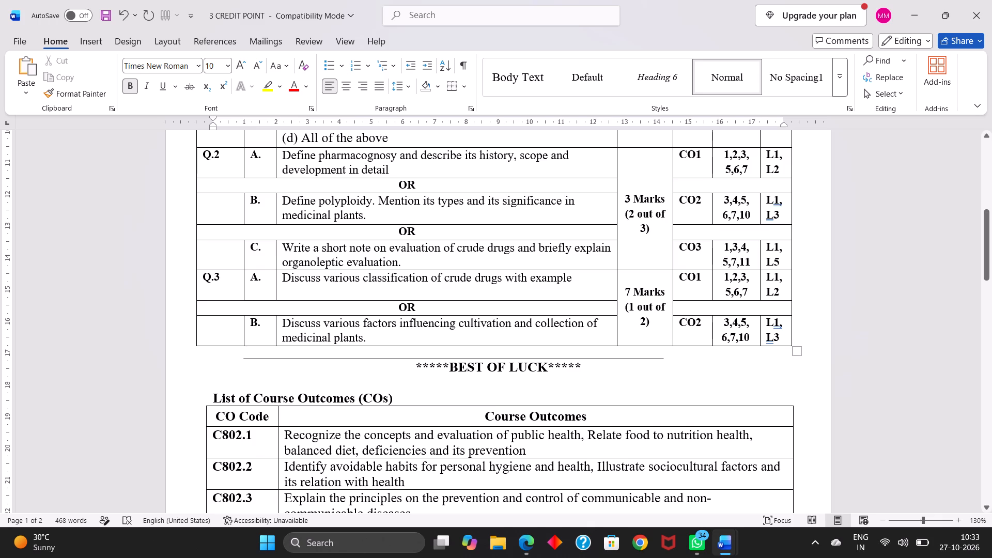
pyautogui.click(662, 354)
pyautogui.write('__')
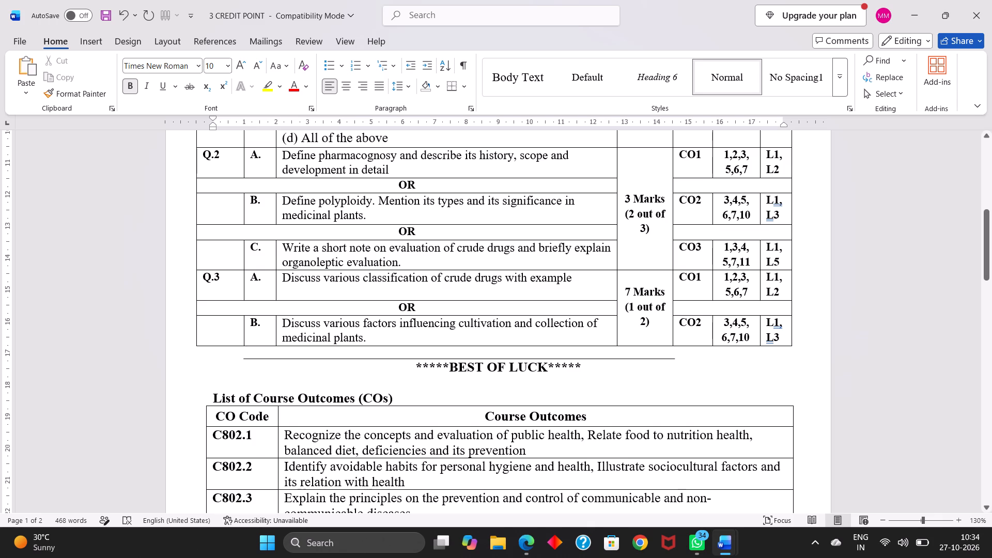
pyautogui.press('BackSpace')
# Reposition the BEST OF LUCK text beneath the underscore line, adding three spaces in front of it.
pyautogui.click(417, 365)
pyautogui.press('BackSpace')
pyautogui.press('space')
pyautogui.press('space')
pyautogui.press('space')
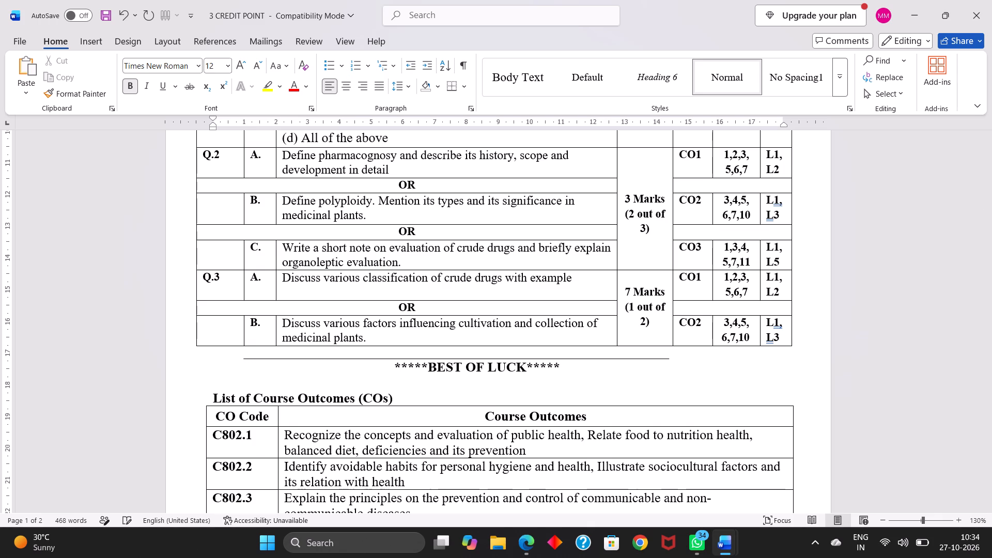
# Add a blank line below the List of Course Outcomes (COs) heading and cut out the C802 course outcomes table beneath it.
pyautogui.scroll(-1, 417, 365)
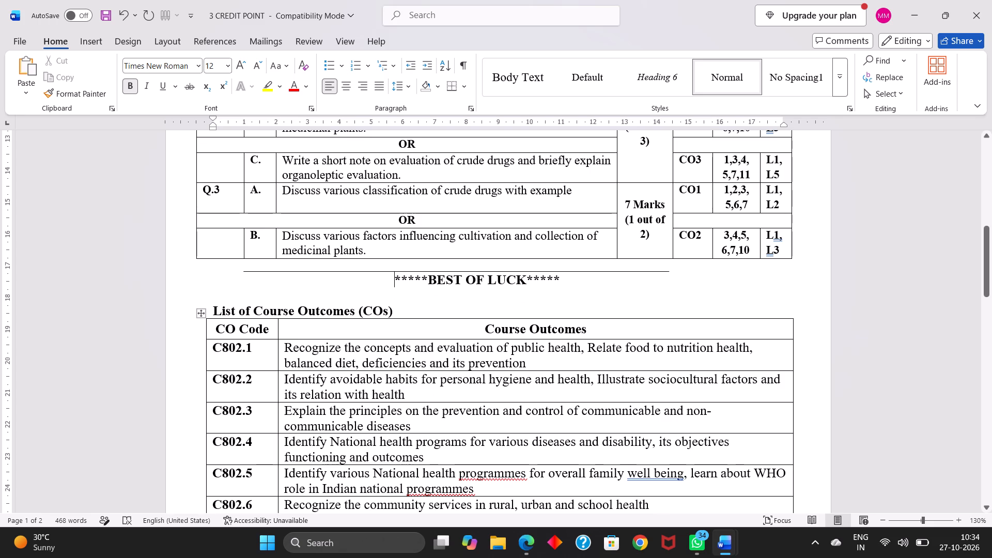
pyautogui.click(393, 308)
pyautogui.press('Return')
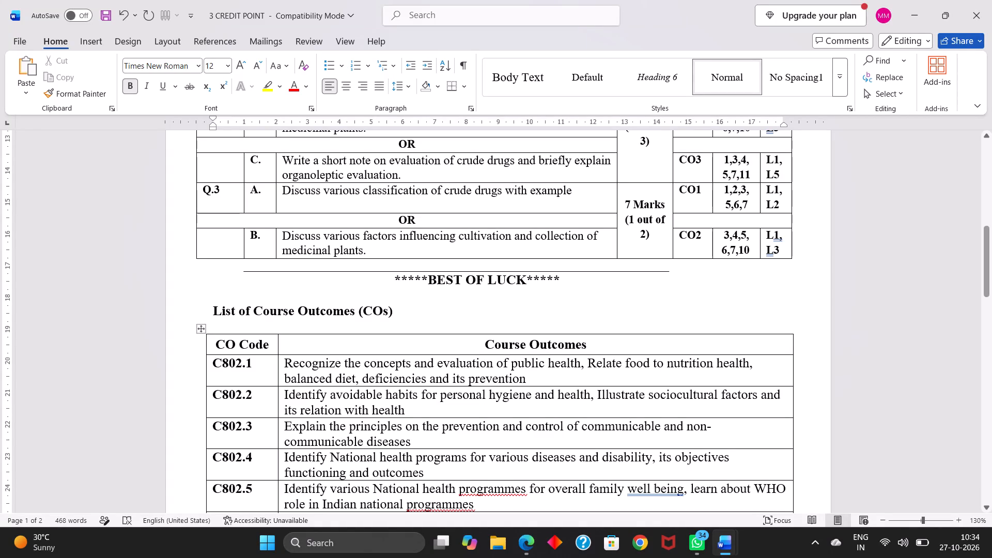
pyautogui.click(205, 326)
pyautogui.rightClick(205, 326)
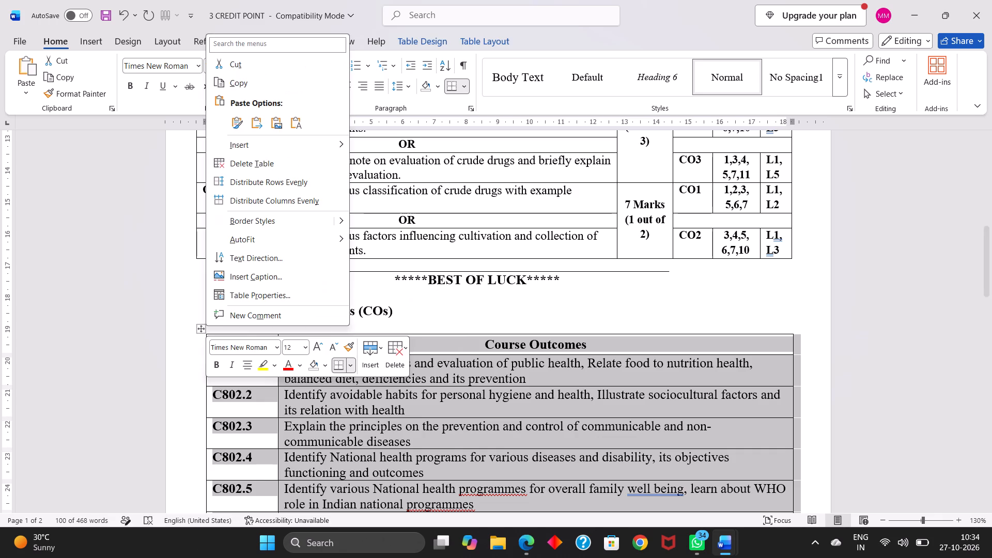
pyautogui.click(293, 66)
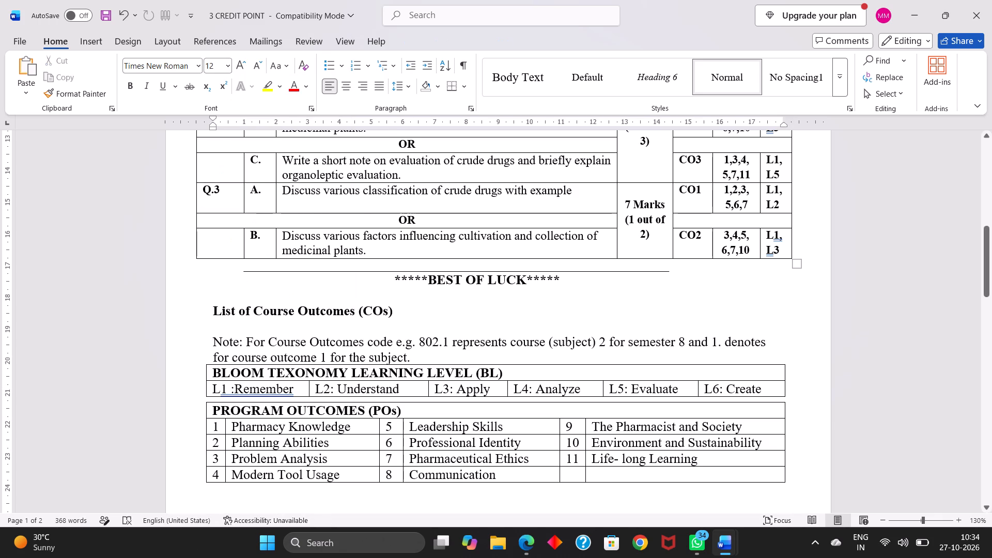
# Copy the C105.1 to C105.5 course outcomes table from BPP105 MID 1 QUE PAPER SET 1 and paste it above the Note in 3 CREDIT POINT.
pyautogui.click(598, 109)
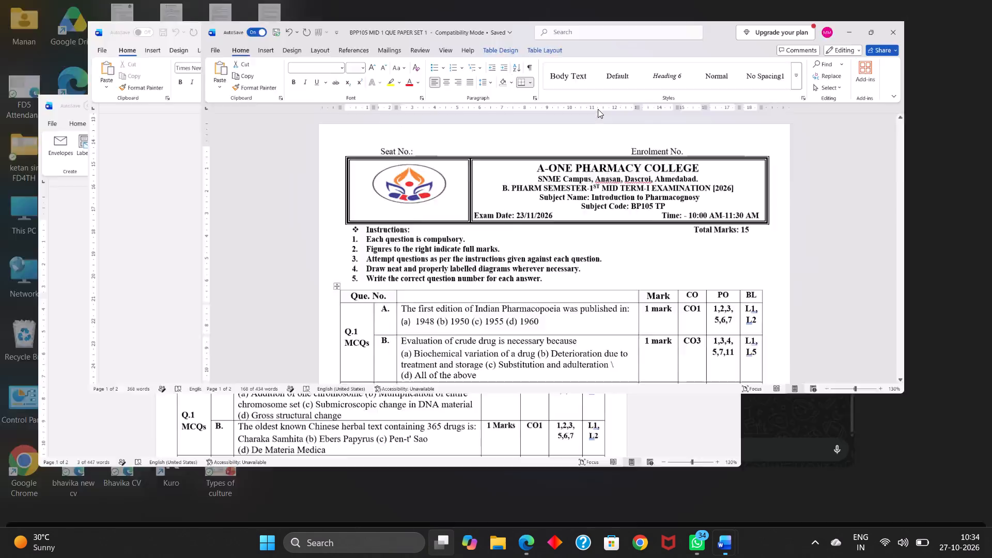
pyautogui.scroll(-3, 519, 319)
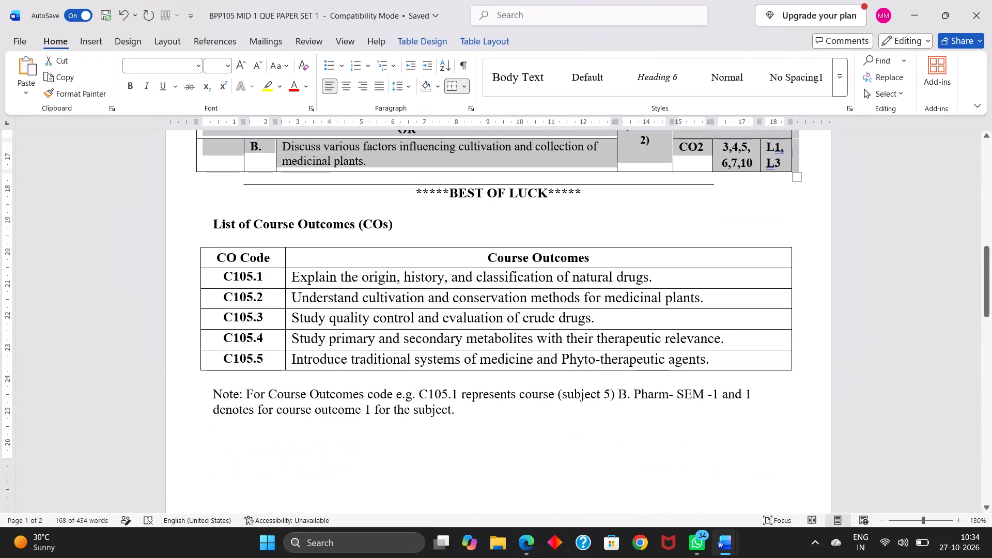
pyautogui.click(199, 247)
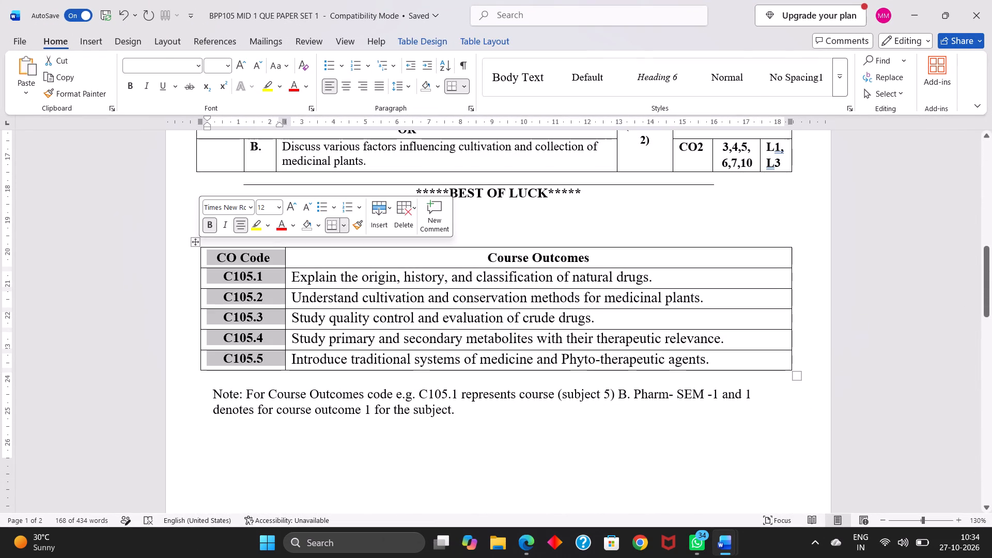
pyautogui.click(197, 244)
pyautogui.rightClick(197, 244)
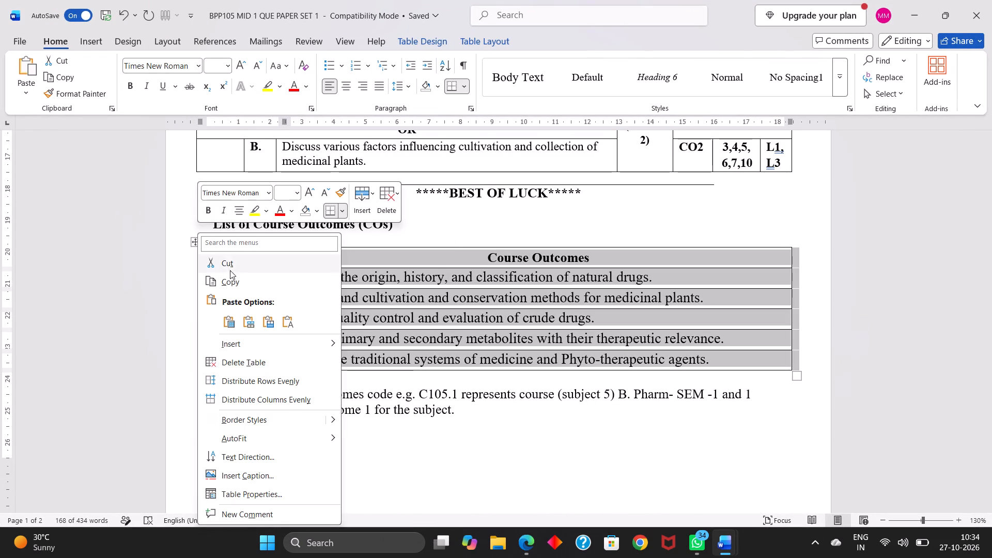
pyautogui.click(234, 285)
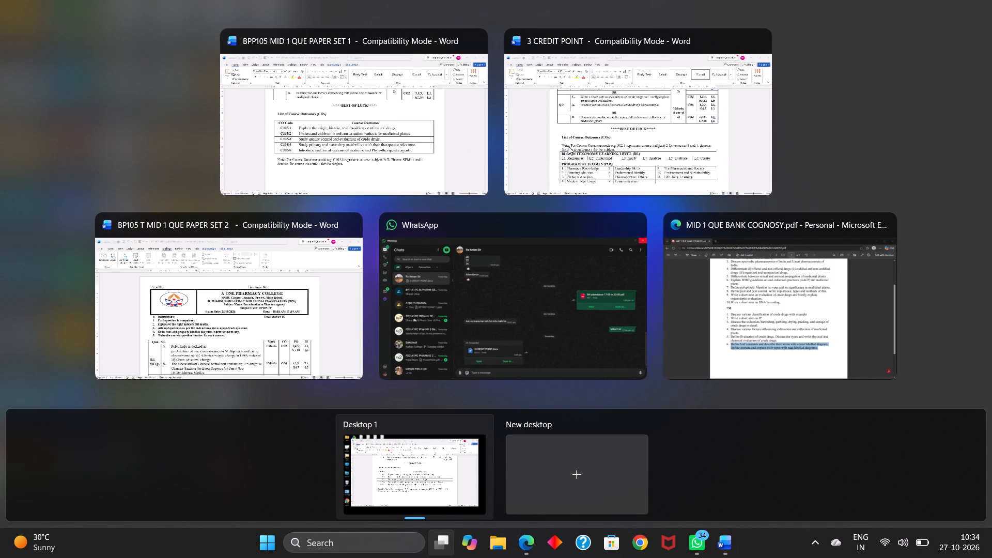
pyautogui.click(568, 146)
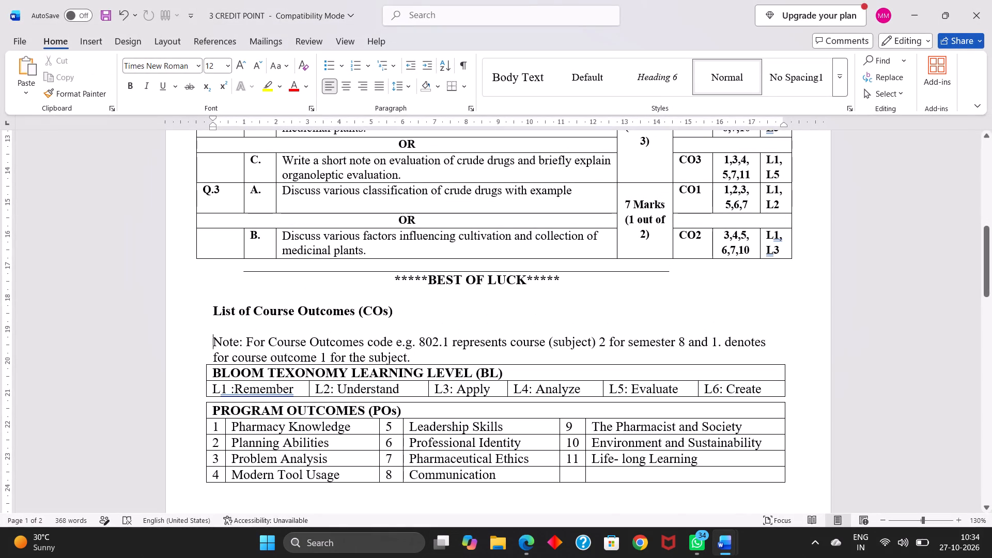
pyautogui.hotkey('ctrl', 'v')
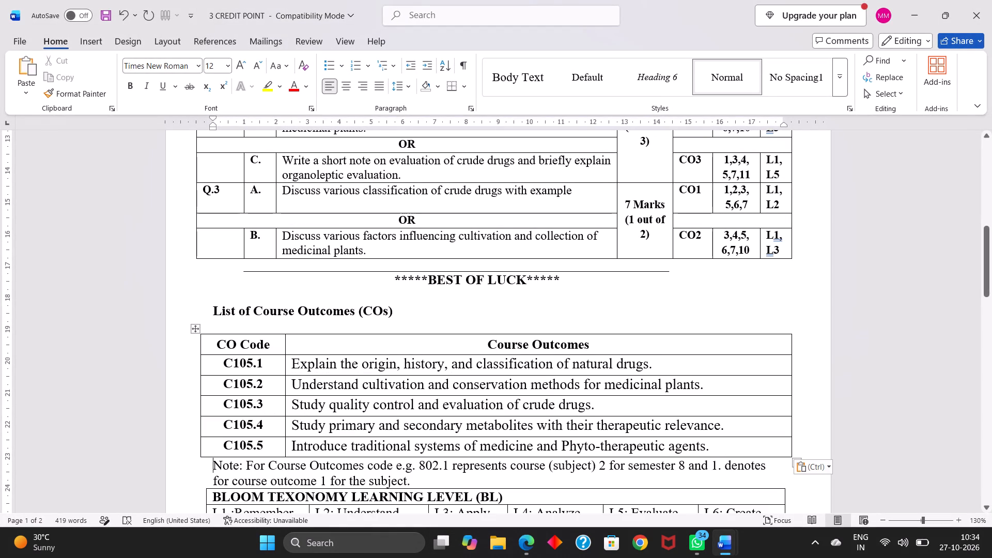
# Insert a blank line between the pasted course outcomes table and the Note about course outcome codes.
pyautogui.click(792, 352)
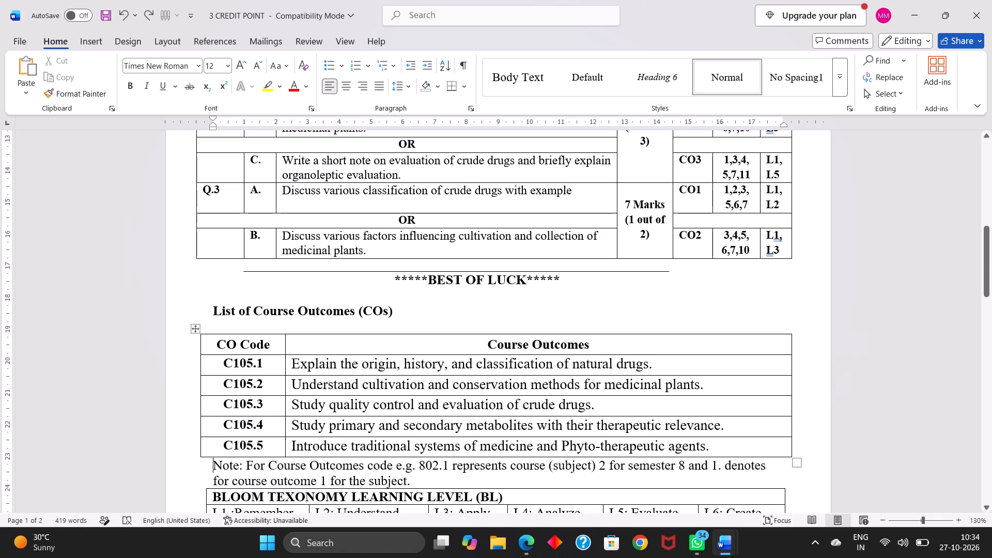
pyautogui.press('Return')
pyautogui.scroll(-1, 222, 466)
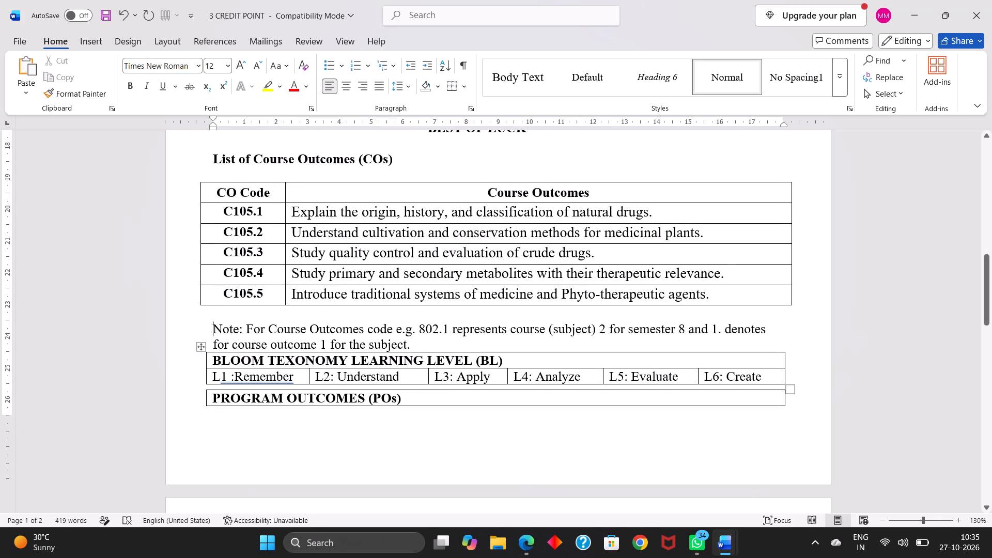
# Replace the Note below the course outcomes table with the C105.1 Note copied from BPP105 MID 1 QUE PAPER SET 1.
pyautogui.click(589, 161)
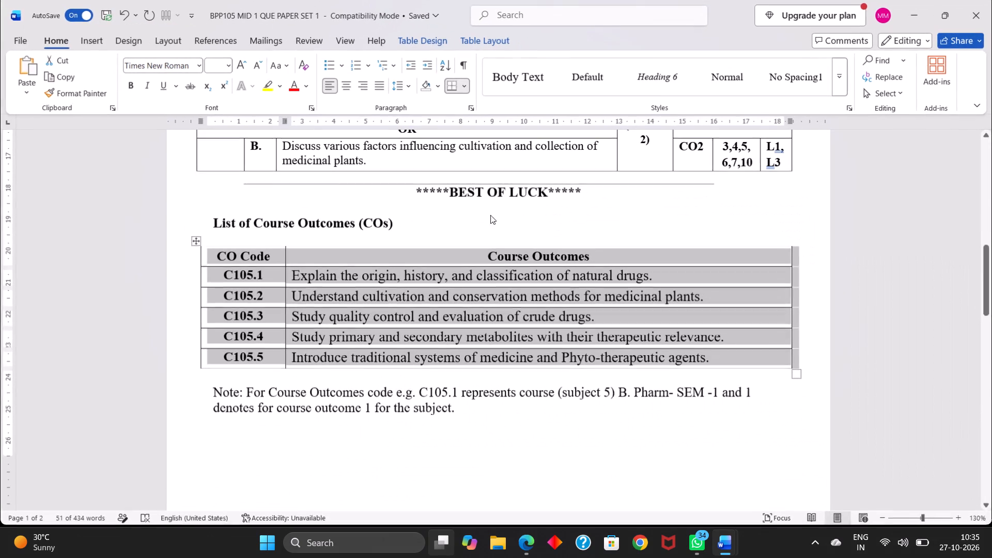
pyautogui.moveTo(212, 397); pyautogui.dragTo(456, 415)
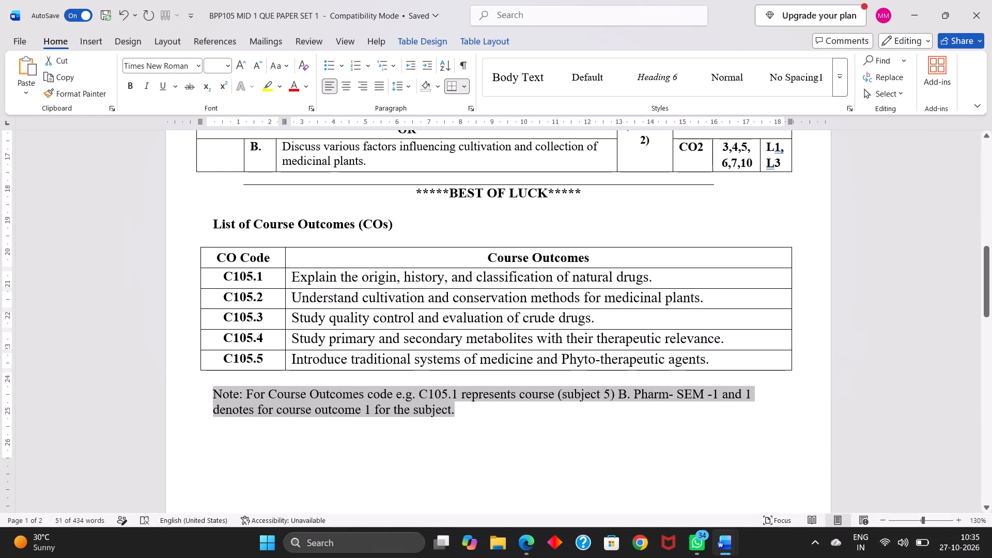
pyautogui.moveTo(456, 415); pyautogui.dragTo(460, 415)
pyautogui.hotkey('ctrl', 'c')
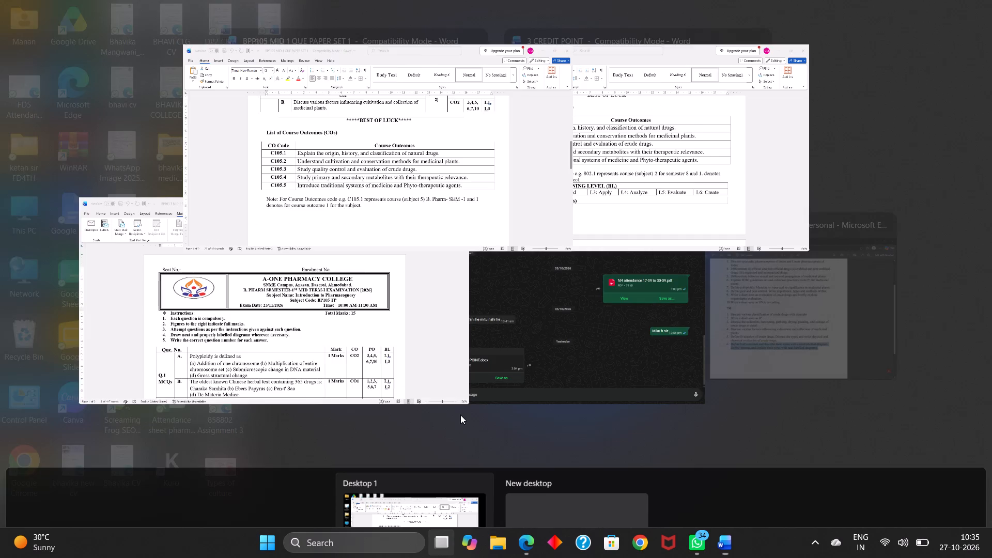
pyautogui.click(582, 158)
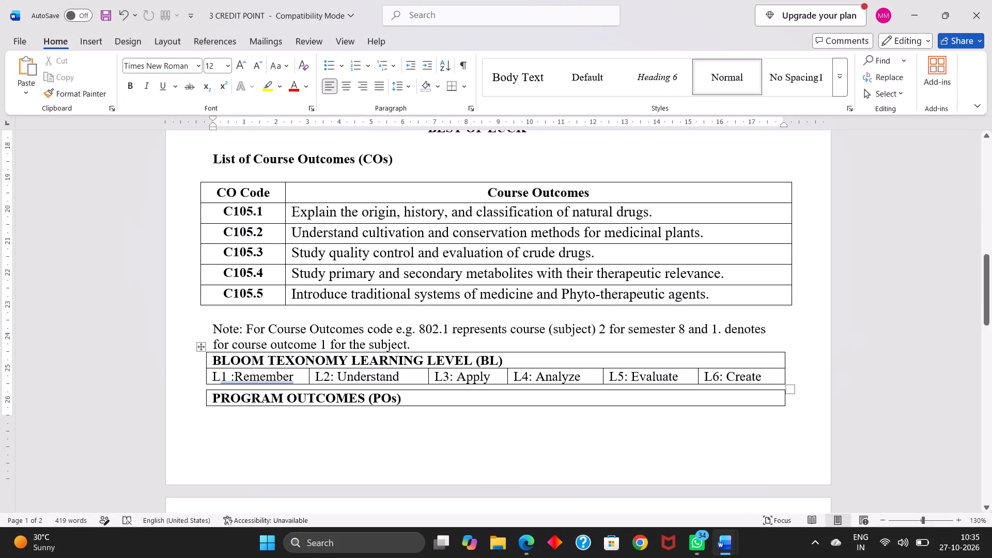
pyautogui.moveTo(214, 330); pyautogui.dragTo(397, 345)
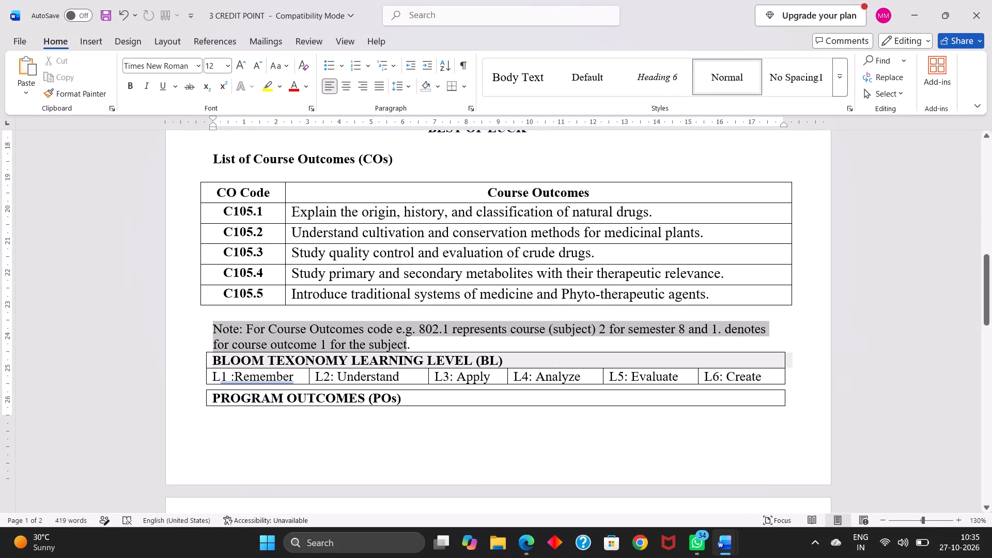
pyautogui.moveTo(397, 345); pyautogui.dragTo(414, 346)
pyautogui.hotkey('ctrl', 'v')
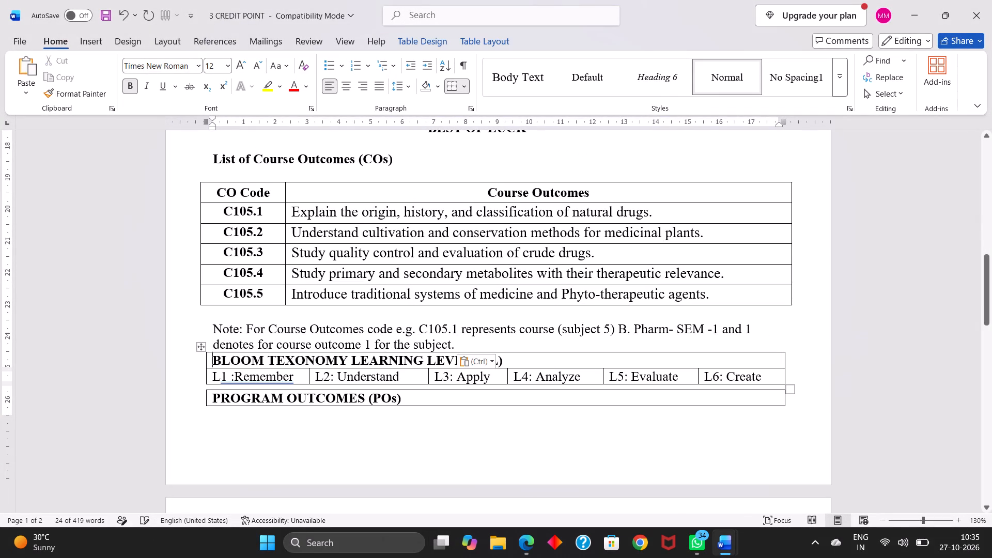
# Insert five blank lines after the Note to push the BLOOM TEXONOMY LEARNING LEVEL table onto the second page.
pyautogui.click(455, 342)
pyautogui.press('Return')
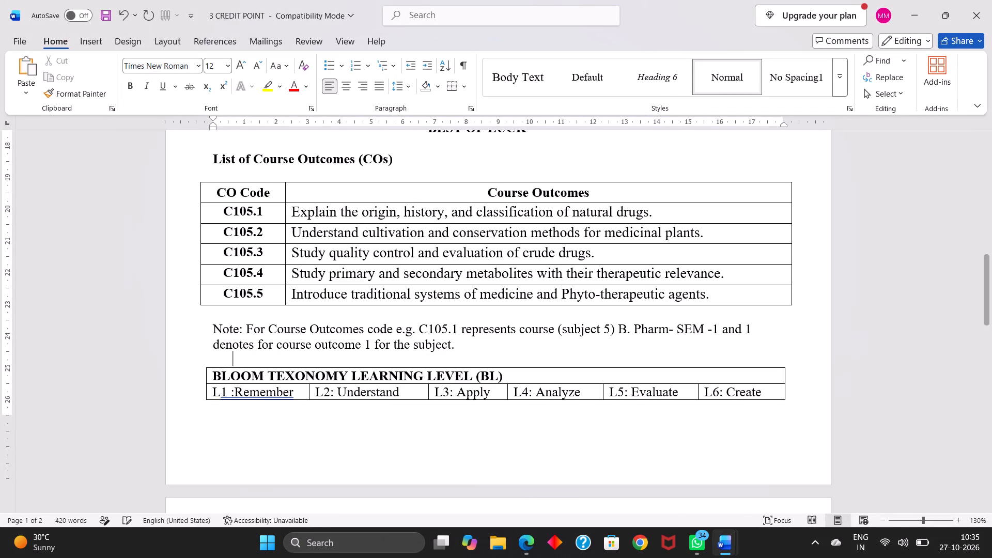
pyautogui.press('Return')
pyautogui.press('Return')
pyautogui.press('Return')
pyautogui.press('Return')
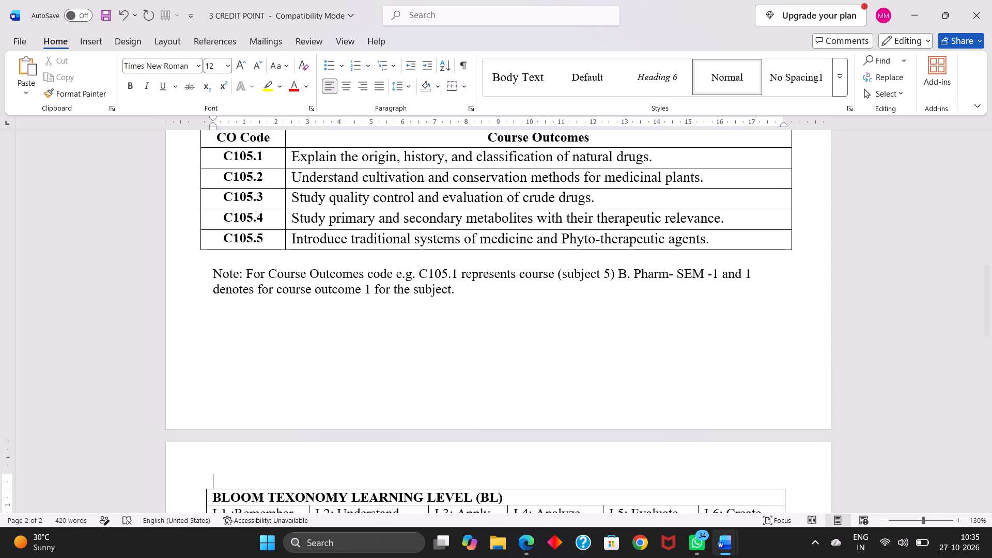
# Correct the spacing around the colon in the first Bloom level cell so it reads "L1: Remember".
pyautogui.scroll(-1, 455, 342)
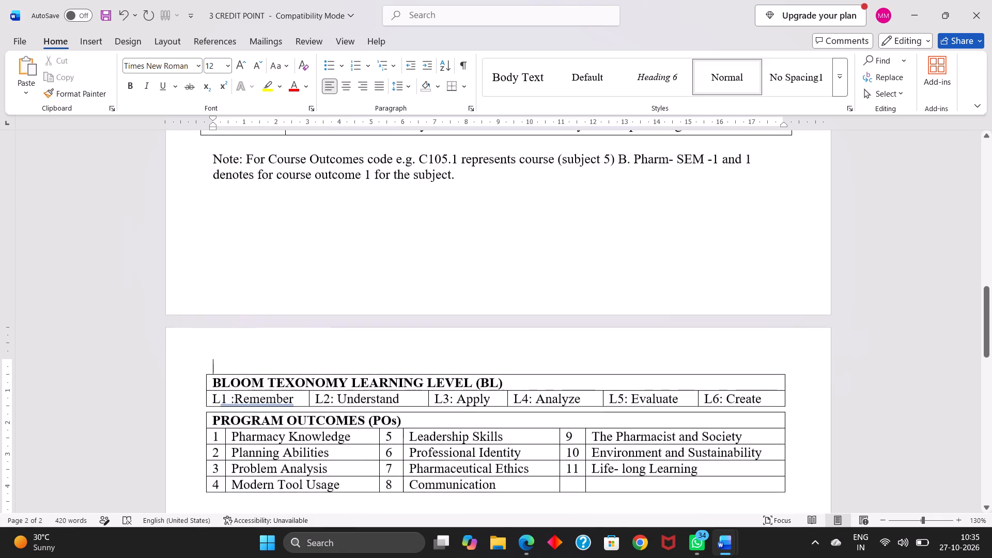
pyautogui.scroll(-1, 455, 342)
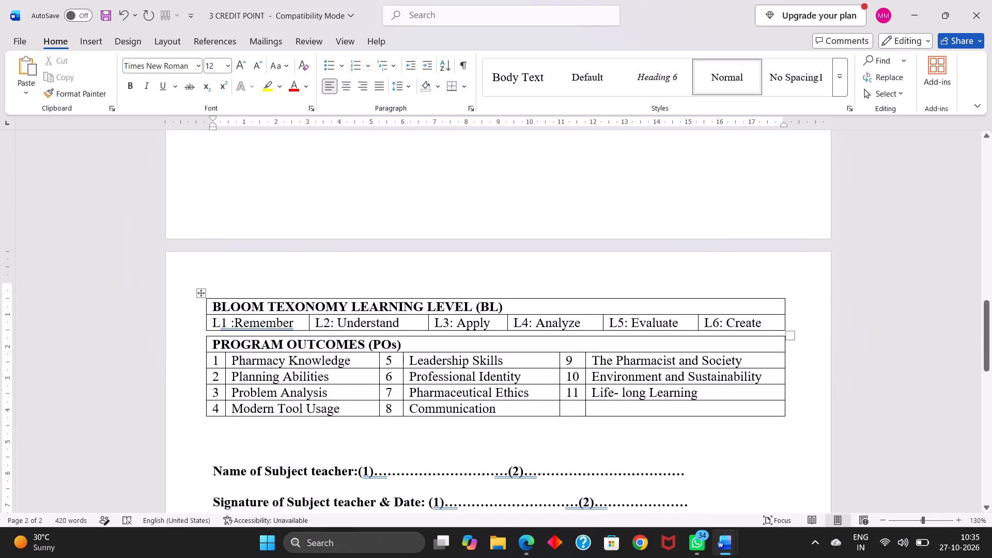
pyautogui.click(236, 324)
pyautogui.press('BackSpace')
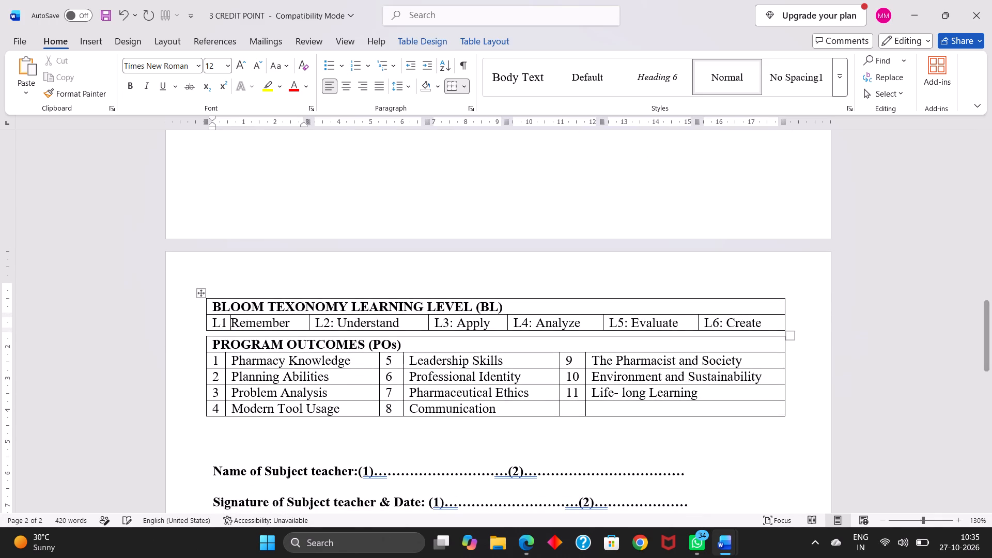
pyautogui.press('BackSpace')
pyautogui.write(':')
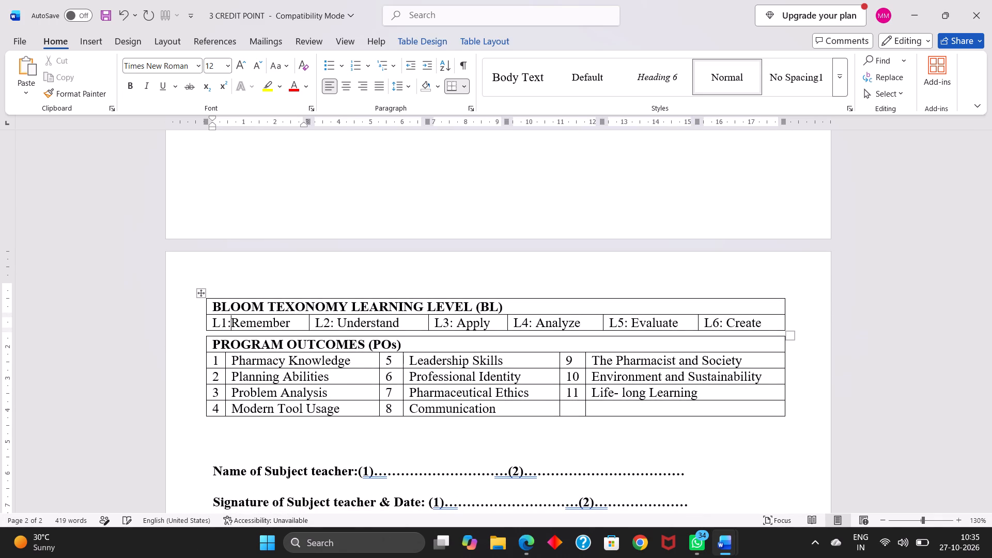
pyautogui.press('space')
pyautogui.click(293, 372)
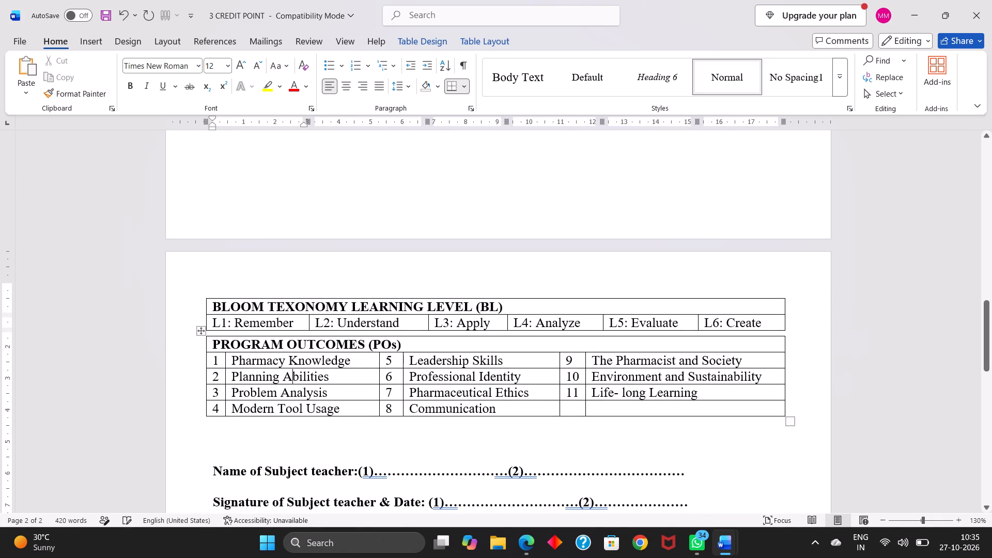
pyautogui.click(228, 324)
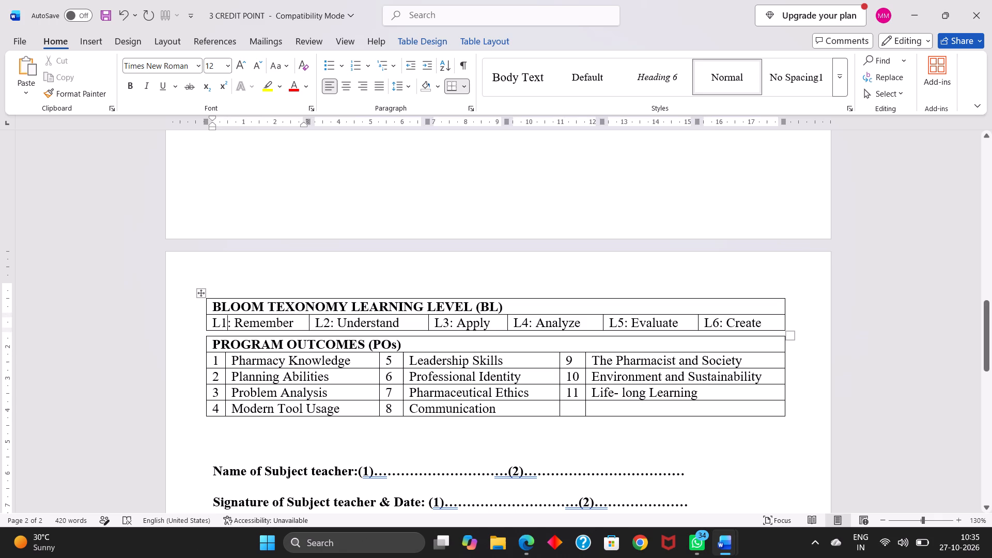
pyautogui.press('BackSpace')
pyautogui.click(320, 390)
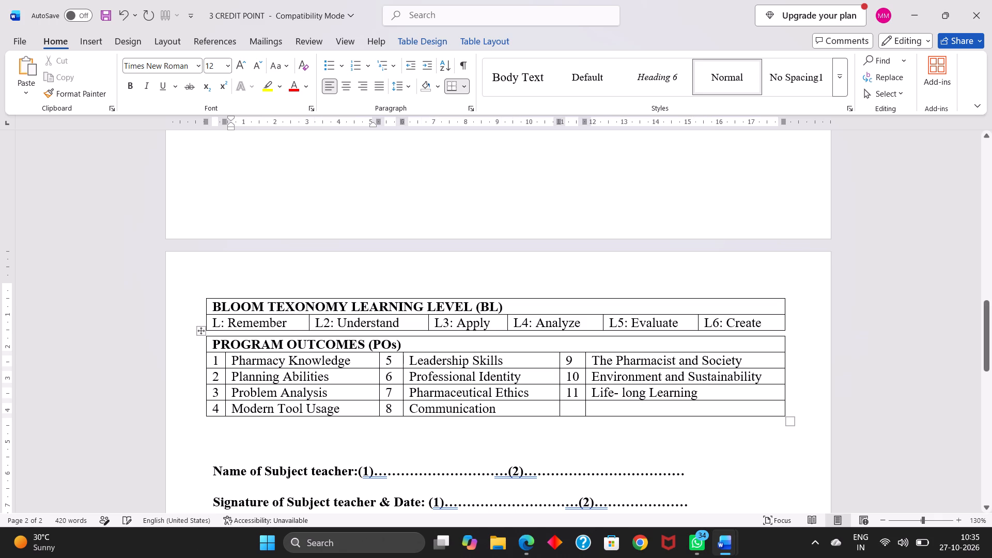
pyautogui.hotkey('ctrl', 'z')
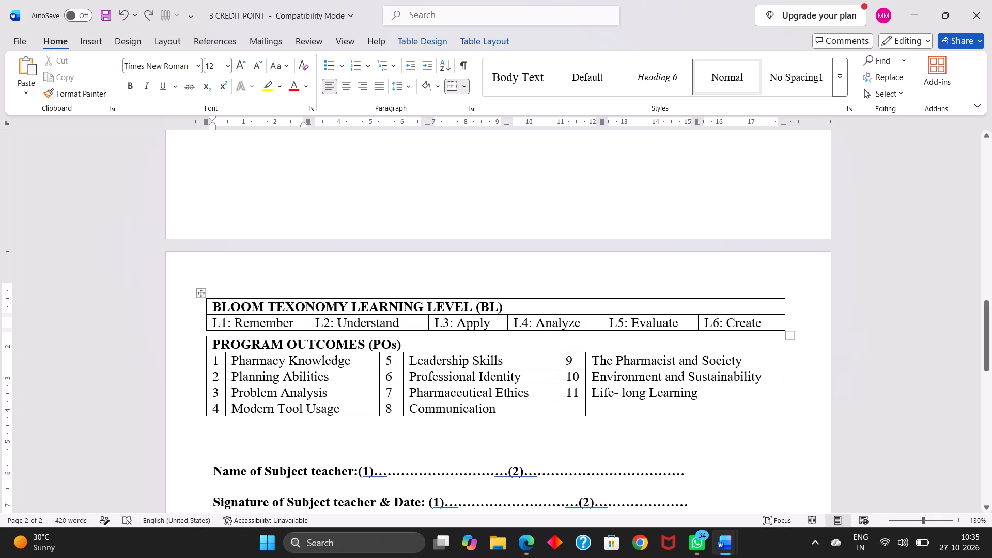
# Insert three blank lines between the Bloom learning level table and the PROGRAM OUTCOMES (POs) table.
pyautogui.click(241, 332)
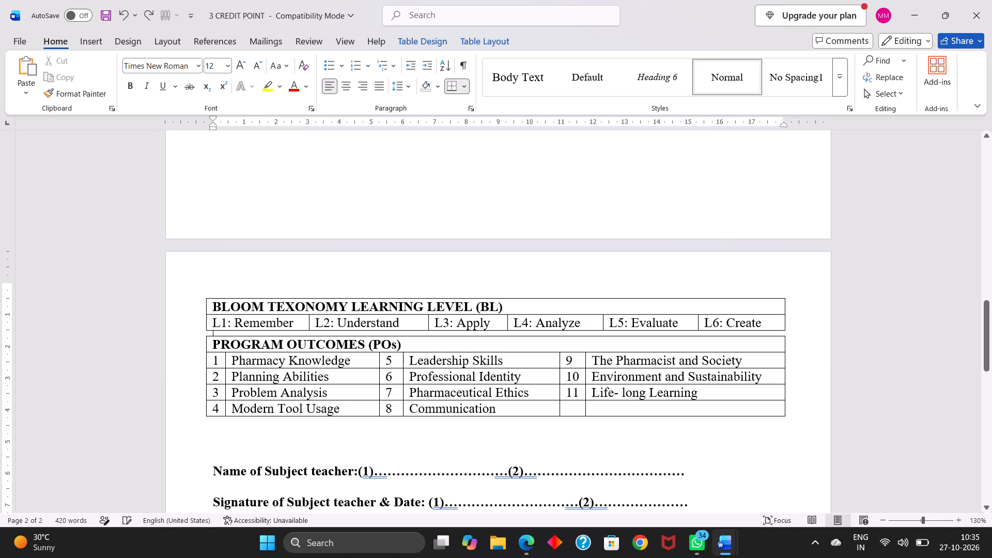
pyautogui.press('Return')
pyautogui.press('Return')
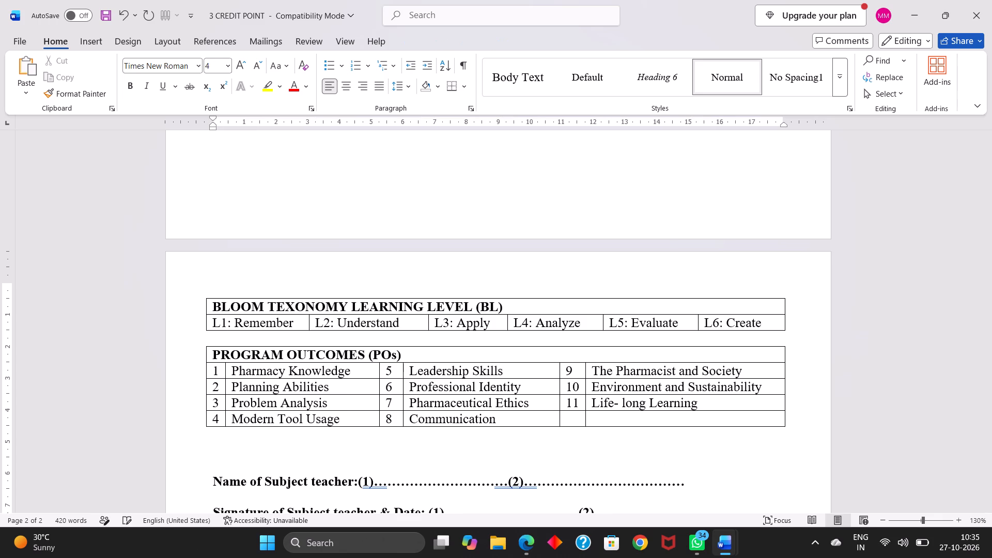
pyautogui.press('Return')
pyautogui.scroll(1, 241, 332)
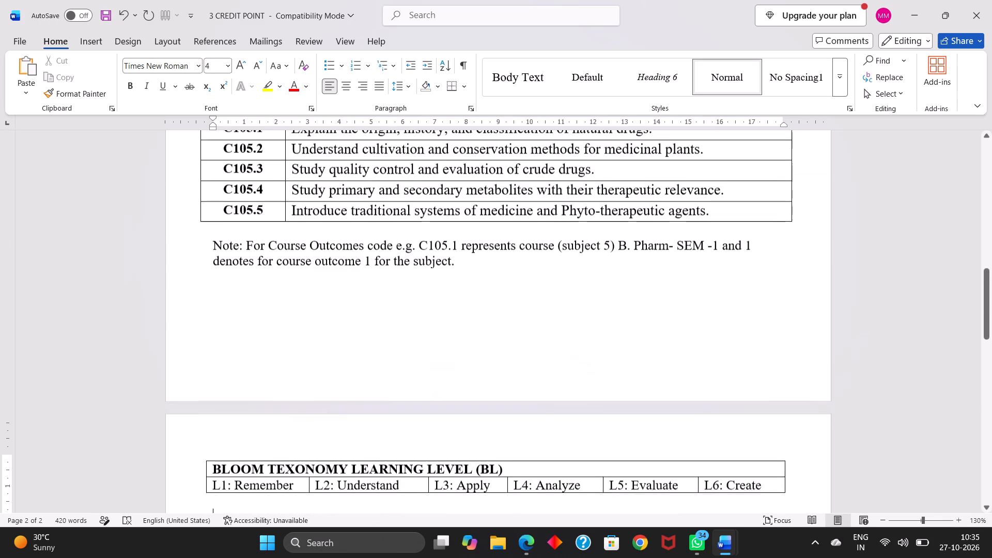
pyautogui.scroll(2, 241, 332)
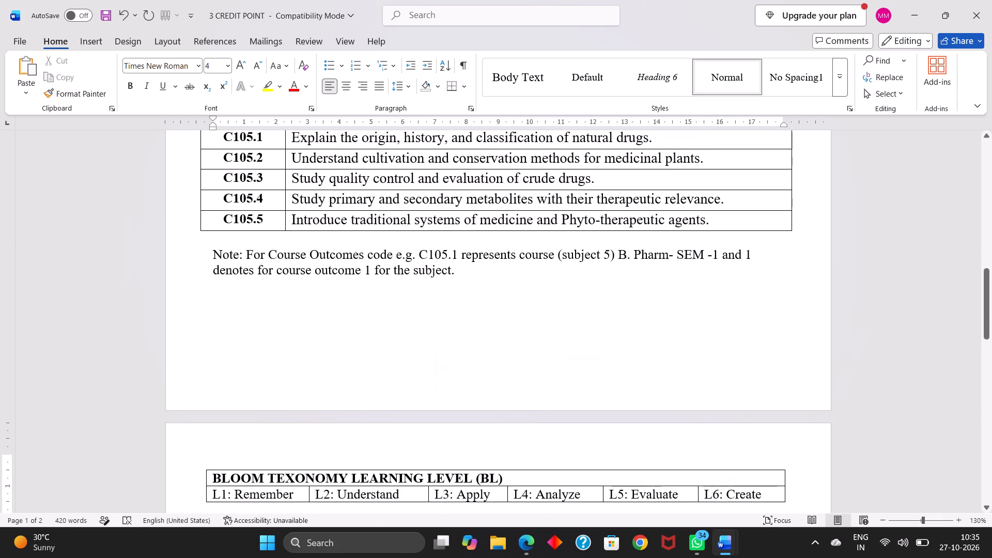
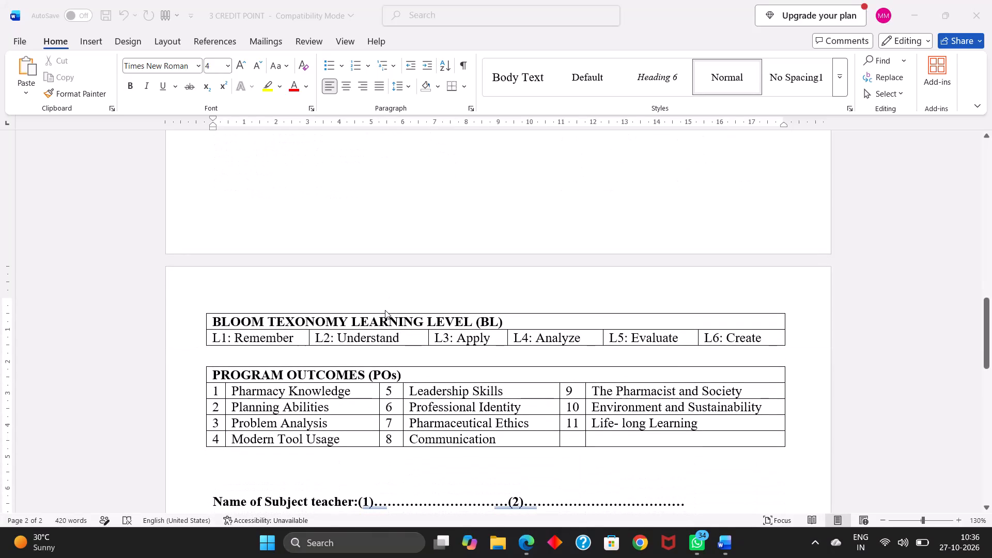
# Review the two-page answer key, checking the header, question table, course outcomes, Bloom levels, program outcomes and signature lines.
pyautogui.scroll(-2, 385, 310)
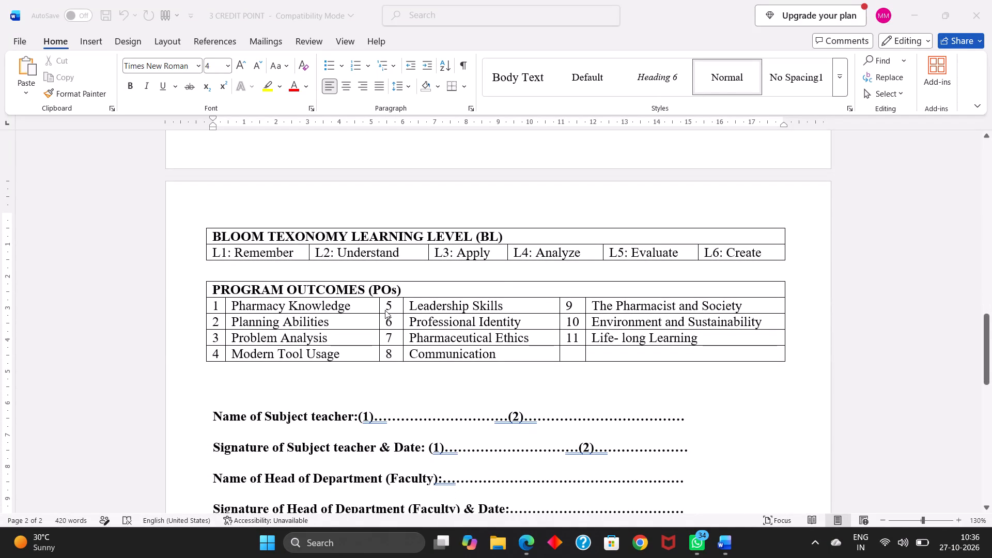
pyautogui.scroll(-1, 385, 310)
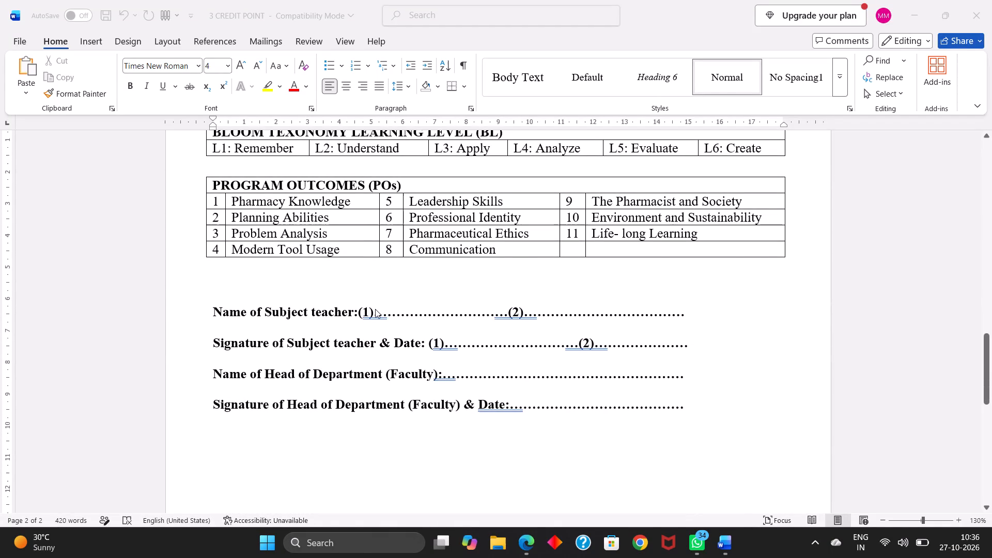
pyautogui.scroll(7, 375, 310)
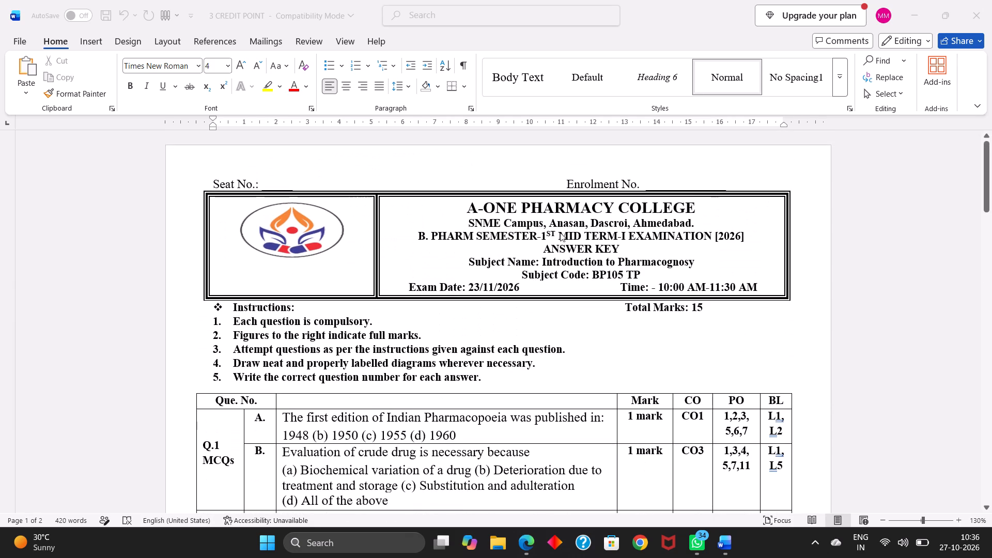
pyautogui.scroll(-1, 460, 338)
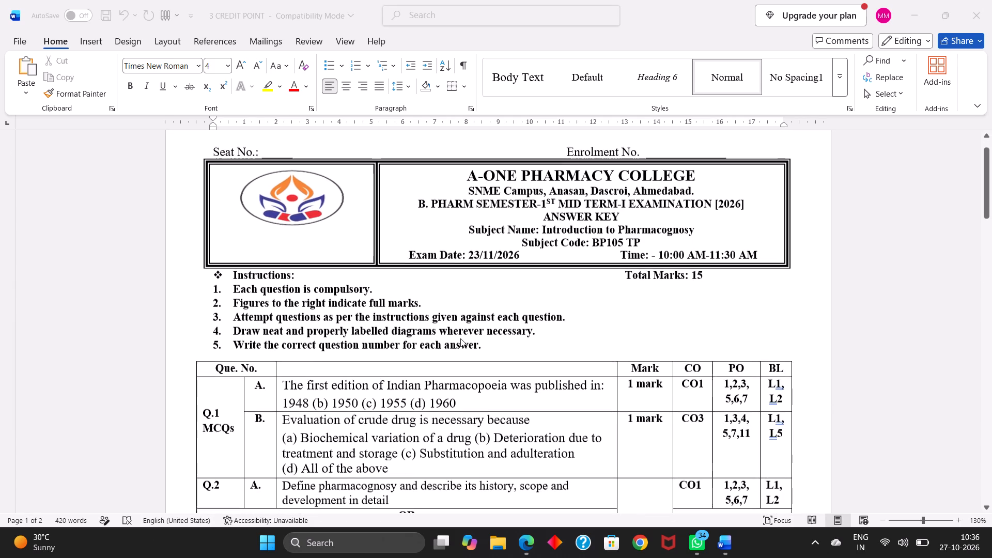
pyautogui.scroll(-2, 460, 338)
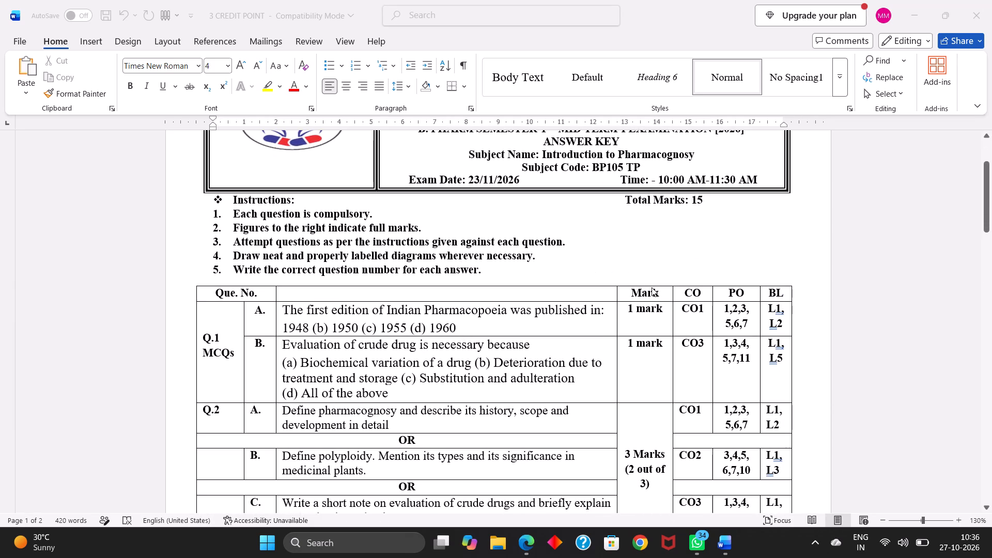
pyautogui.scroll(-1, 551, 347)
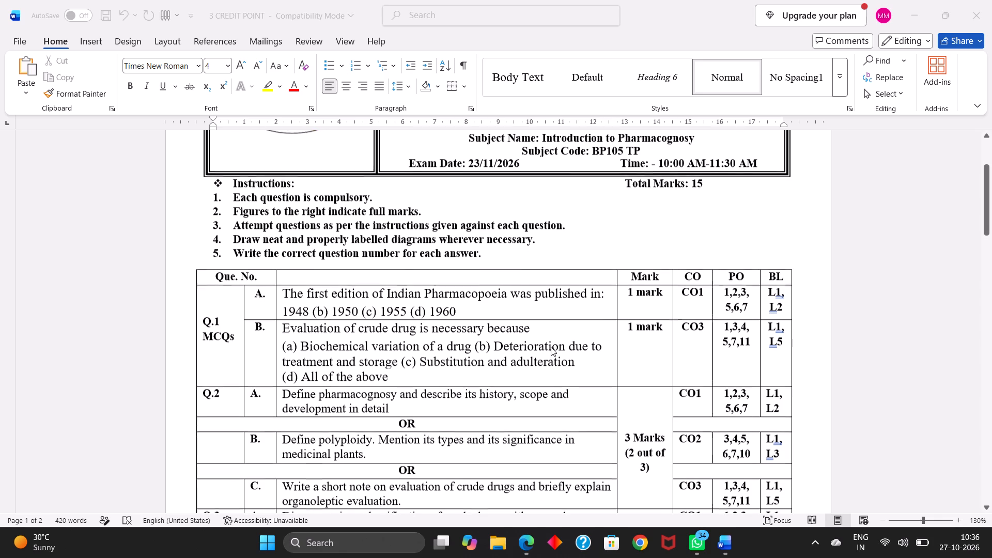
pyautogui.scroll(-2, 551, 347)
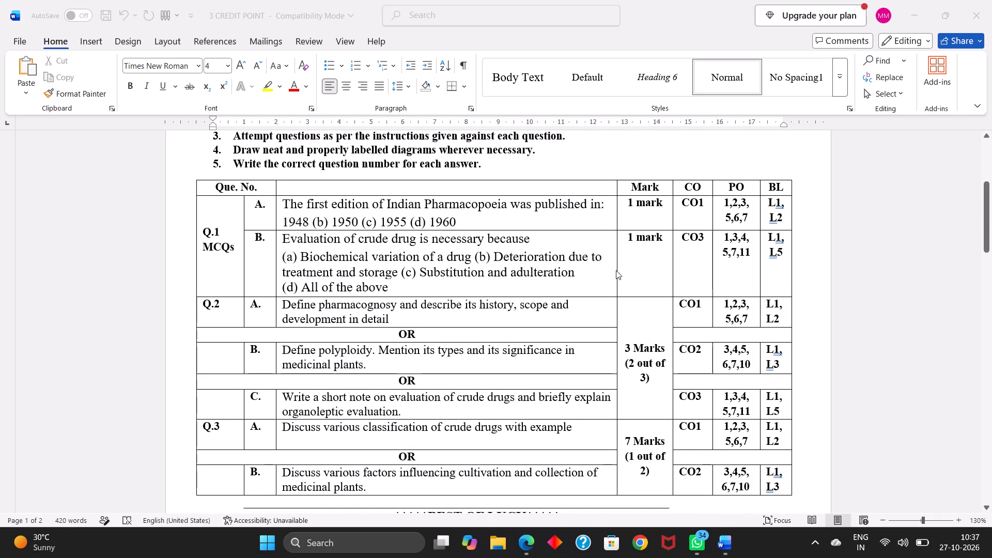
pyautogui.scroll(-2, 583, 333)
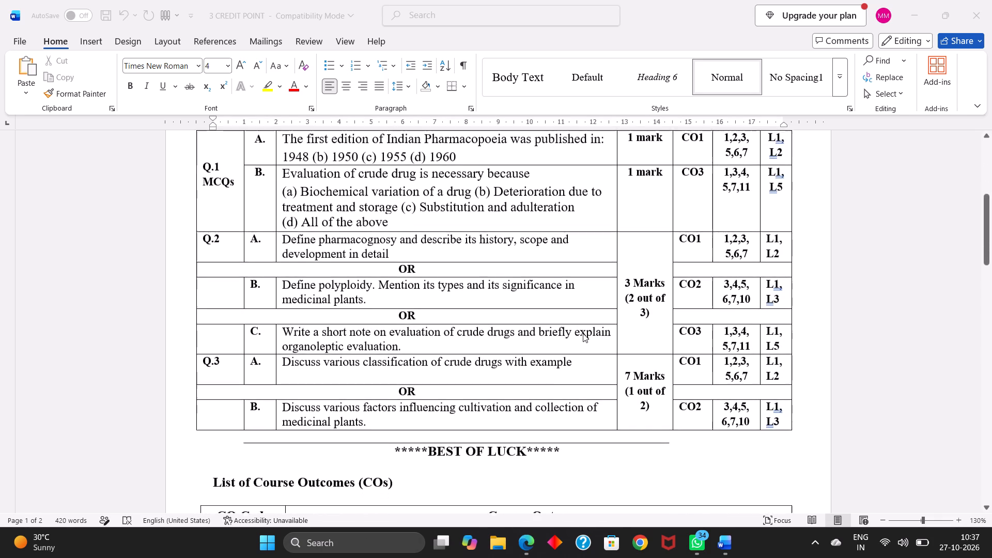
pyautogui.scroll(-2, 583, 333)
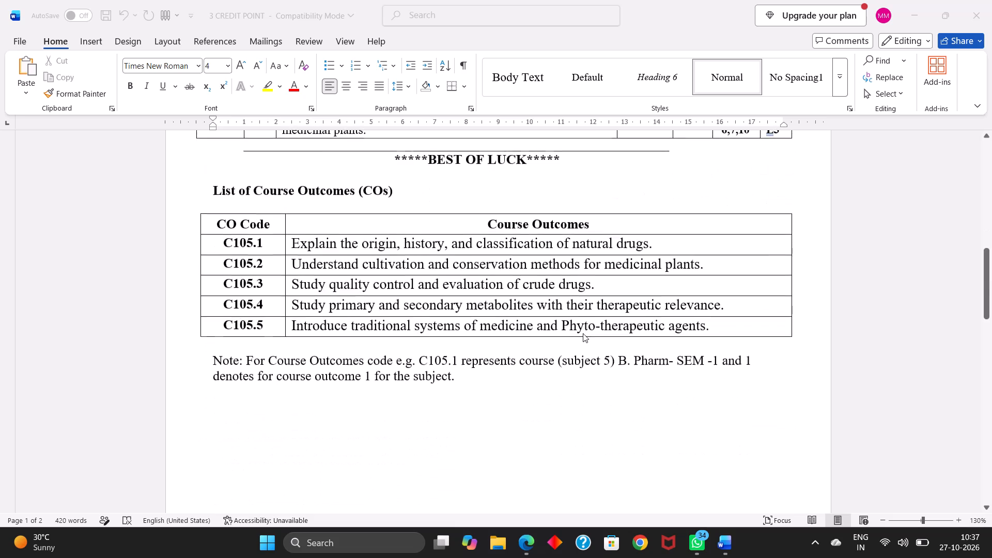
pyautogui.scroll(-1, 583, 333)
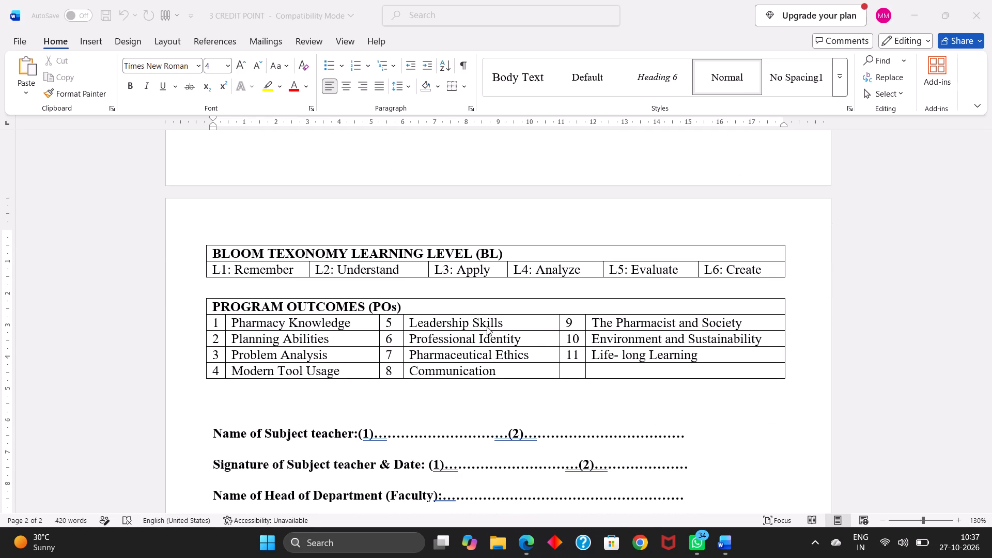
pyautogui.scroll(-1, 531, 352)
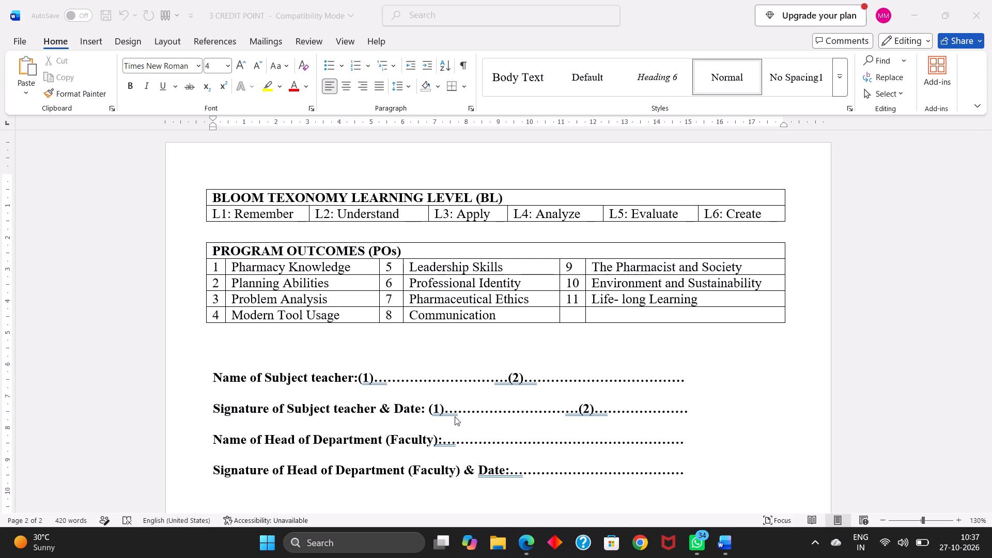
pyautogui.scroll(2, 381, 375)
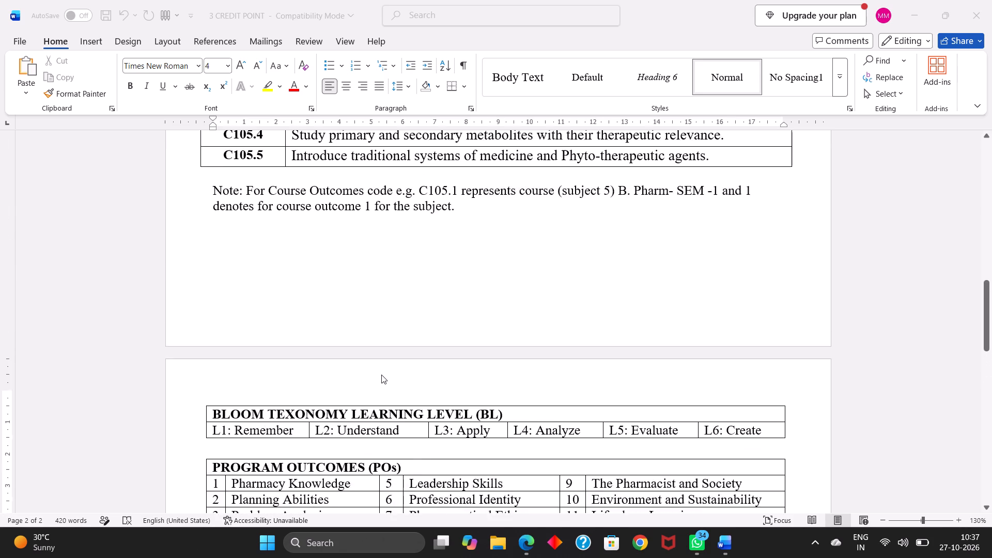
pyautogui.scroll(2, 381, 375)
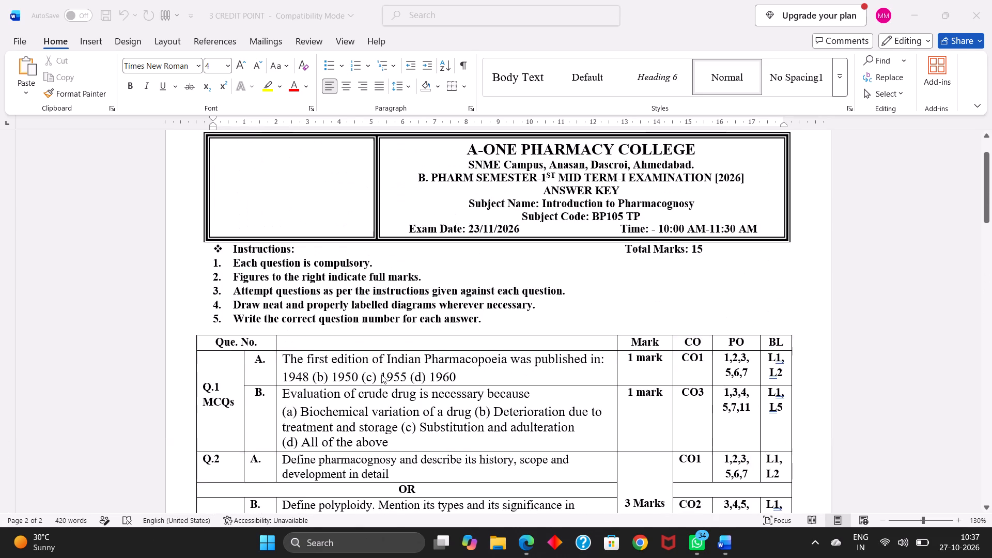
pyautogui.scroll(1, 381, 375)
pyautogui.scroll(-2, 381, 375)
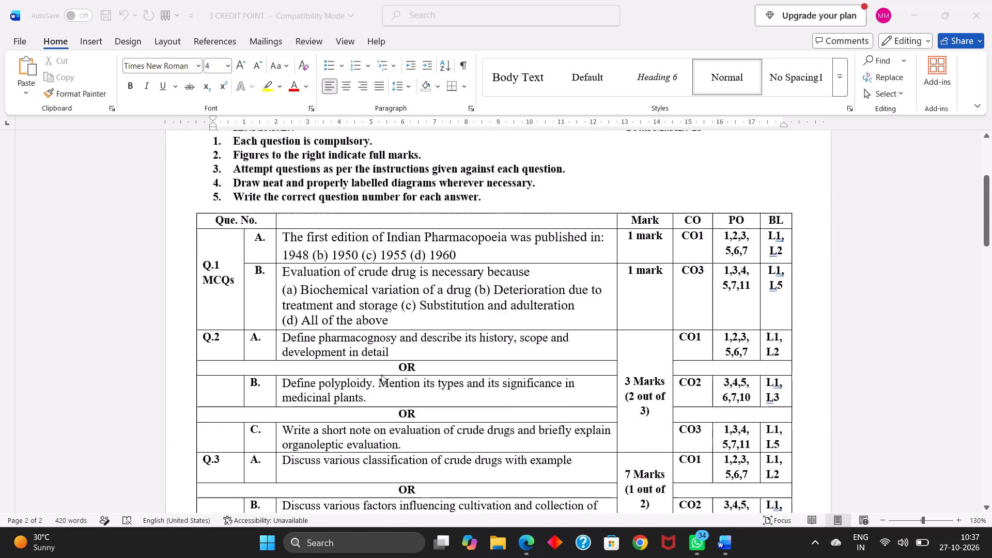
pyautogui.scroll(-2, 381, 375)
pyautogui.scroll(1, 381, 375)
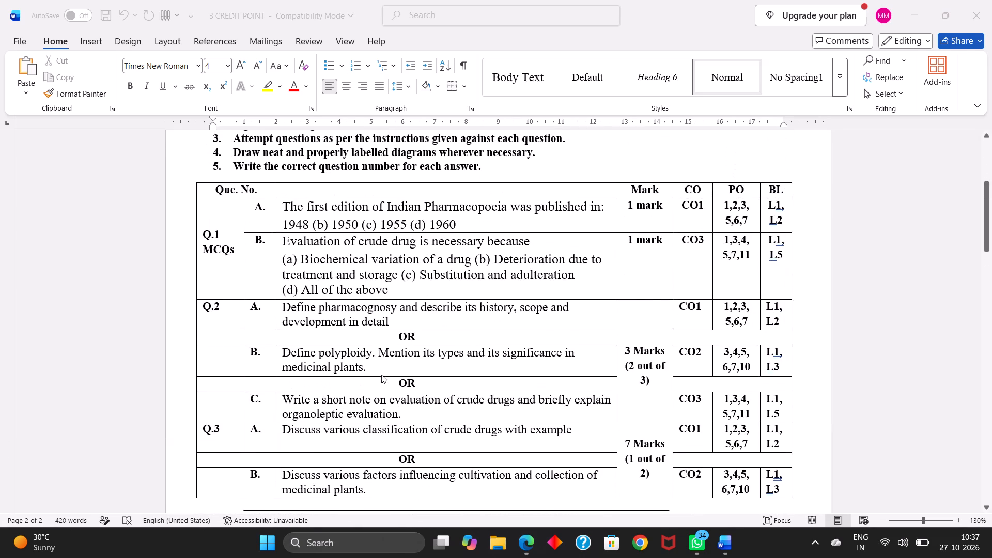
pyautogui.scroll(1, 381, 375)
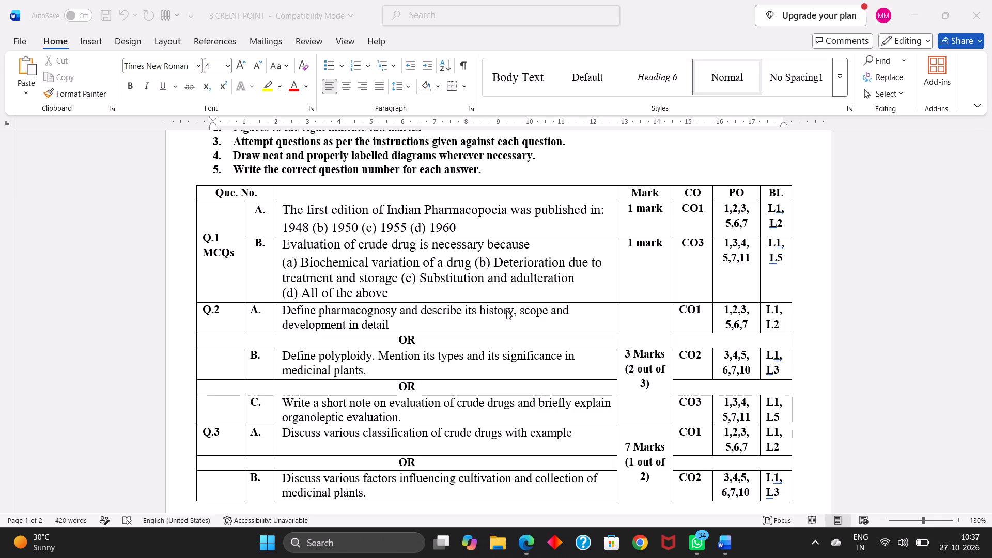
# Add the mark split to question Q.2 A: (0.5M) after "pharmacognosy", (1M) after "history" and (1.5M) after "development".
pyautogui.click(400, 309)
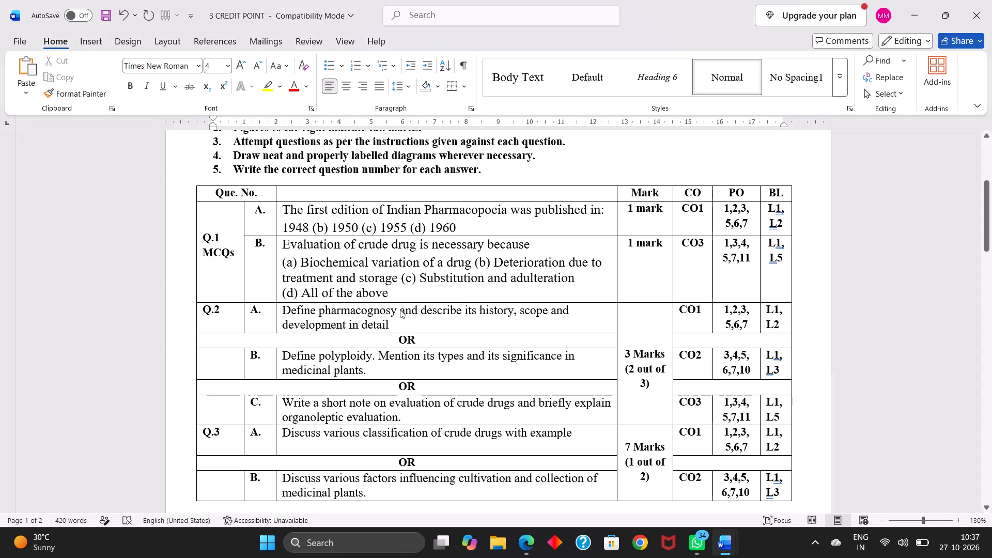
pyautogui.doubleClick(400, 309)
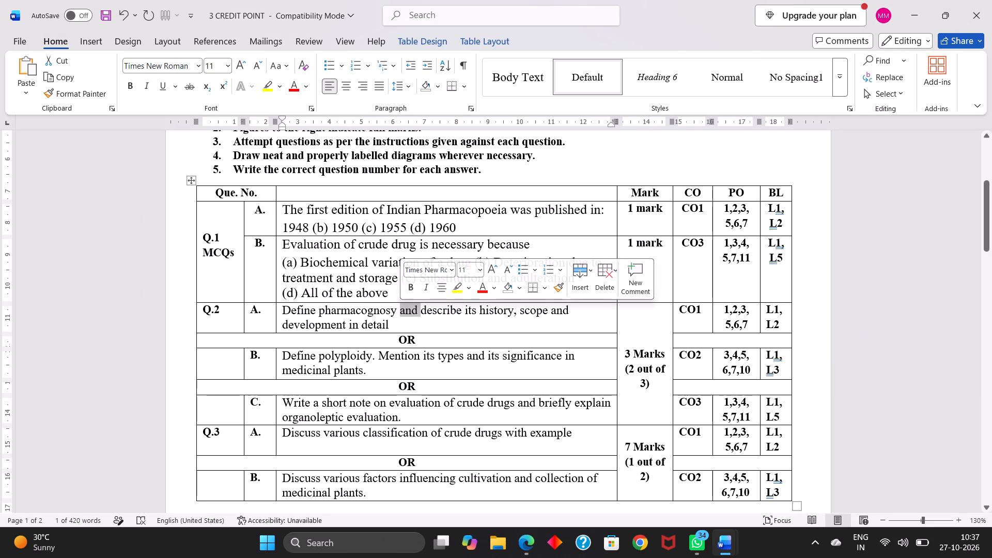
pyautogui.click(512, 312)
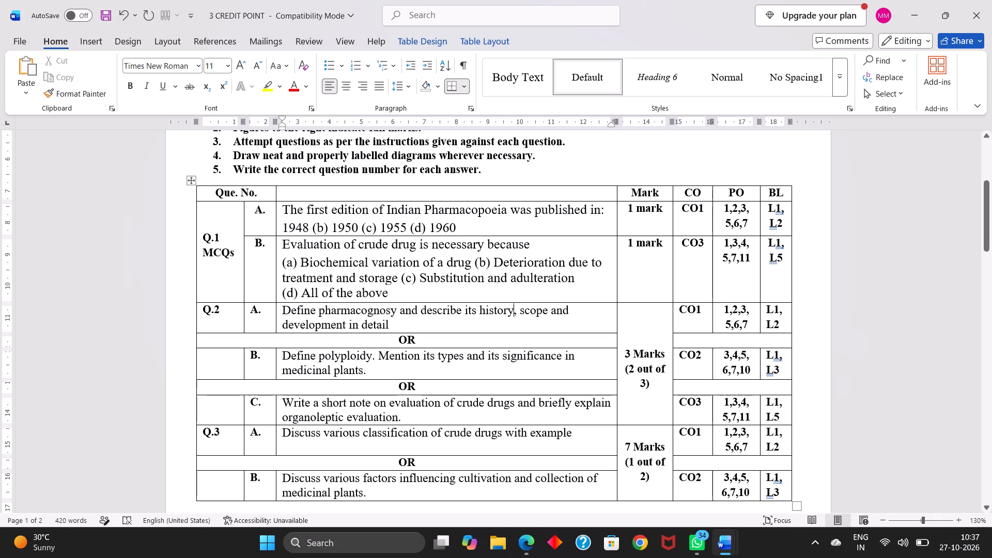
pyautogui.click(395, 311)
pyautogui.hotkey('shift', '(')
pyautogui.write('0.5')
pyautogui.press('m')
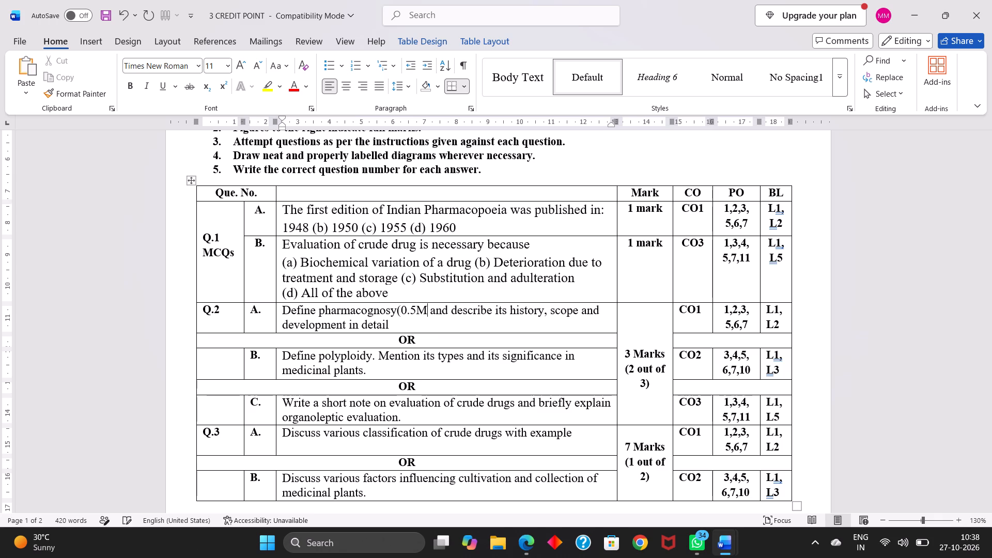
pyautogui.hotkey('shift', ')')
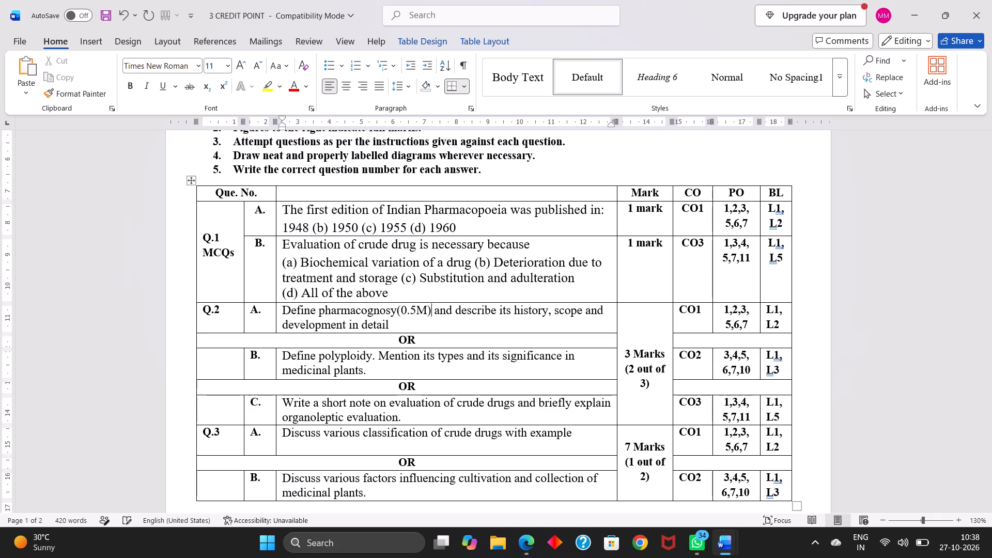
pyautogui.click(547, 311)
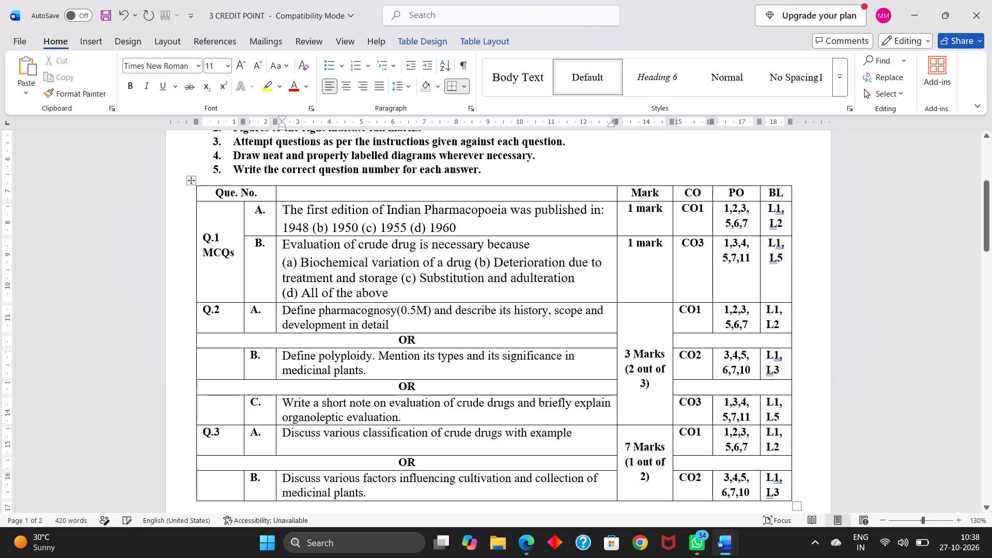
pyautogui.write('(1,')
pyautogui.press('BackSpace')
pyautogui.write('M)')
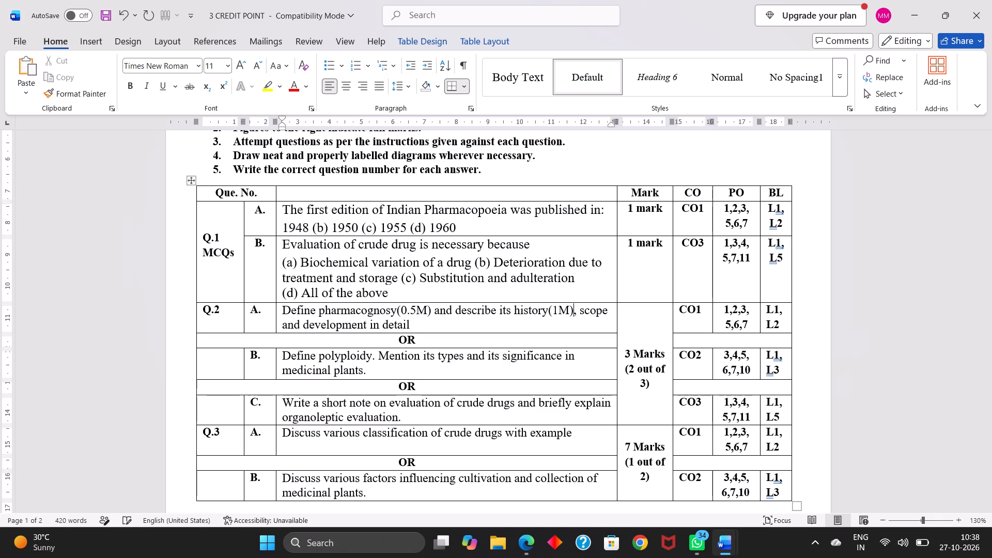
pyautogui.click(366, 326)
pyautogui.hotkey('shift', '(')
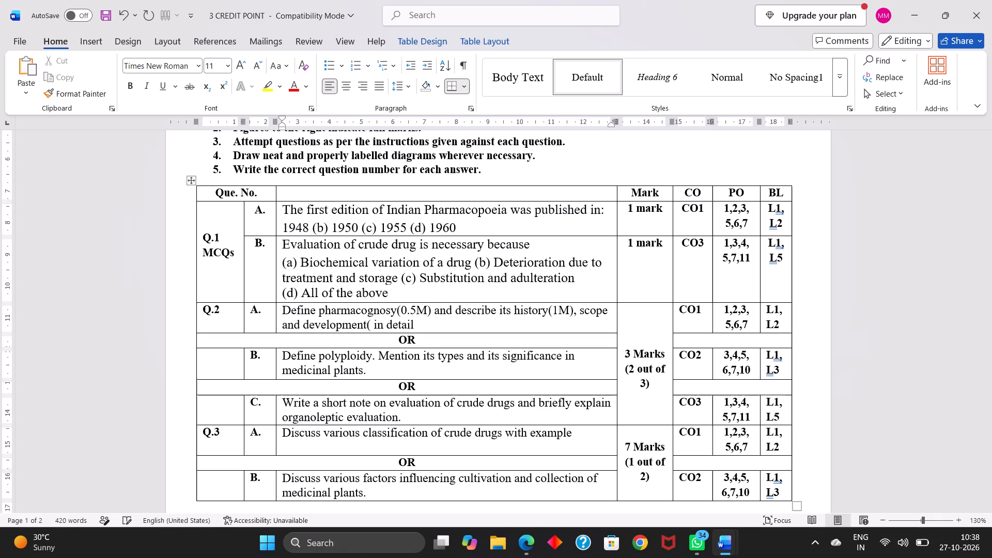
pyautogui.write('1.5')
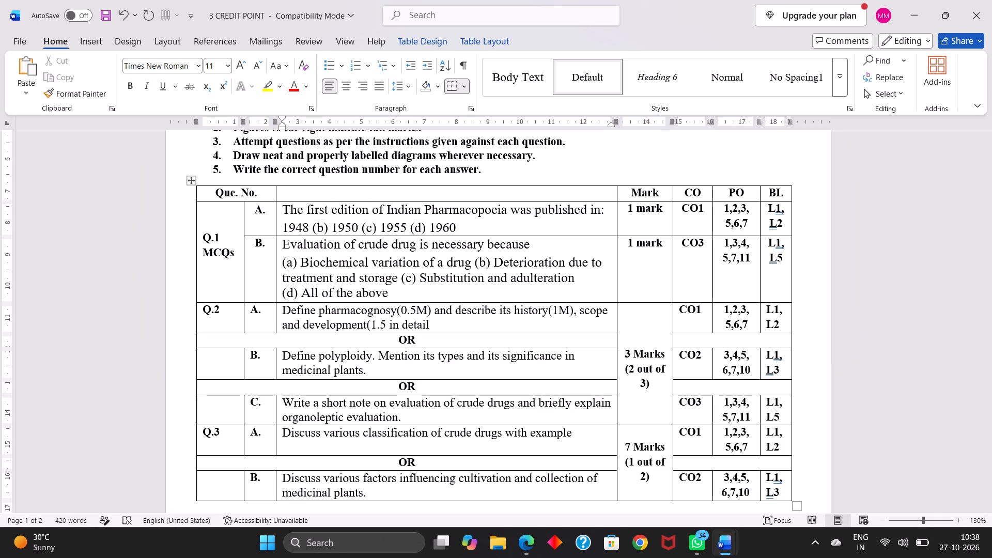
pyautogui.write('M)')
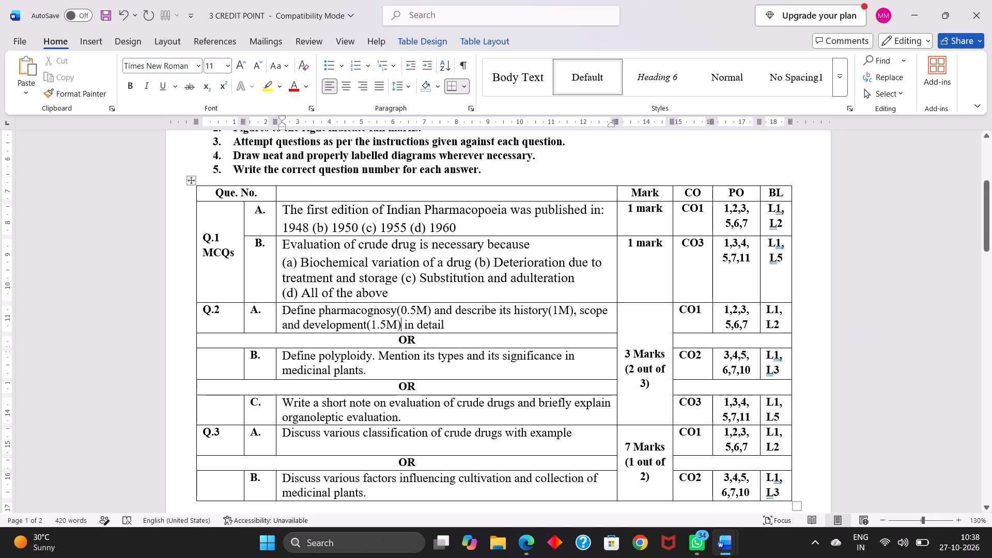
# Insert a space before each of the three bracketed marks (1.5M), (0.5M) and (1M) in question Q.2 A.
pyautogui.click(366, 324)
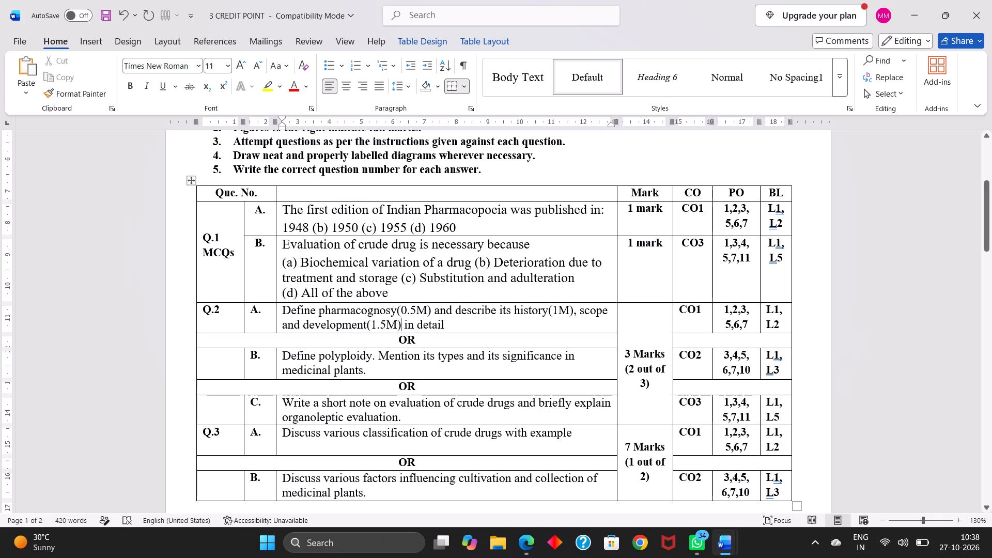
pyautogui.press('space')
pyautogui.click(371, 327)
pyautogui.click(428, 380)
pyautogui.click(428, 380)
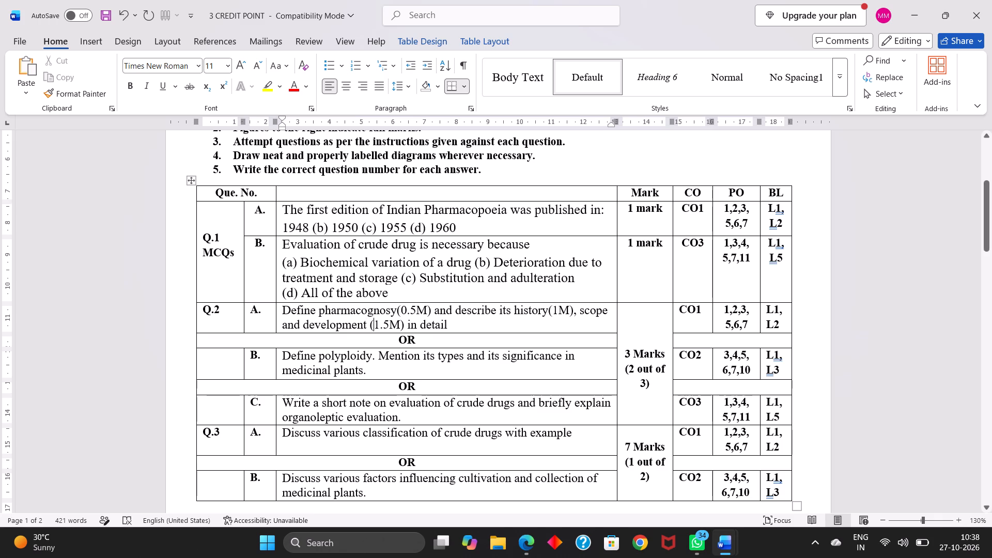
pyautogui.doubleClick(428, 380)
pyautogui.doubleClick(437, 374)
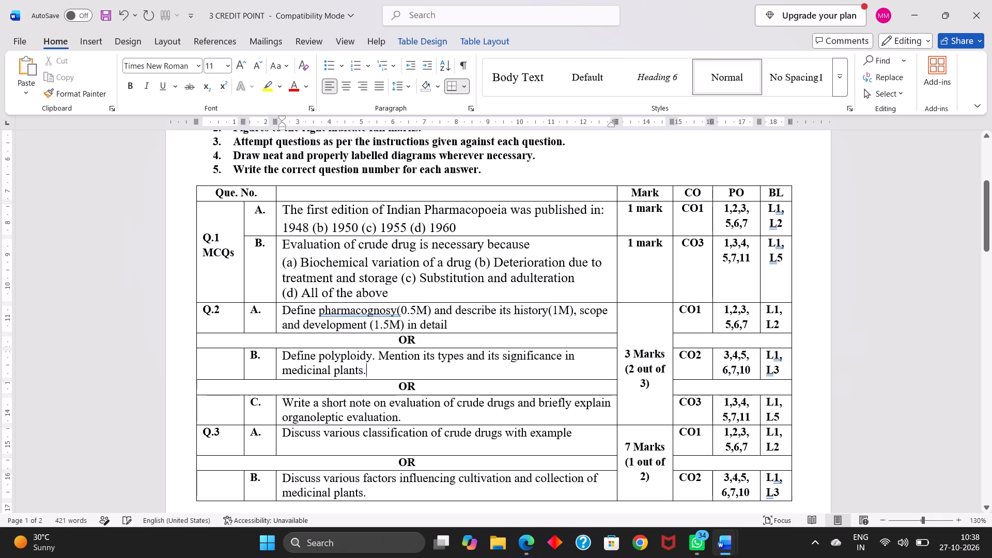
pyautogui.click(396, 312)
pyautogui.press('space')
pyautogui.click(551, 308)
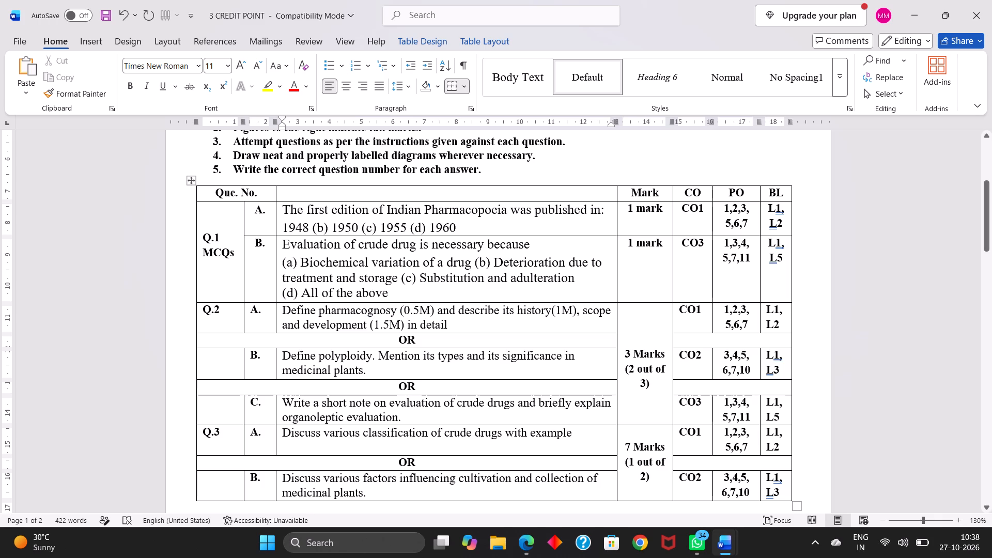
pyautogui.press('space')
pyautogui.click(615, 429)
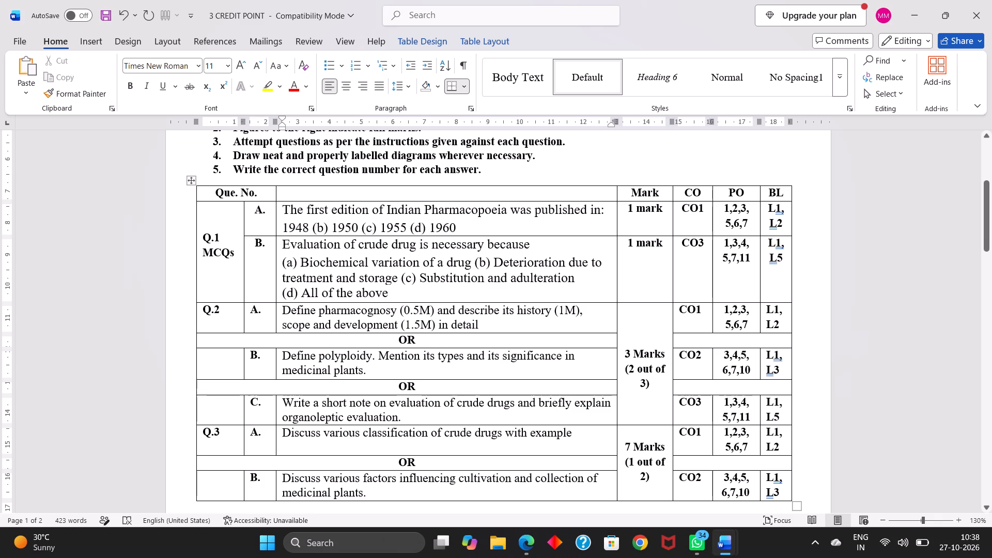
# Add the mark split to question Q.2 B: (1M) after each of "polyploidy", "types" and "significance", spaced from the surrounding words.
pyautogui.click(371, 356)
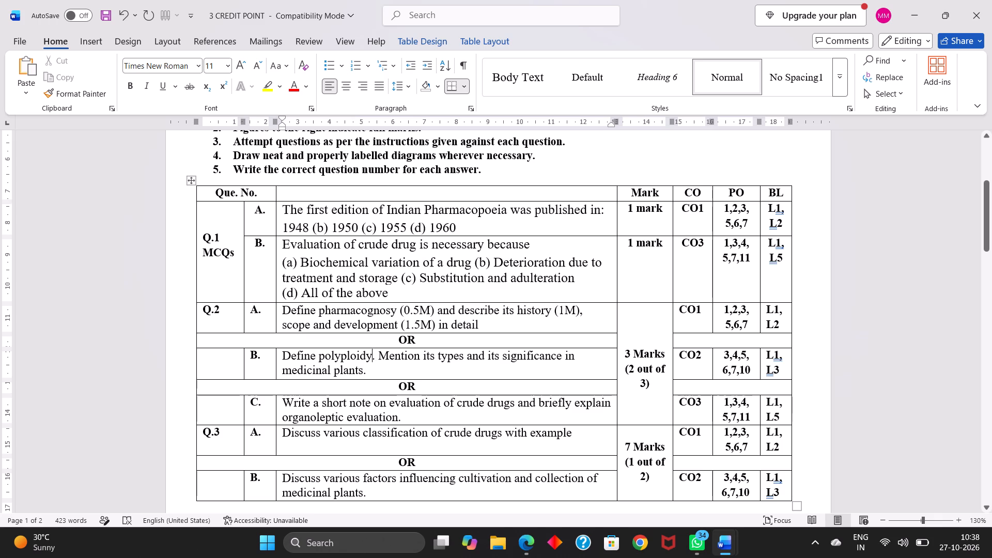
pyautogui.moveTo(553, 311); pyautogui.dragTo(577, 316)
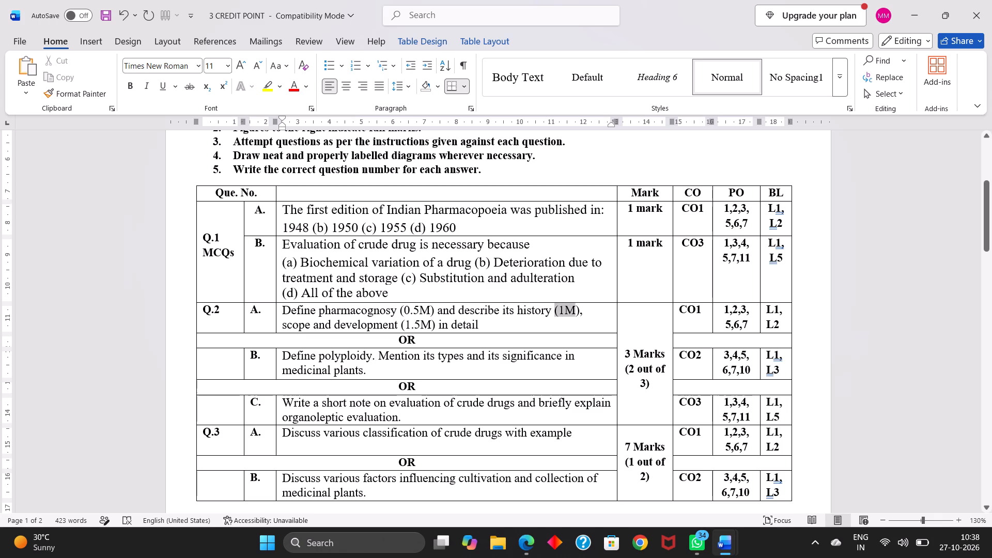
pyautogui.moveTo(577, 316); pyautogui.dragTo(578, 311)
pyautogui.moveTo(578, 311); pyautogui.dragTo(578, 311)
pyautogui.hotkey('ctrl', 'c')
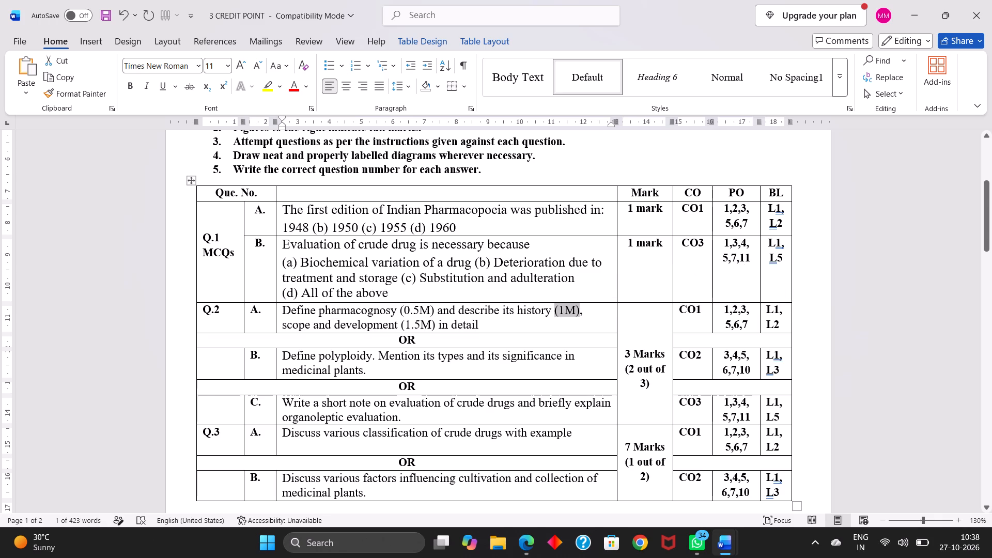
pyautogui.click(372, 358)
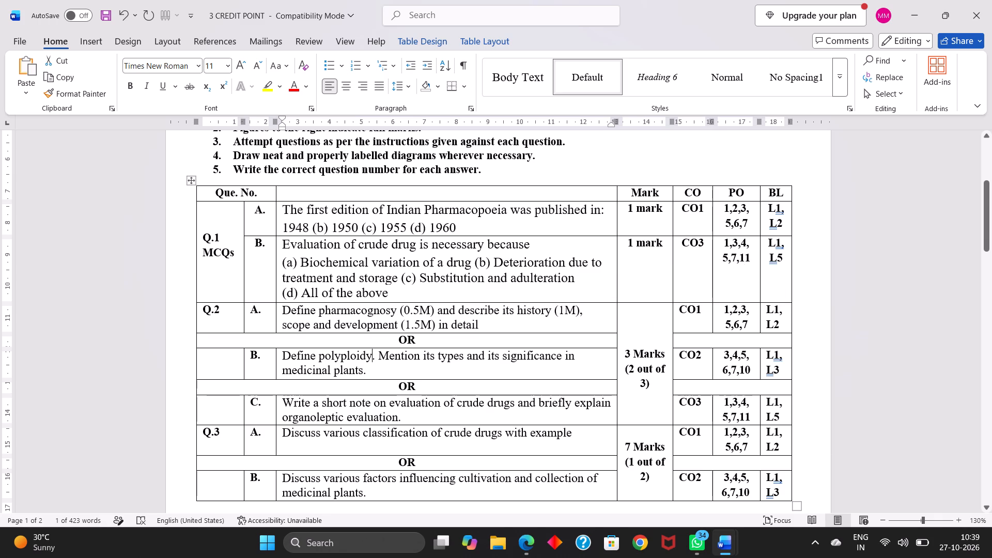
pyautogui.hotkey('ctrl', 'v')
pyautogui.click(372, 356)
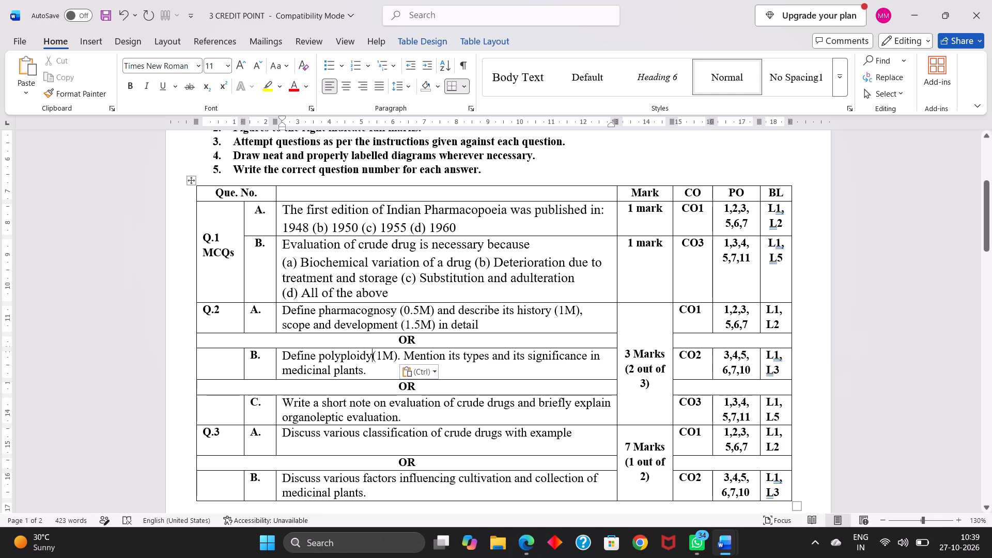
pyautogui.press('space')
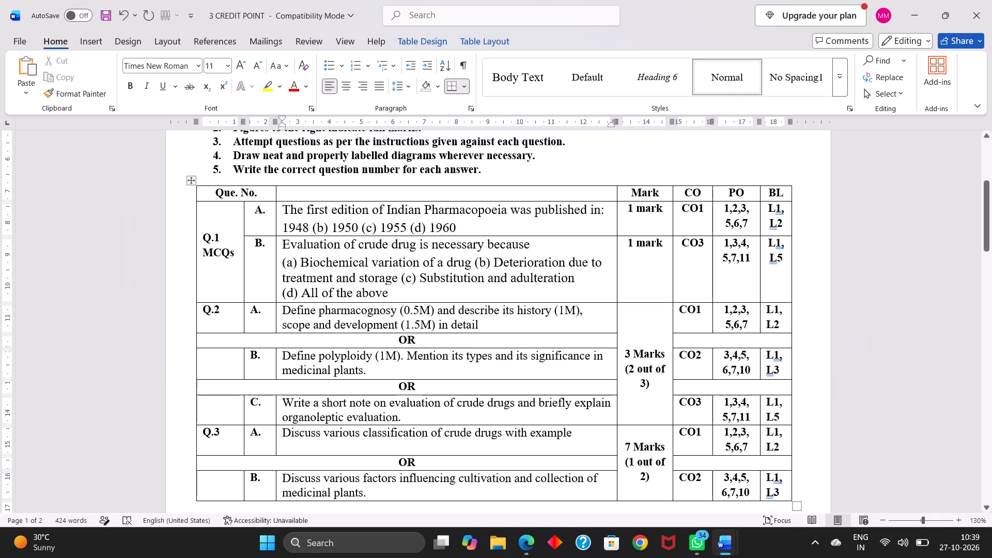
pyautogui.click(496, 357)
pyautogui.hotkey('ctrl', 'v')
pyautogui.press('space')
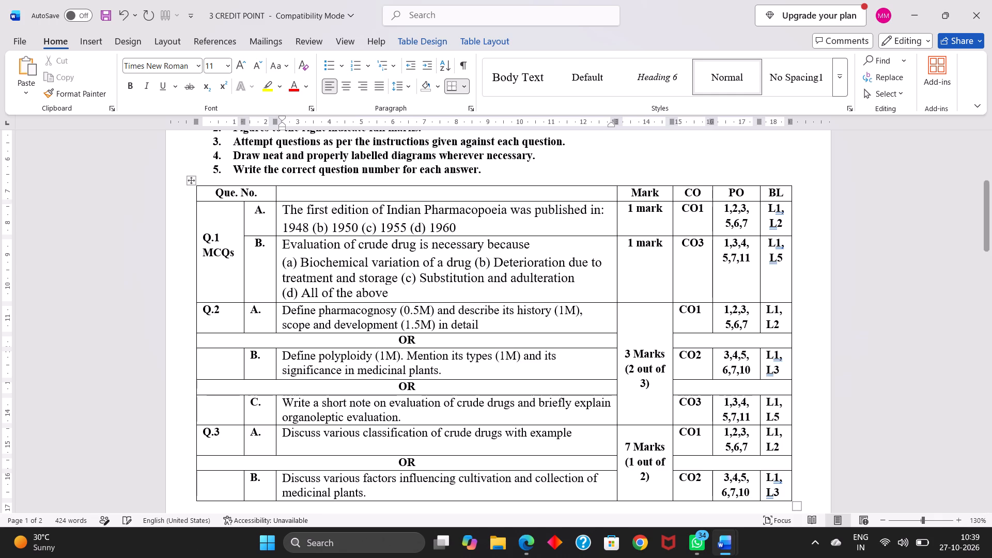
pyautogui.click(343, 370)
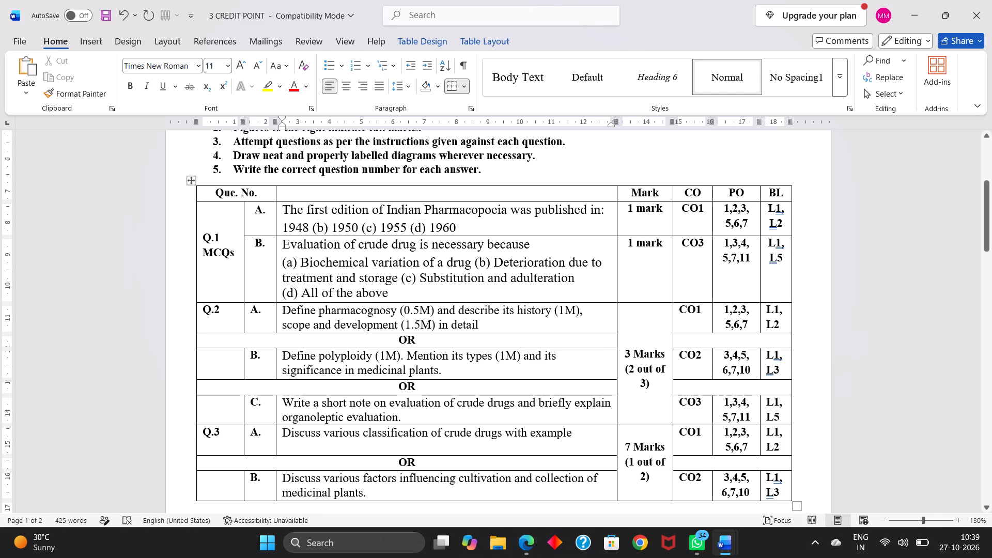
pyautogui.hotkey('ctrl', 'v')
pyautogui.press('space')
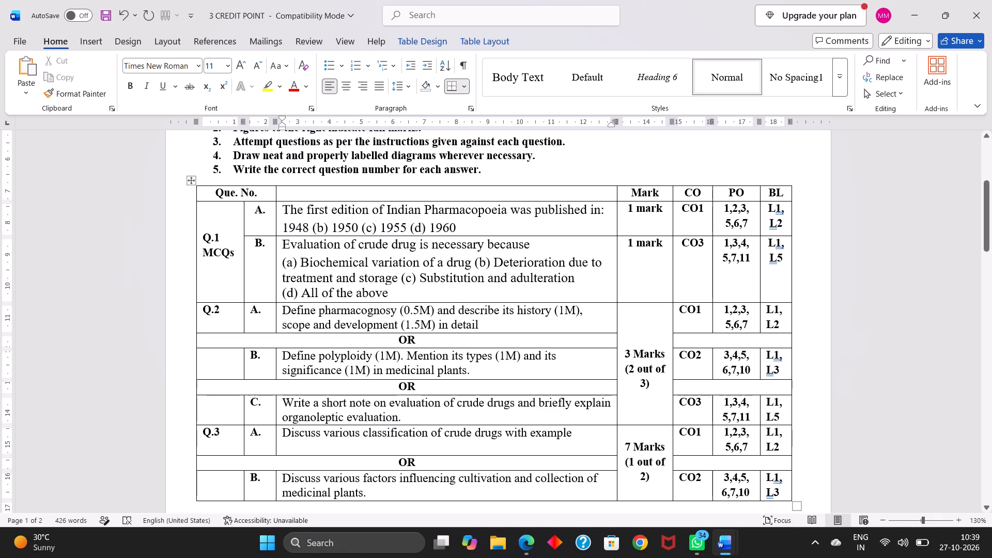
# Add the mark split to question Q.2 C: (1.5M) after "crude drugs" and (1.5M) after "organoleptic evaluation".
pyautogui.click(518, 402)
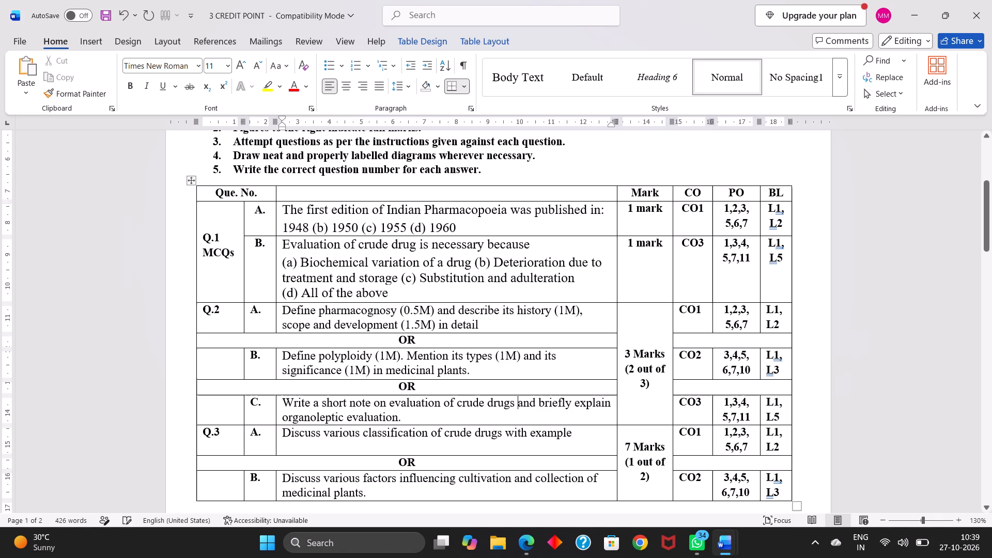
pyautogui.press('BackSpace')
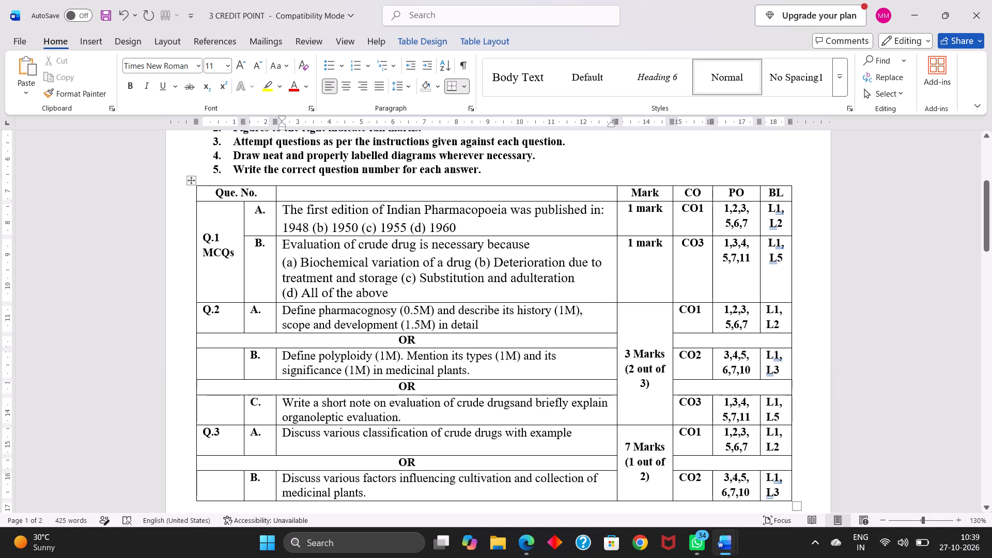
pyautogui.moveTo(400, 323); pyautogui.dragTo(429, 326)
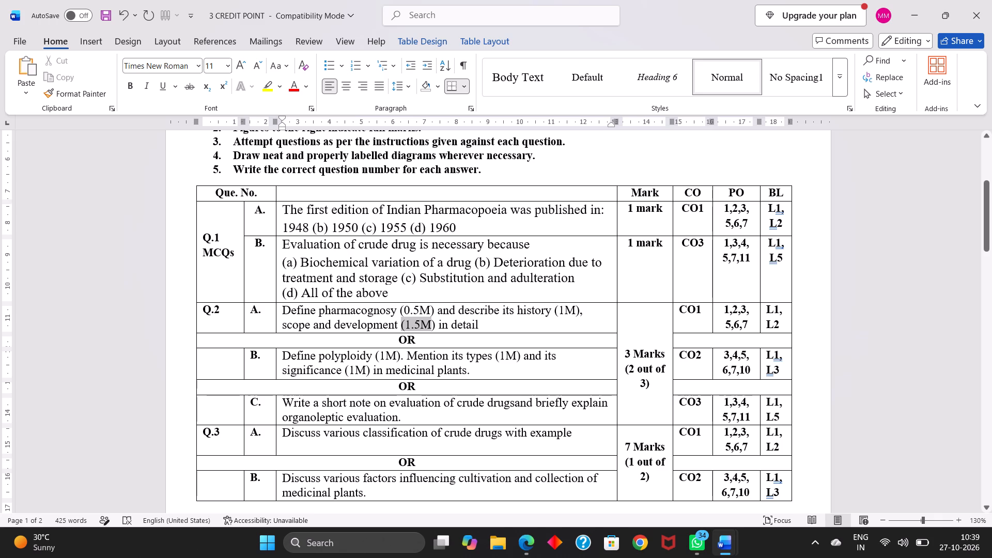
pyautogui.moveTo(429, 326); pyautogui.dragTo(435, 325)
pyautogui.hotkey('ctrl', 'c')
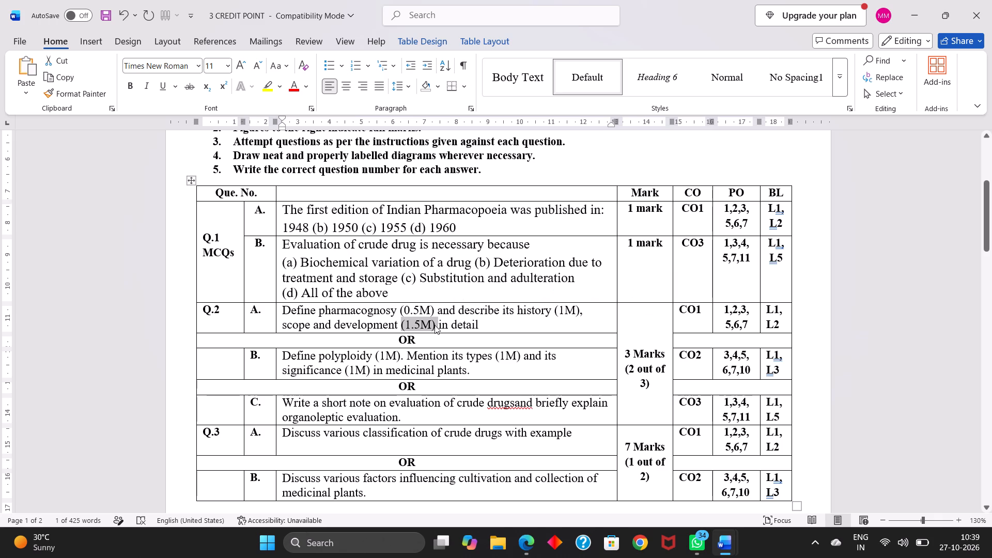
pyautogui.click(514, 401)
pyautogui.press('space')
pyautogui.hotkey('ctrl', 'v')
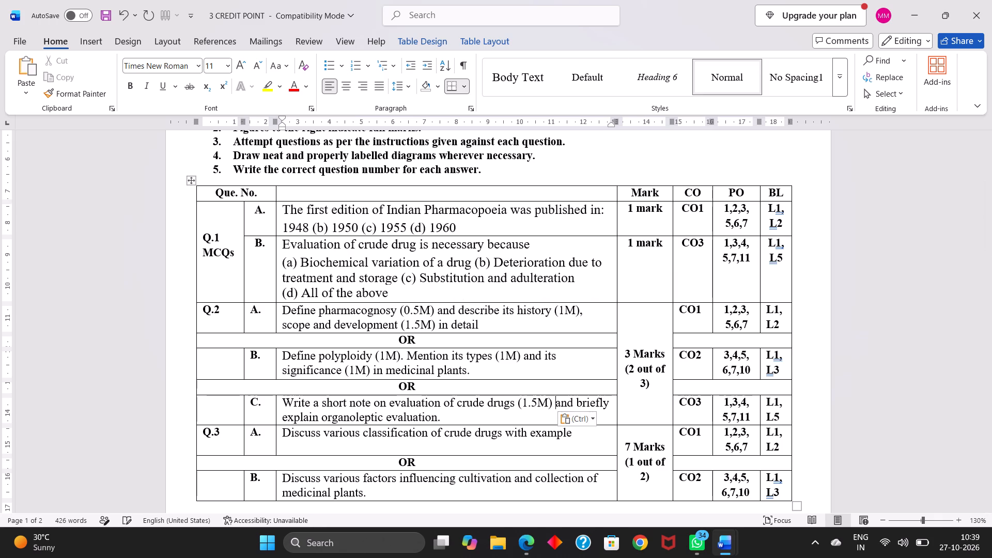
pyautogui.press('space')
pyautogui.press('BackSpace')
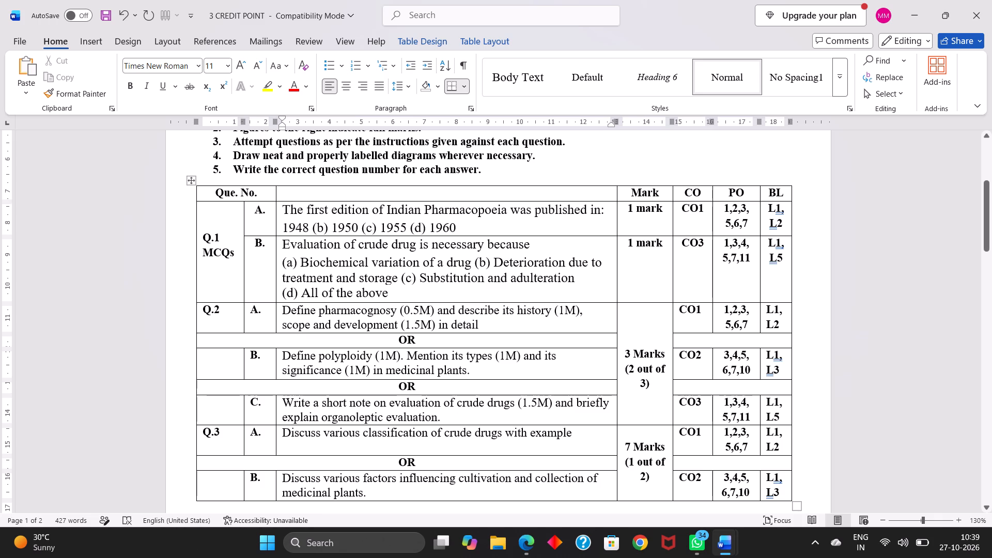
pyautogui.click(436, 419)
pyautogui.press('space')
pyautogui.hotkey('ctrl', 'v')
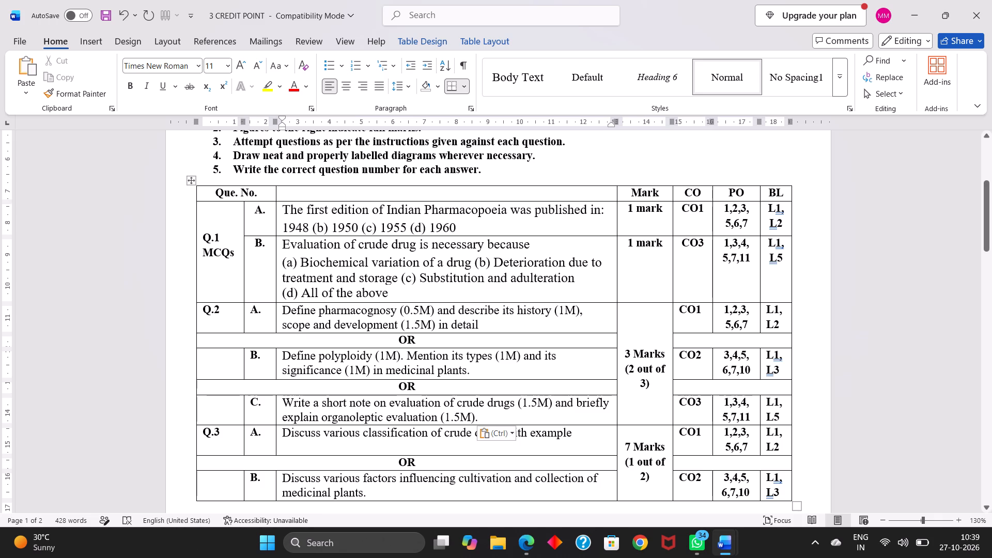
pyautogui.click(524, 416)
# End question Q.3 A with a full stop after "example", followed by the mark (7M).
pyautogui.scroll(-1, 426, 436)
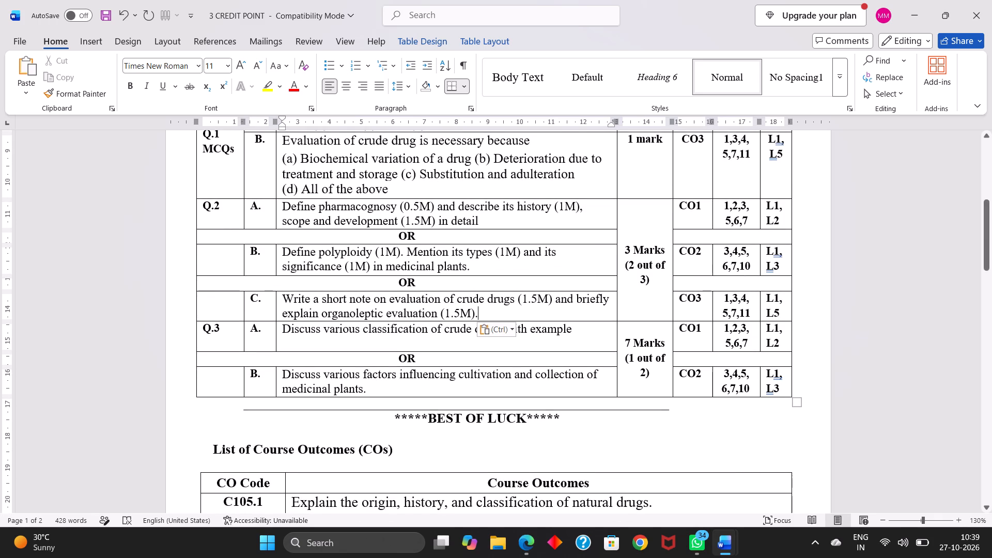
pyautogui.click(576, 332)
pyautogui.press(',')
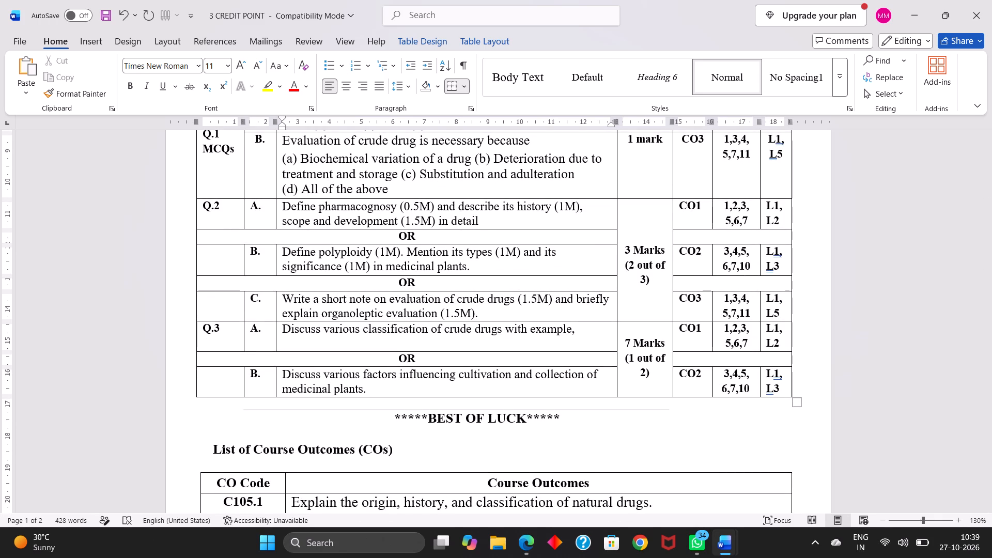
pyautogui.press('BackSpace')
pyautogui.press('.')
pyautogui.press('space')
pyautogui.write('(')
pyautogui.press('7')
pyautogui.press('m')
pyautogui.hotkey('shift', ')')
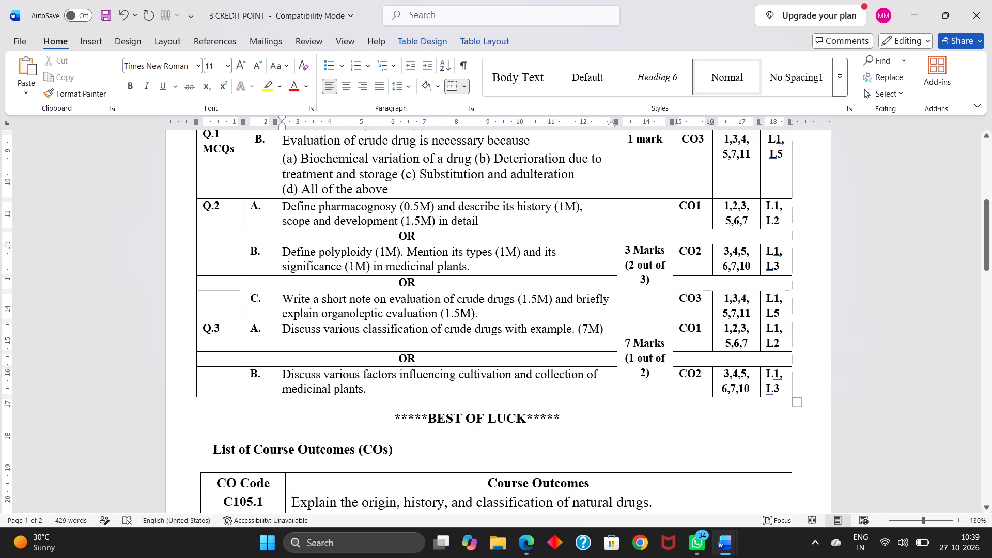
# Copy the (7M) mark from question Q.3 A to the end of question Q.3 B, preceded by a space.
pyautogui.moveTo(578, 330); pyautogui.dragTo(605, 328)
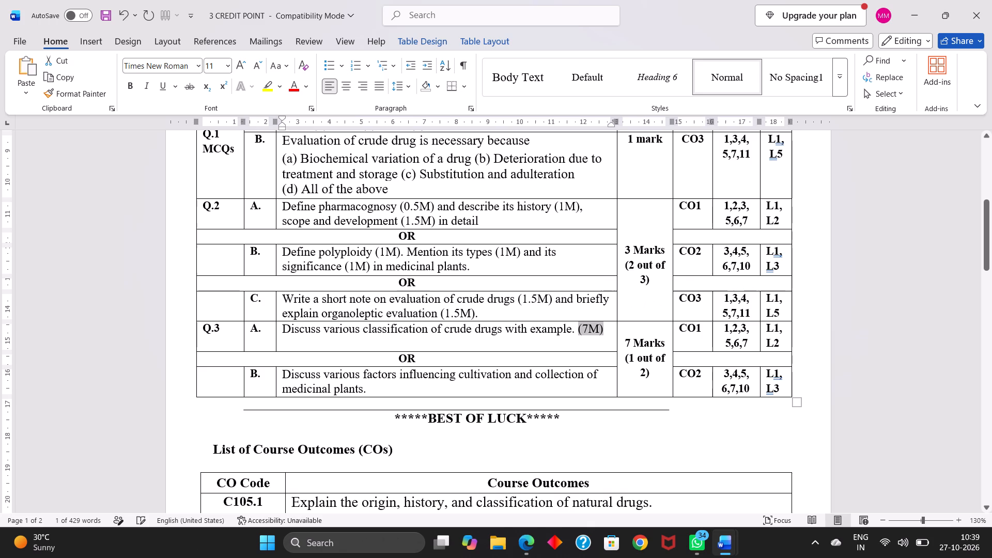
pyautogui.hotkey('ctrl', 'c')
pyautogui.click(375, 387)
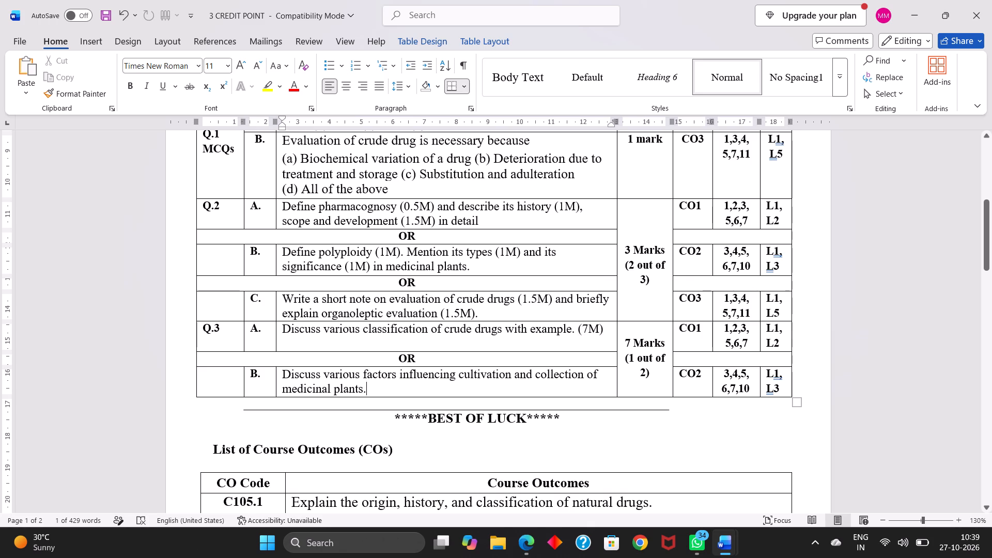
pyautogui.press('space')
pyautogui.hotkey('ctrl', 'v')
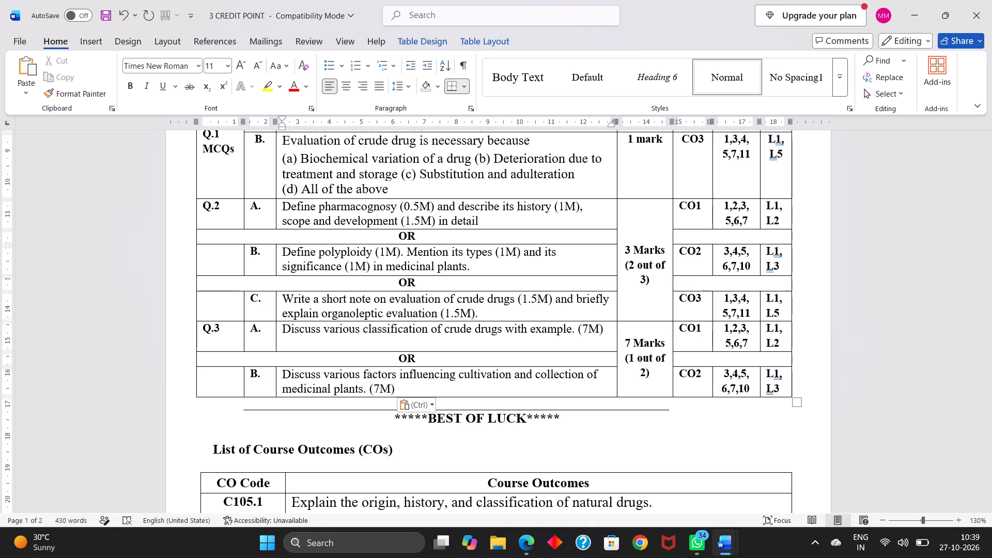
# Replace the dotted blanks for both subject teachers' names on page 2 with the two names copied from BPP105 MID 1 QUE PAPER SET 1.
pyautogui.scroll(1, 549, 287)
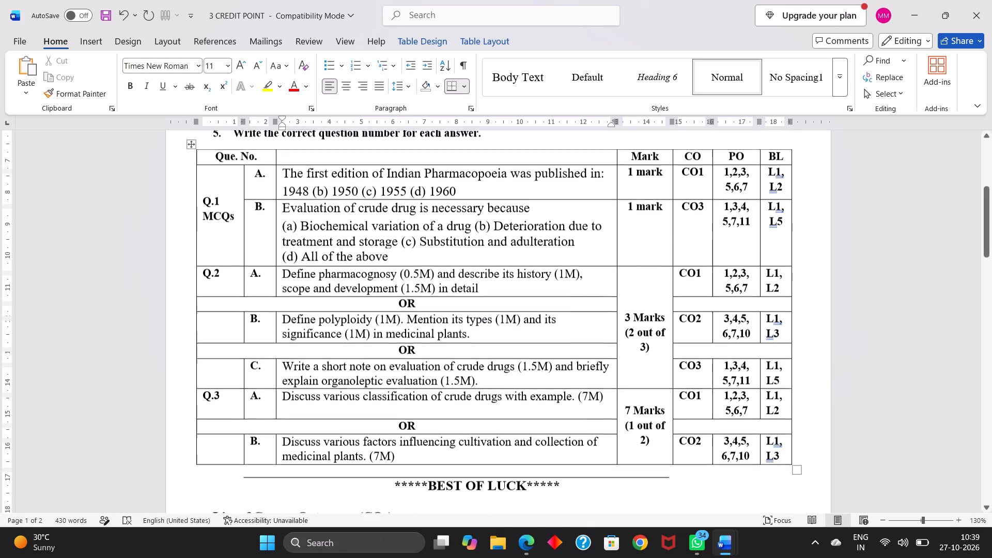
pyautogui.scroll(1, 549, 287)
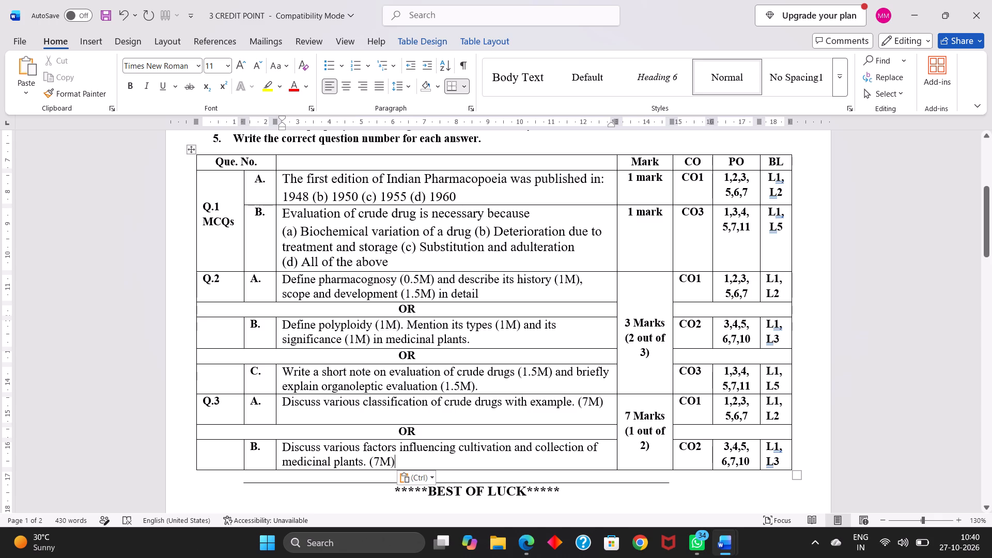
pyautogui.scroll(-1, 454, 299)
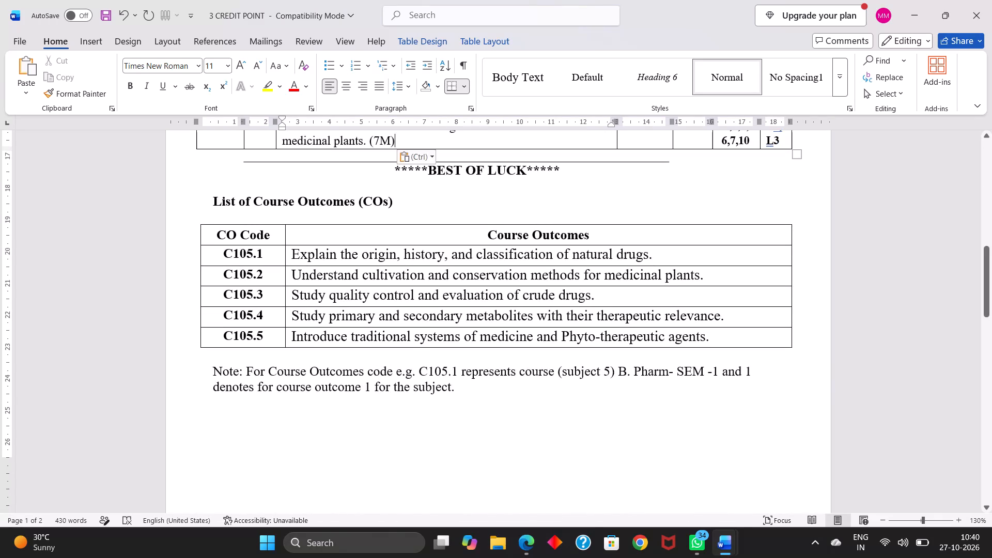
pyautogui.scroll(-2, 454, 299)
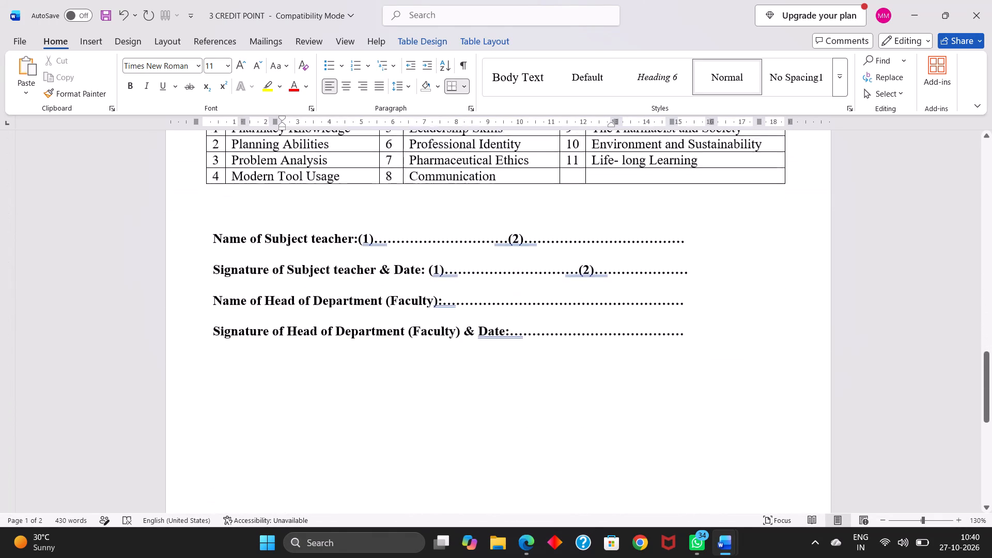
pyautogui.scroll(-1, 454, 299)
pyautogui.scroll(7, 454, 299)
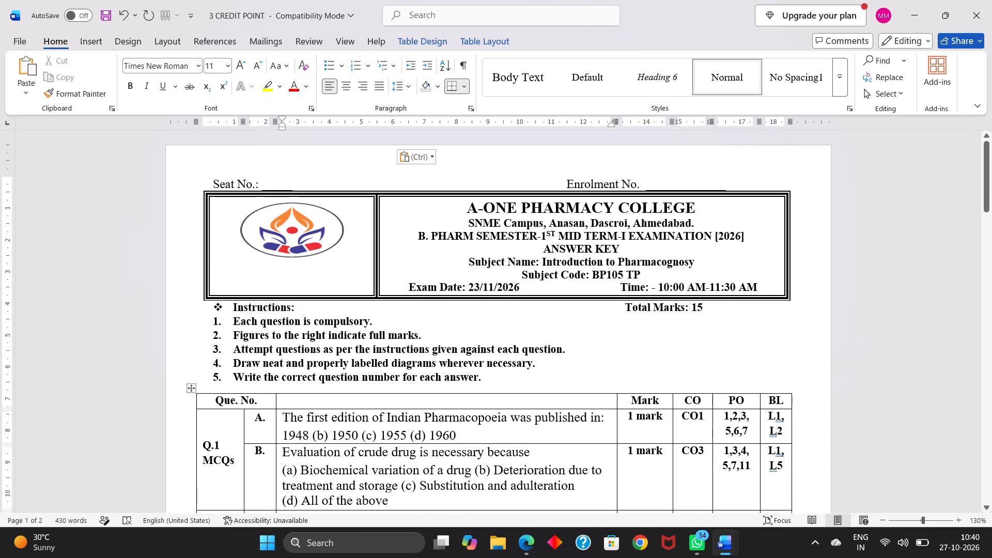
pyautogui.click(605, 90)
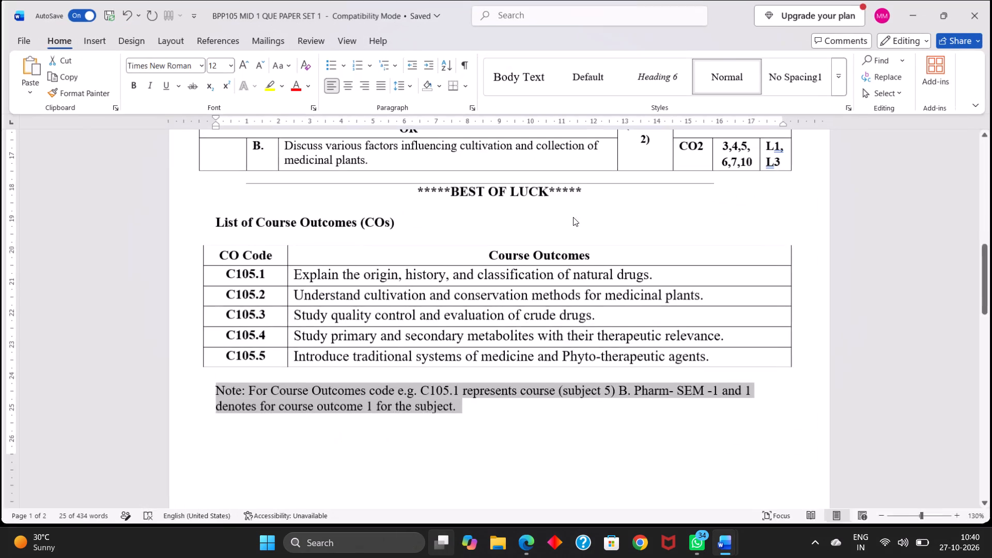
pyautogui.scroll(-5, 510, 329)
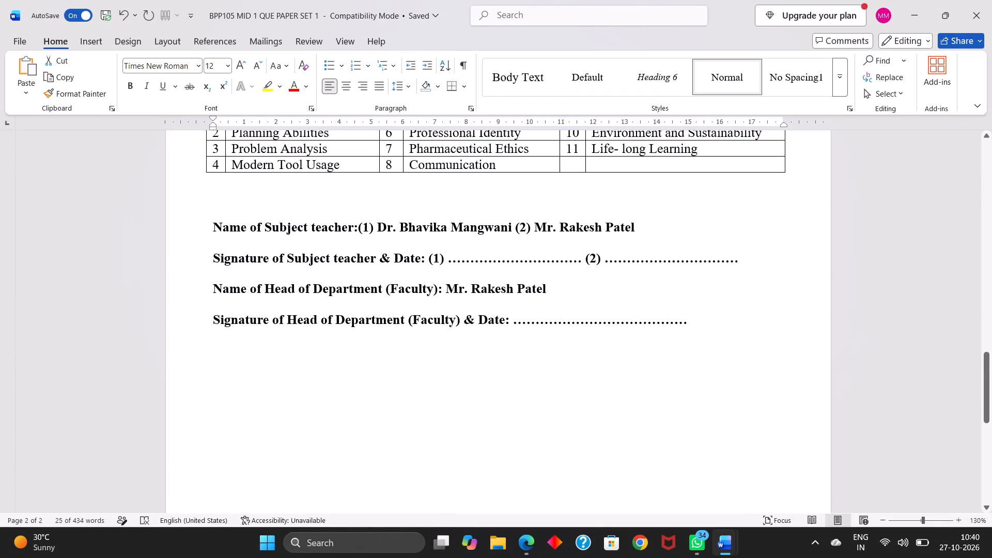
pyautogui.moveTo(378, 225); pyautogui.dragTo(627, 224)
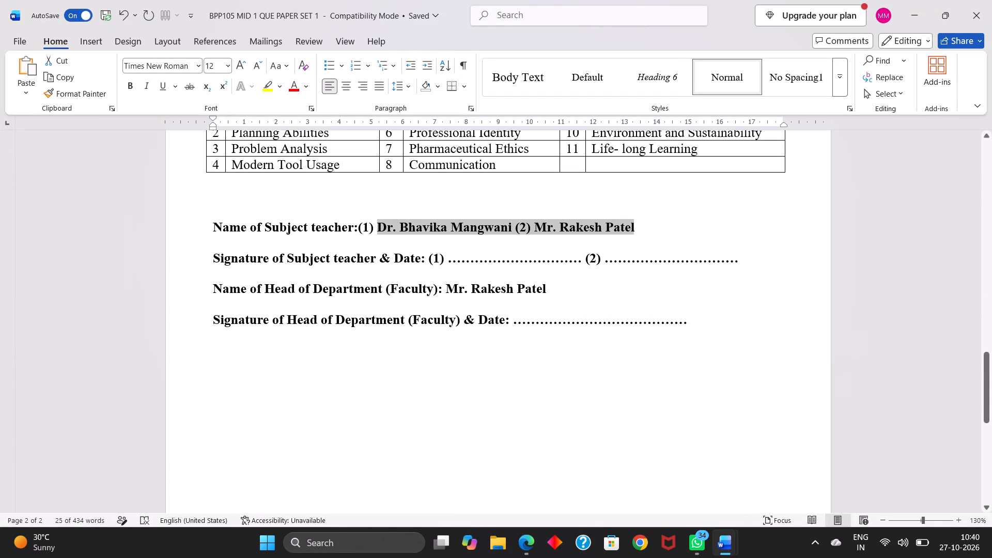
pyautogui.moveTo(627, 224); pyautogui.dragTo(628, 224)
pyautogui.hotkey('ctrl', 'c')
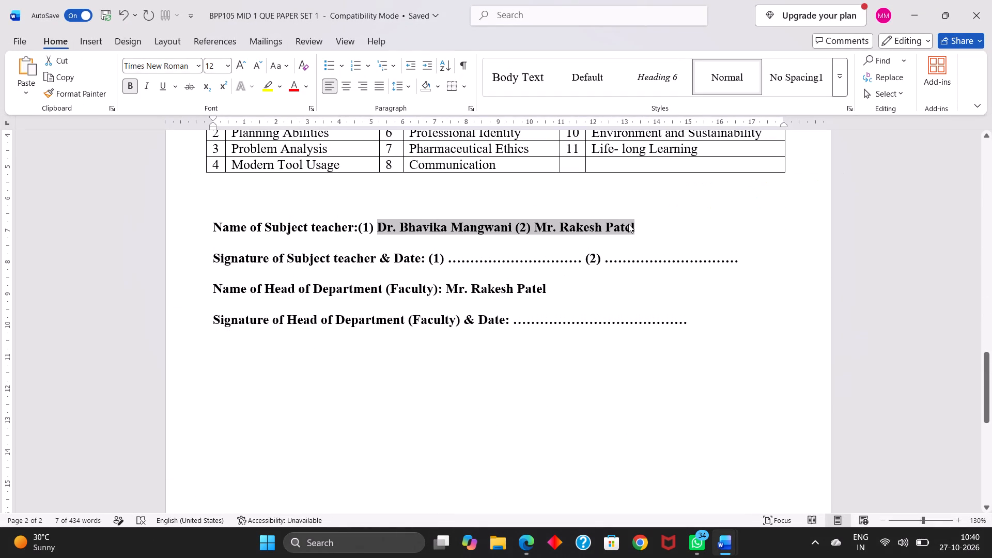
pyautogui.click(573, 135)
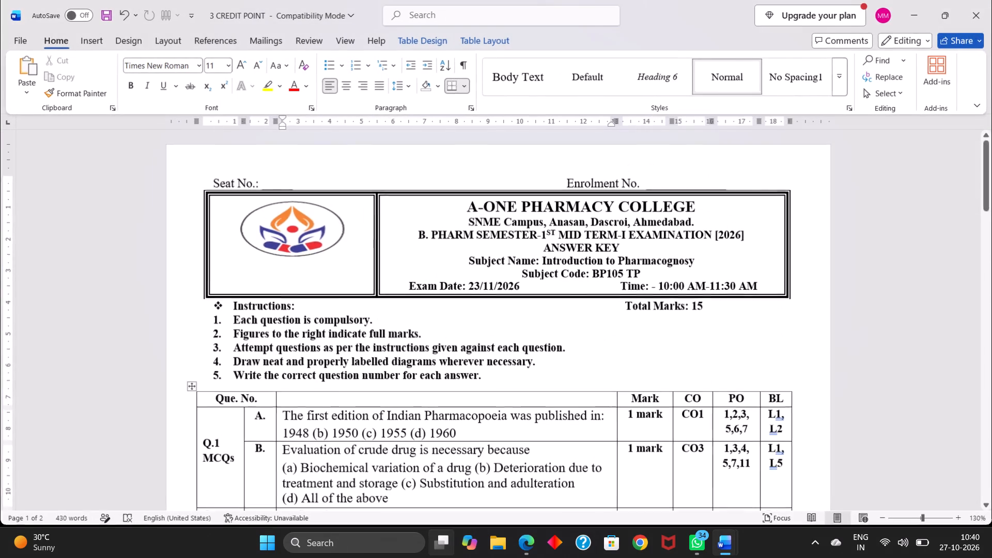
pyautogui.scroll(-6, 507, 270)
pyautogui.moveTo(375, 277); pyautogui.dragTo(535, 279)
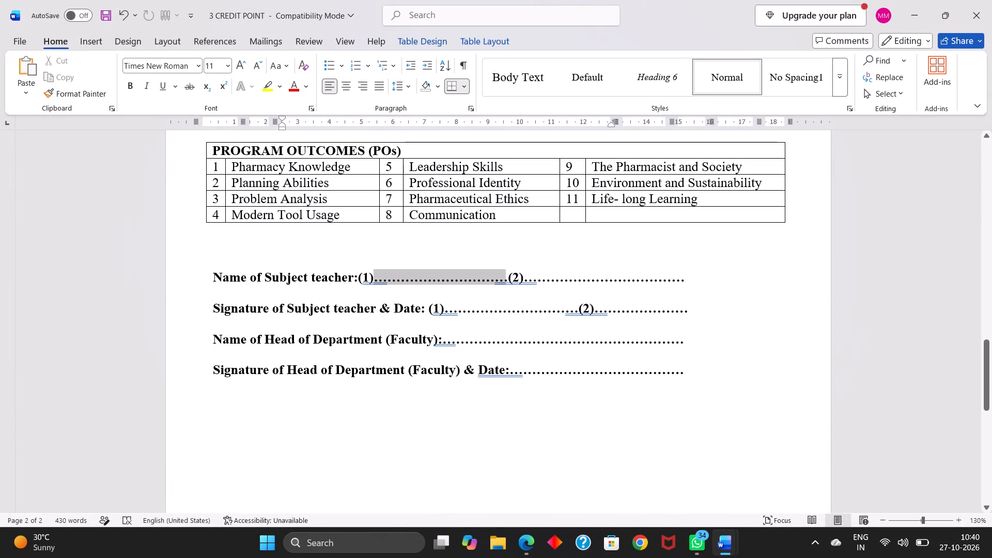
pyautogui.moveTo(535, 279); pyautogui.dragTo(665, 277)
pyautogui.hotkey('ctrl', 'v')
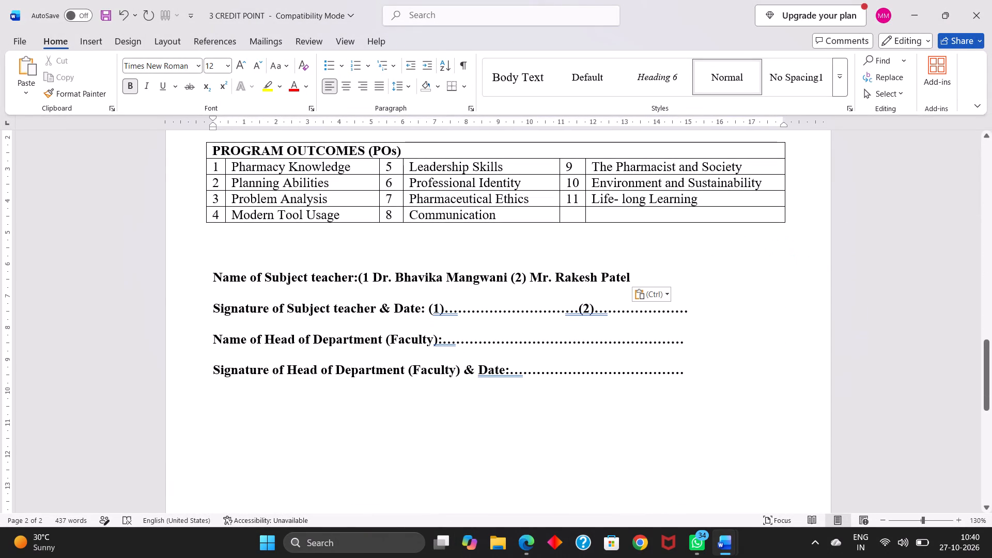
# Add the closing bracket after "(1" in the Name of Subject teacher line.
pyautogui.click(369, 282)
pyautogui.hotkey('shift', ')')
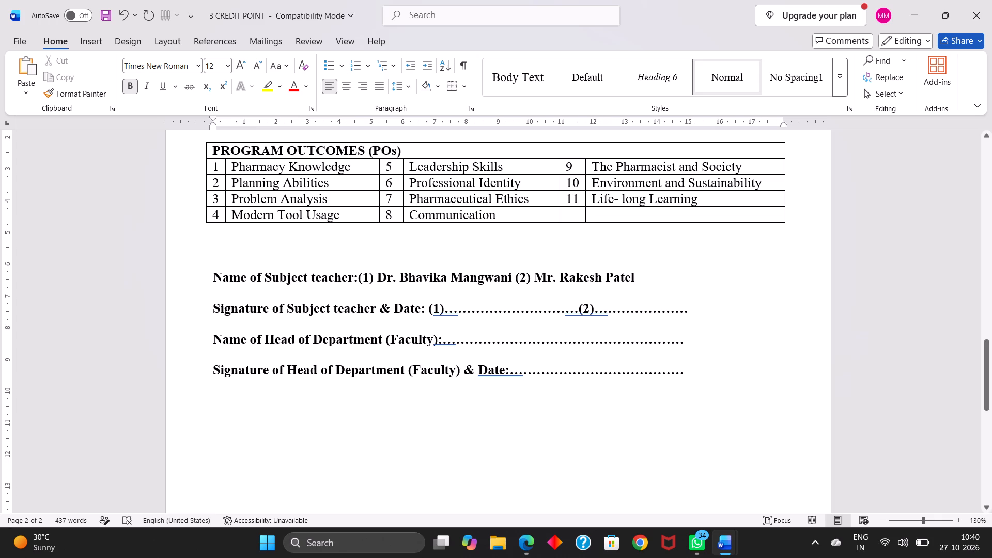
# Space out the (1) and (2) markers from their dotted blanks in the Signature of Subject teacher line and add six dots to the second blank.
pyautogui.click(442, 306)
pyautogui.click(443, 309)
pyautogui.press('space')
pyautogui.click(598, 311)
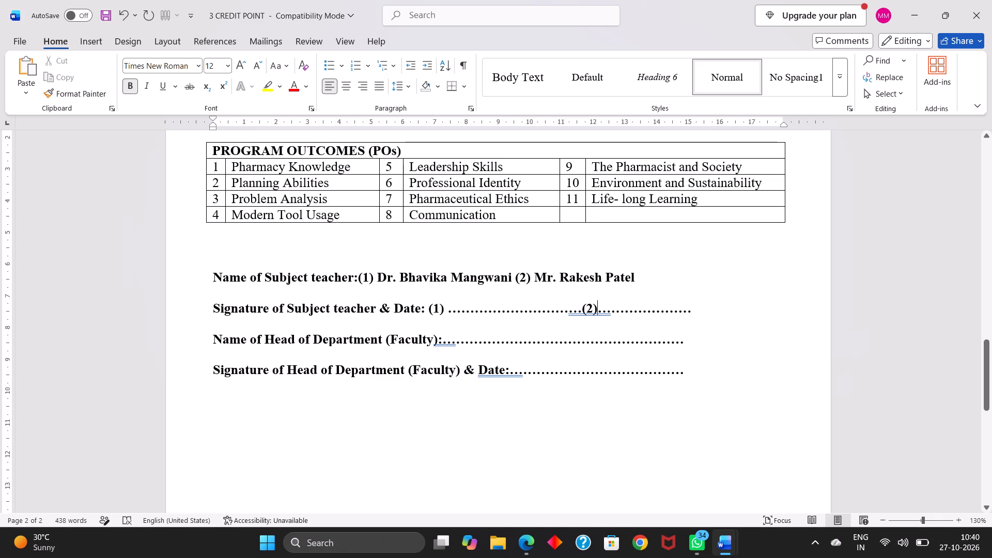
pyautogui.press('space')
pyautogui.click(581, 310)
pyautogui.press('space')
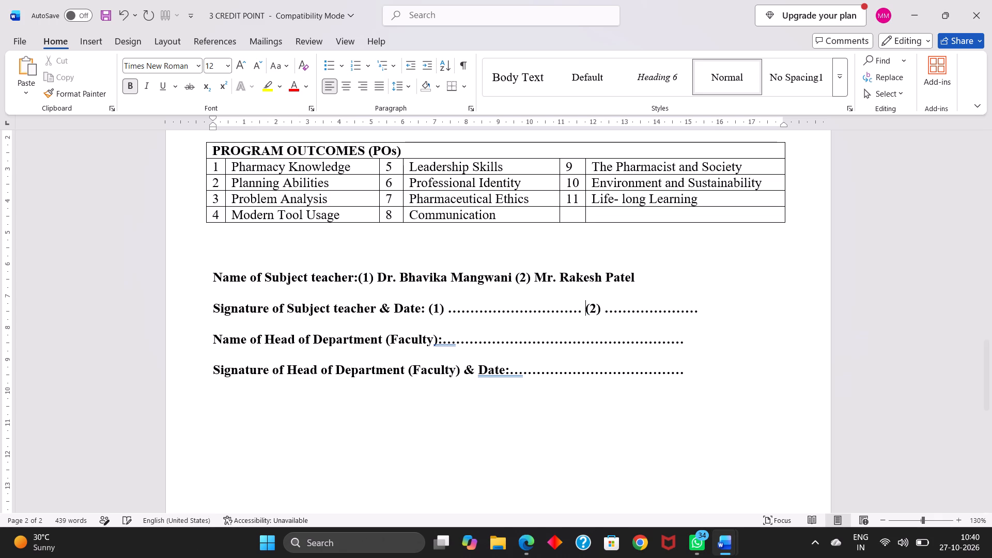
pyautogui.click(701, 308)
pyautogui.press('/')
pyautogui.press('BackSpace')
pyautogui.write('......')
# Insert a space between the colon and the dotted blank in both Head of Department lines, name and signature.
pyautogui.click(441, 344)
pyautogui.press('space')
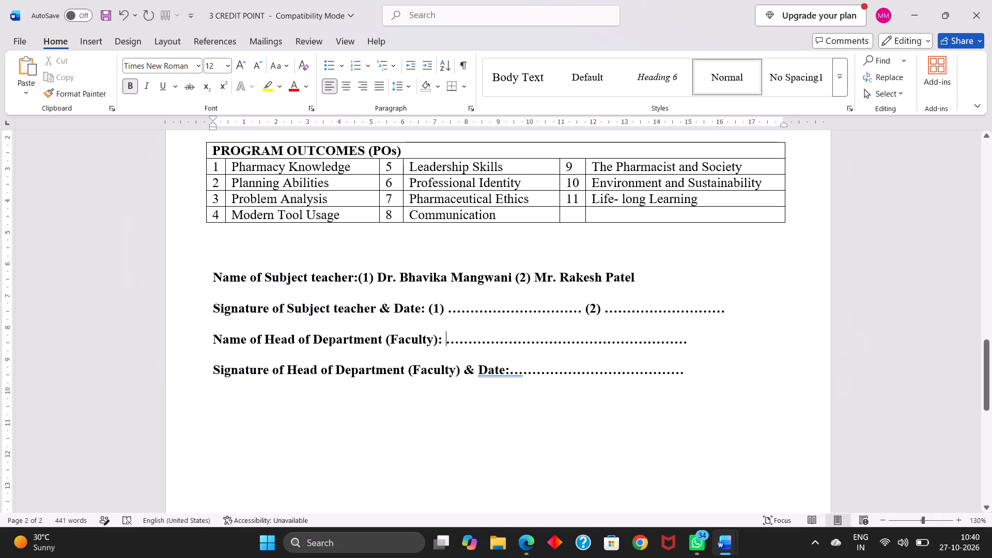
pyautogui.click(508, 372)
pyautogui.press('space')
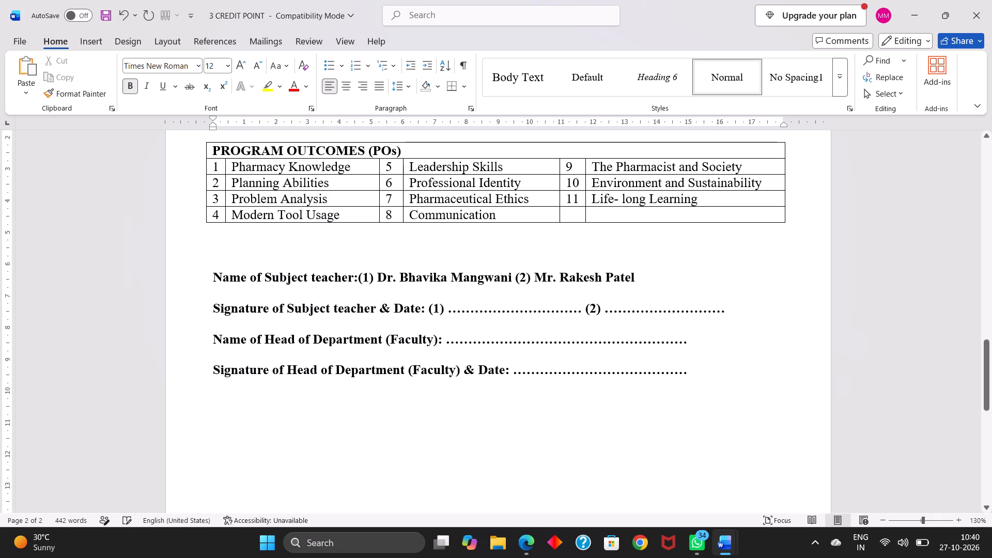
pyautogui.click(531, 397)
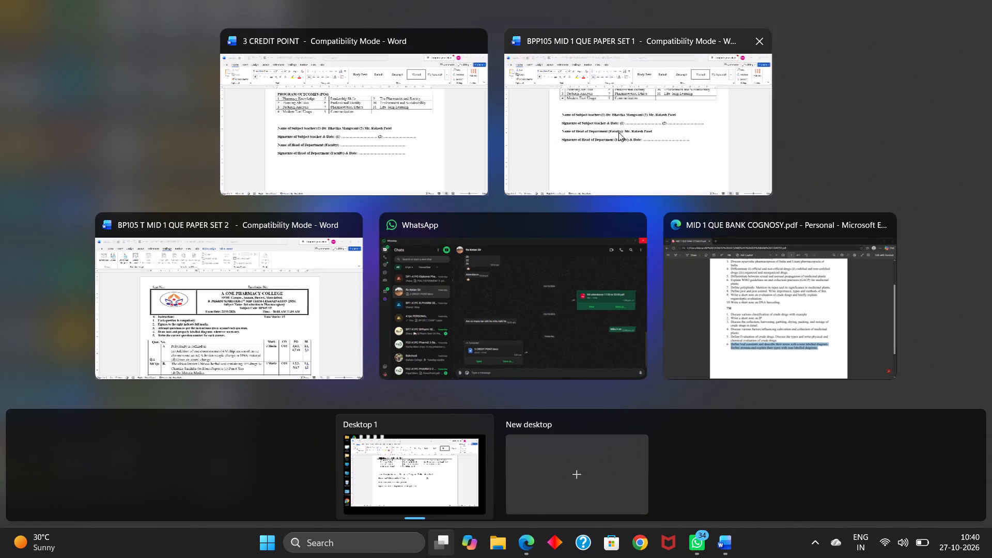
# Replace the dotted blank for the Head of Department's name with the name copied from BPP105 MID 1 QUE PAPER SET 1.
pyautogui.click(618, 132)
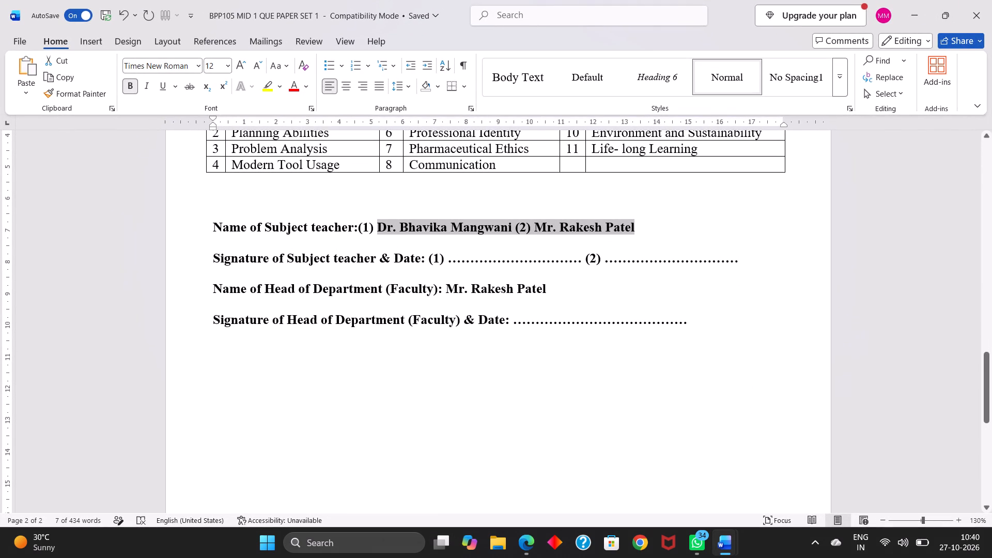
pyautogui.moveTo(445, 289); pyautogui.dragTo(541, 290)
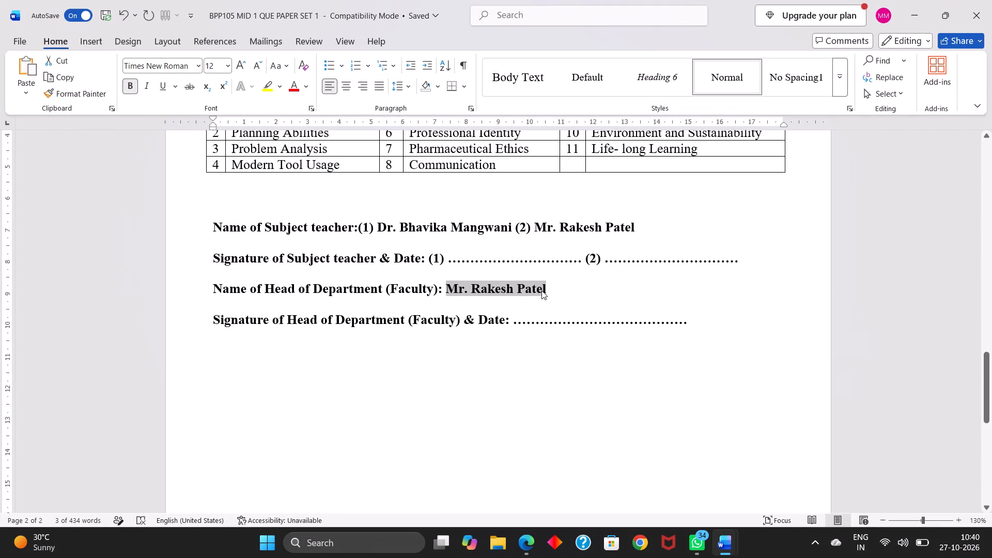
pyautogui.hotkey('ctrl', 'c')
pyautogui.click(609, 144)
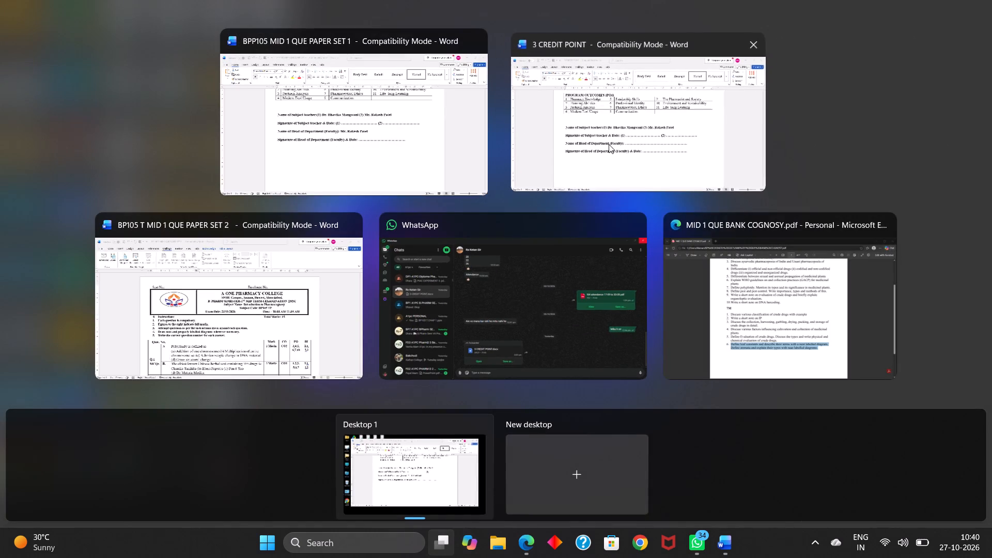
pyautogui.moveTo(446, 343); pyautogui.dragTo(456, 343)
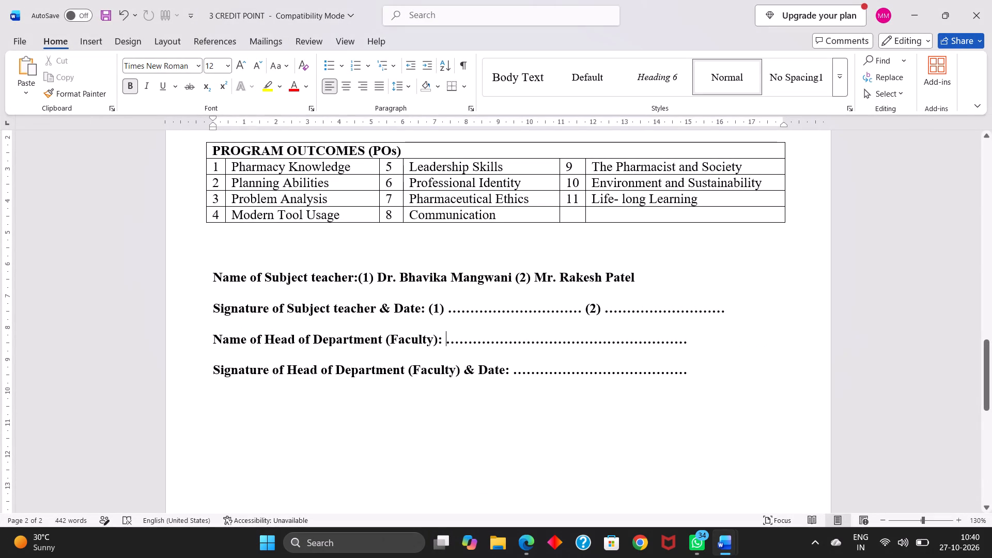
pyautogui.moveTo(456, 343); pyautogui.dragTo(684, 336)
pyautogui.hotkey('ctrl', 'v')
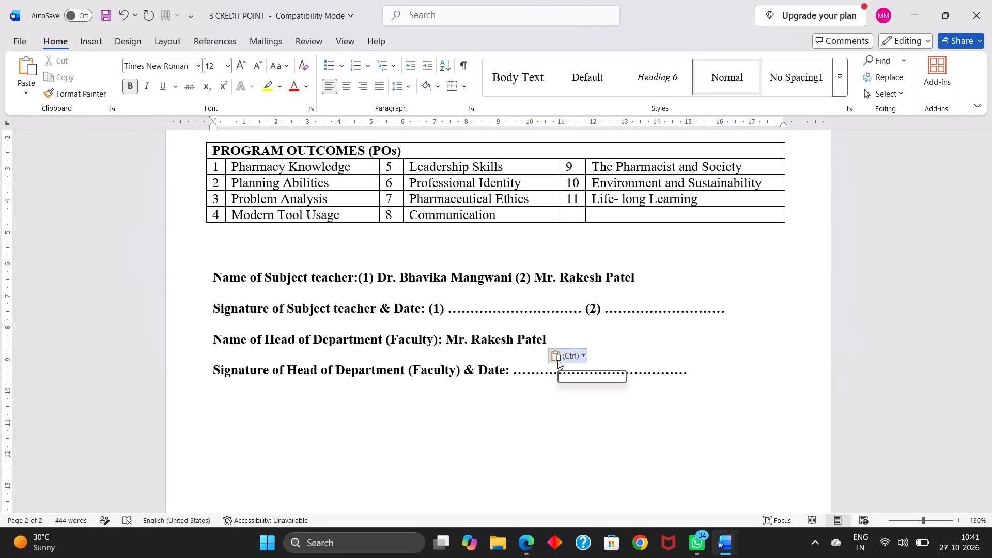
# Start turning on AutoSave for the 3 CREDIT POINT document.
pyautogui.scroll(8, 510, 374)
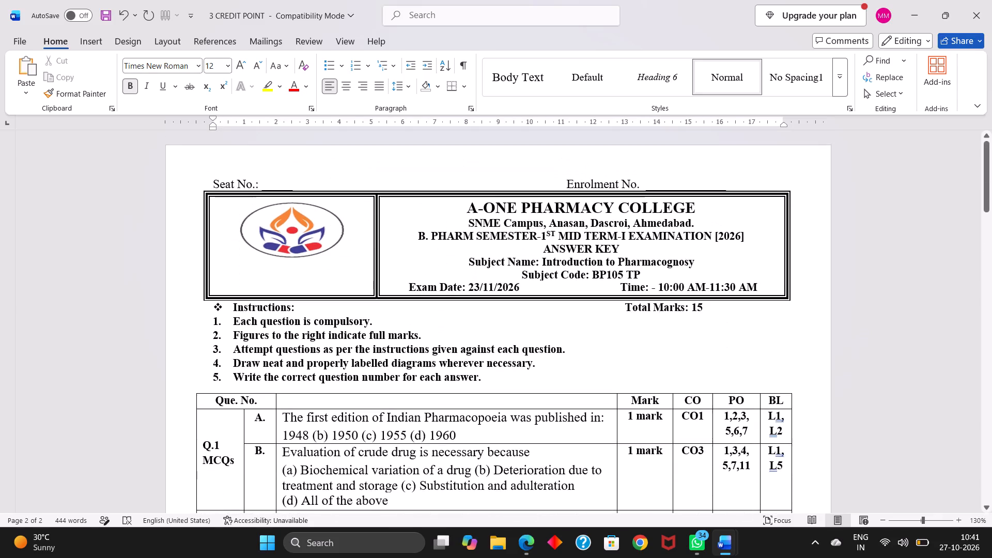
pyautogui.click(65, 9)
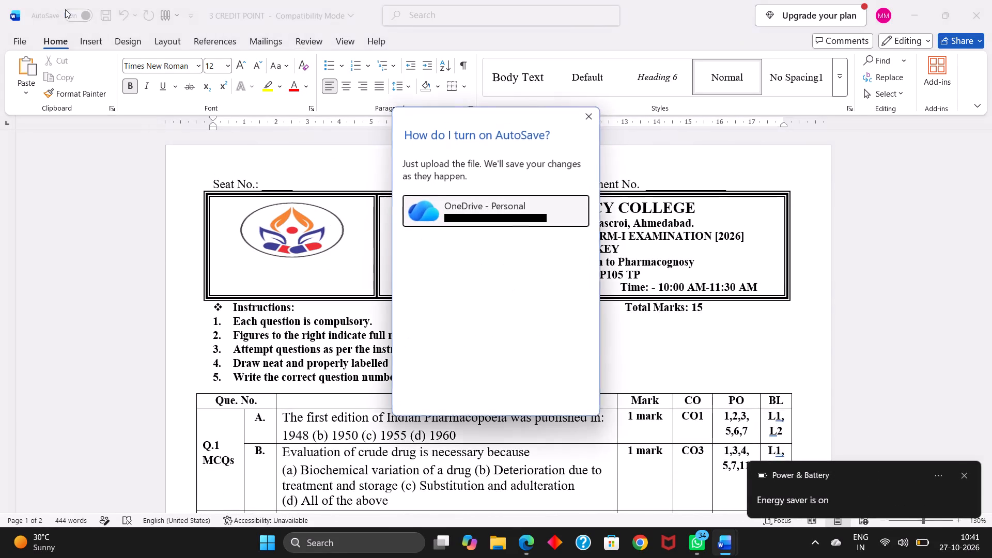
# Turn on AutoSave for the 3 CREDIT POINT document by uploading it to OneDrive - Personal.
pyautogui.click(445, 202)
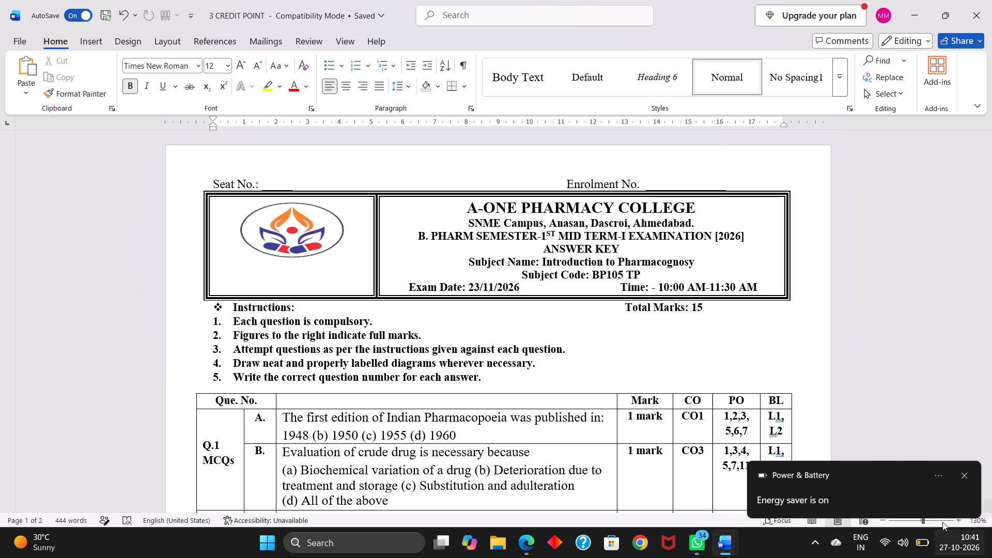
# Dismiss the Power & Battery notification and open the 2026-27 CLG folder from the desktop.
pyautogui.click(968, 474)
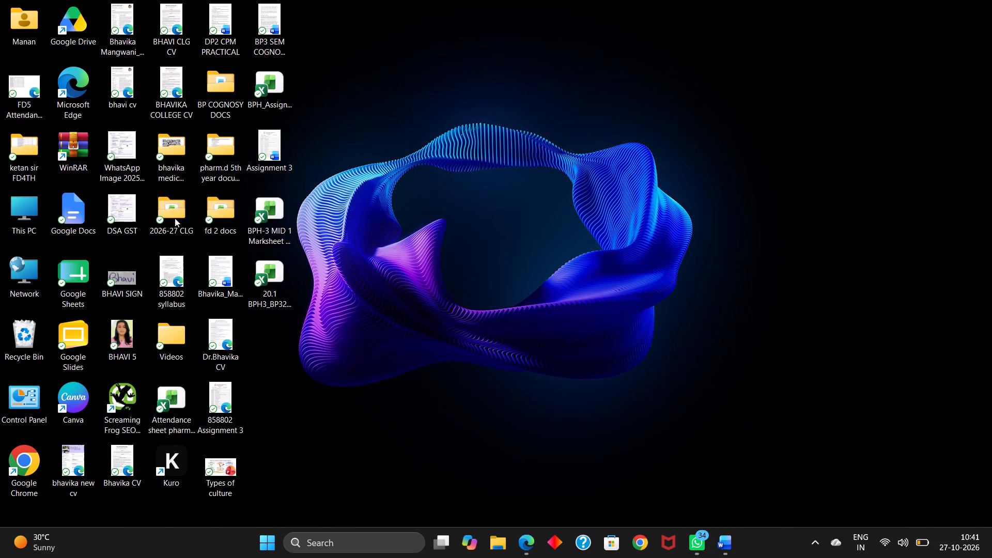
pyautogui.doubleClick(174, 217)
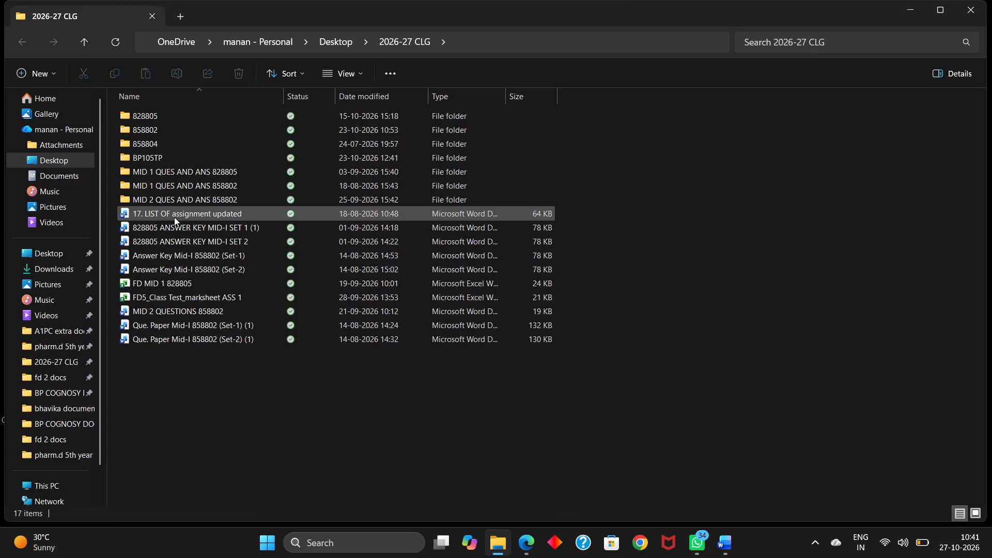
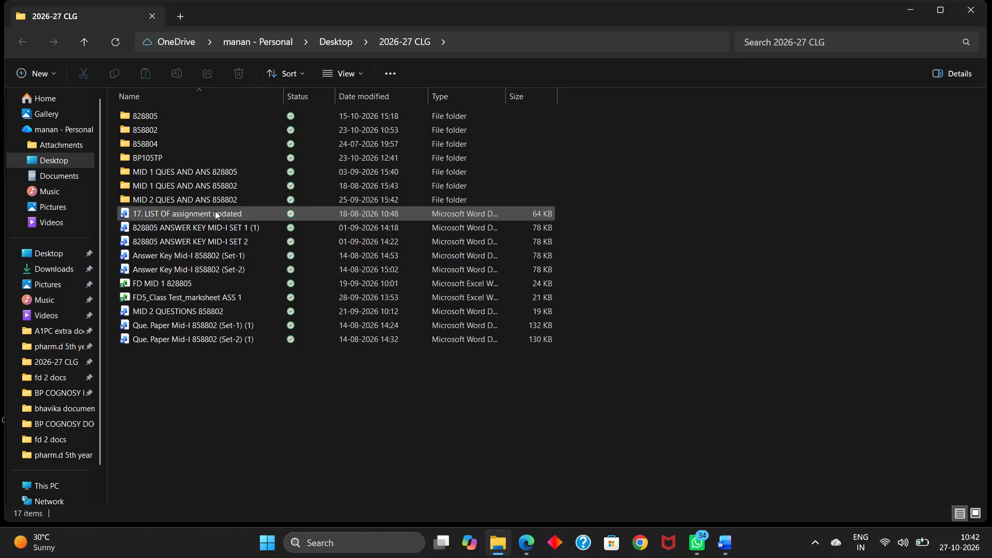
# Switch back to the 3 CREDIT POINT document in Word and replace its file name with MID 1 SET 1.
pyautogui.click(495, 174)
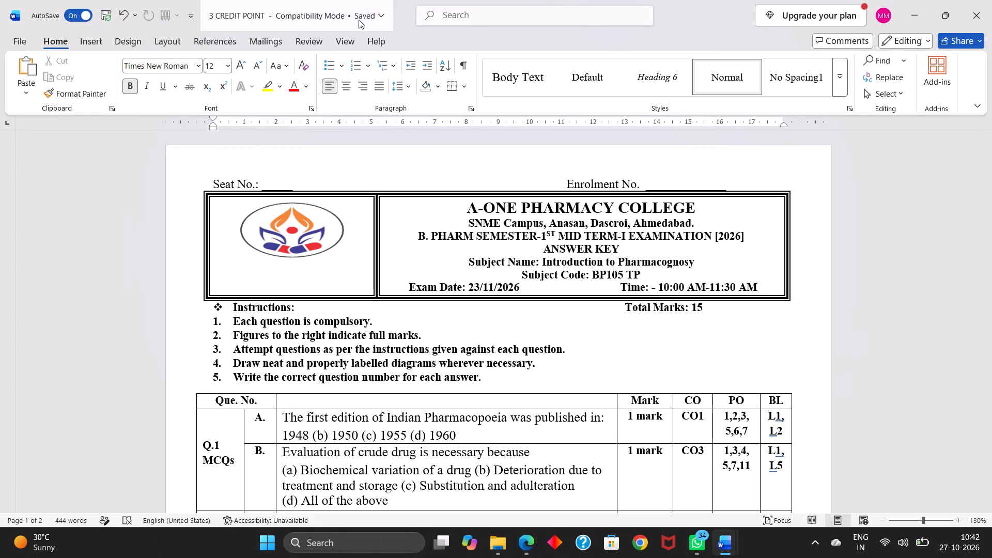
pyautogui.click(359, 20)
pyautogui.press('BackSpace')
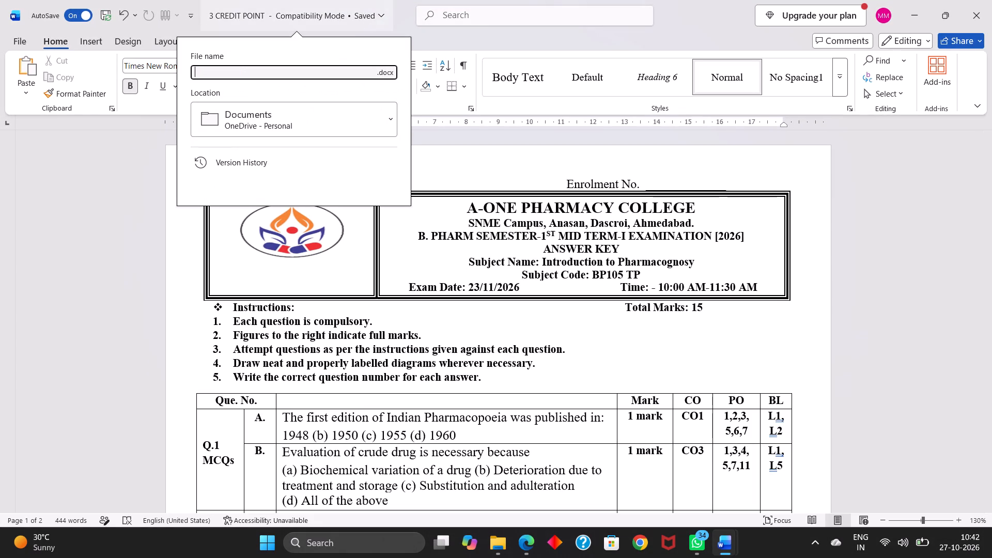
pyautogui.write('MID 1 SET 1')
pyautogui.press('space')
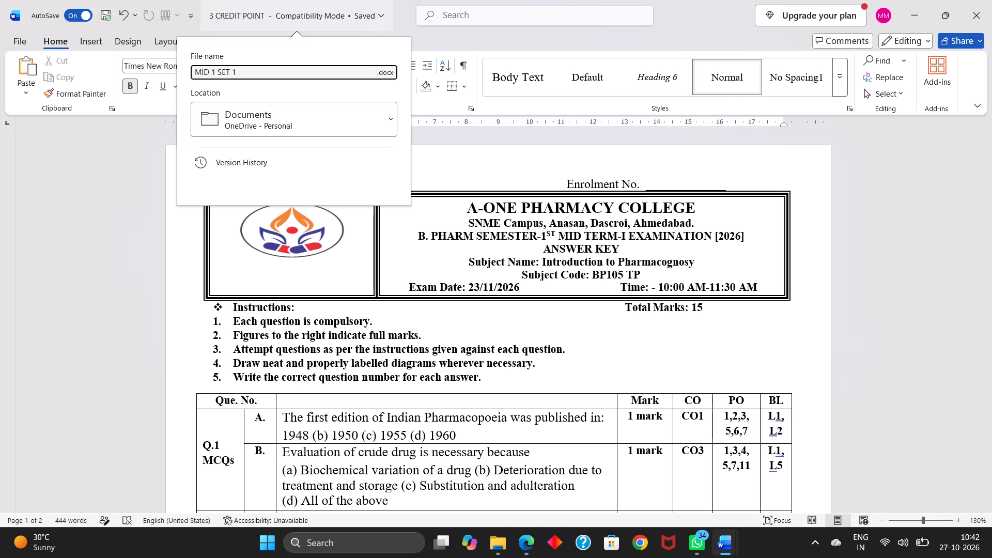
# Extend the new file name to read MID 1 SET 1 ANS KEY BP105T.
pyautogui.write('ANS KEY')
pyautogui.press('space')
pyautogui.write('BP105')
pyautogui.press('t')
# Copy BP105T from the end of the file name to its start, followed by a space.
pyautogui.moveTo(271, 71); pyautogui.dragTo(307, 72)
pyautogui.hotkey('ctrl', 'c')
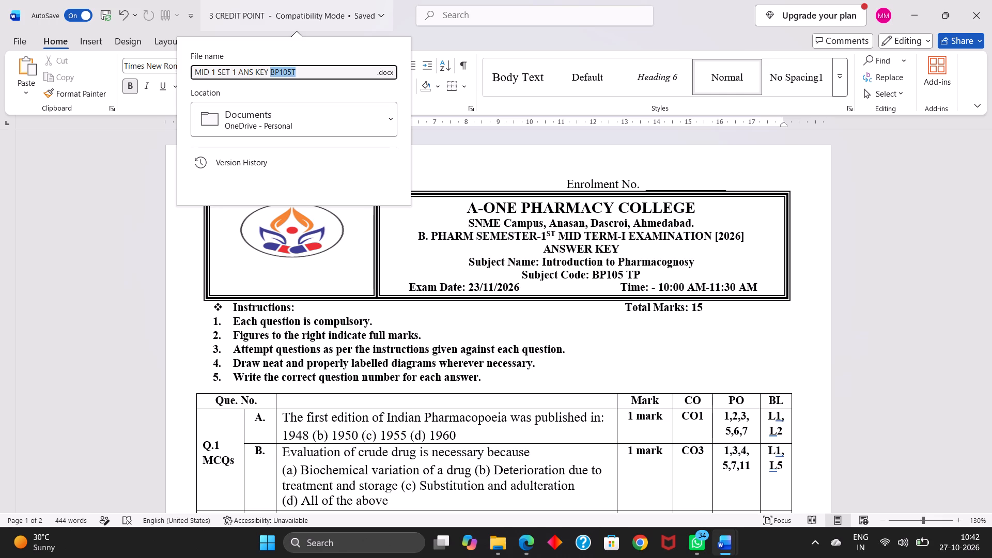
pyautogui.click(193, 70)
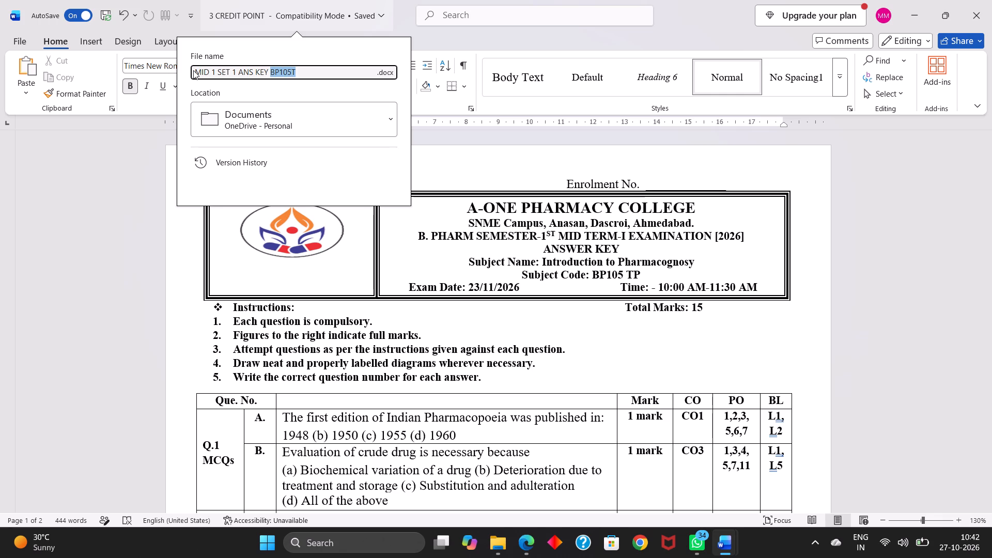
pyautogui.click(195, 71)
pyautogui.hotkey('ctrl', 'v')
pyautogui.press('space')
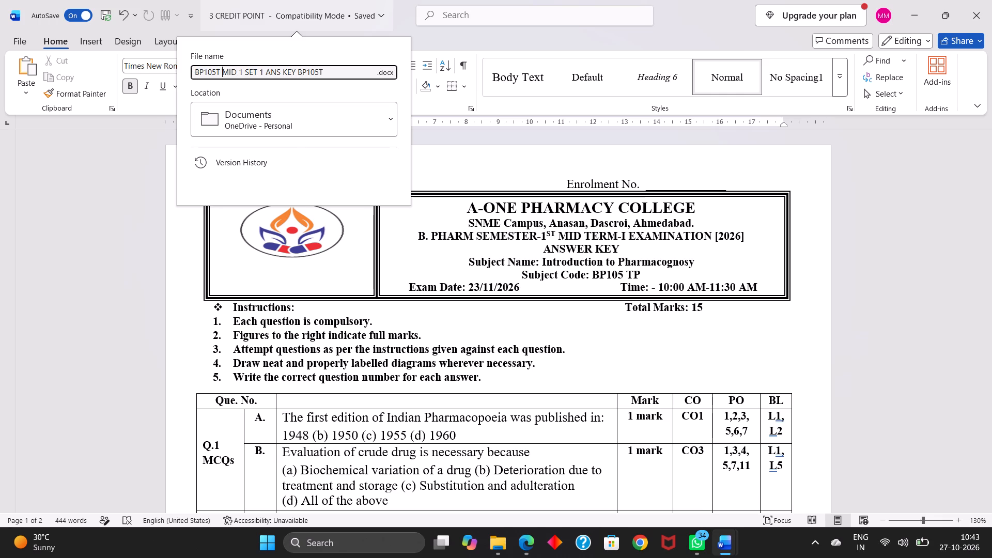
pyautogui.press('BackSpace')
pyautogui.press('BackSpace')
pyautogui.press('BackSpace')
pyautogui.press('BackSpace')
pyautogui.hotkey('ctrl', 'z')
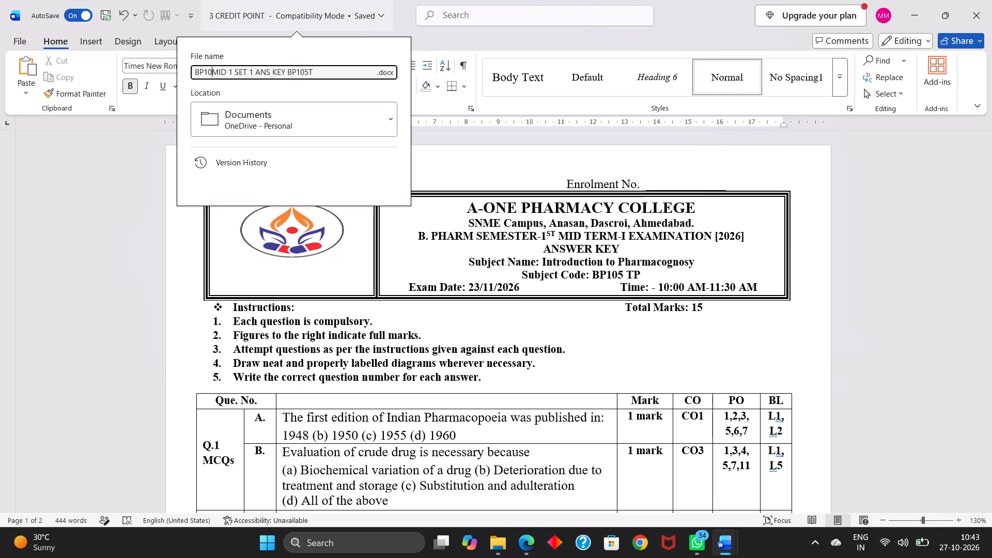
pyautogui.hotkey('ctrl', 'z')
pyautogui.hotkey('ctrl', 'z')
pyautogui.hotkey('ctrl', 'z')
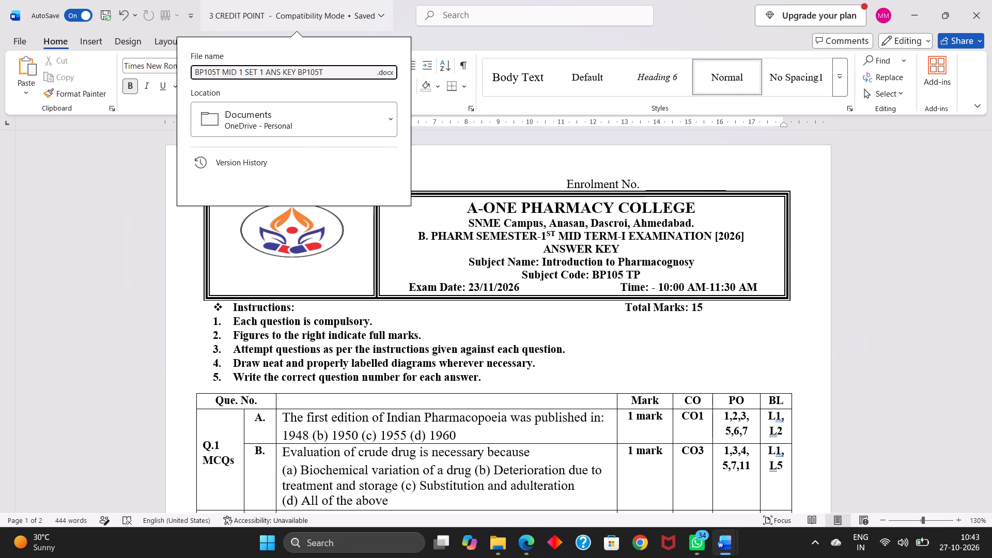
# Remove the duplicate BP105T from the end of the file name.
pyautogui.click(332, 66)
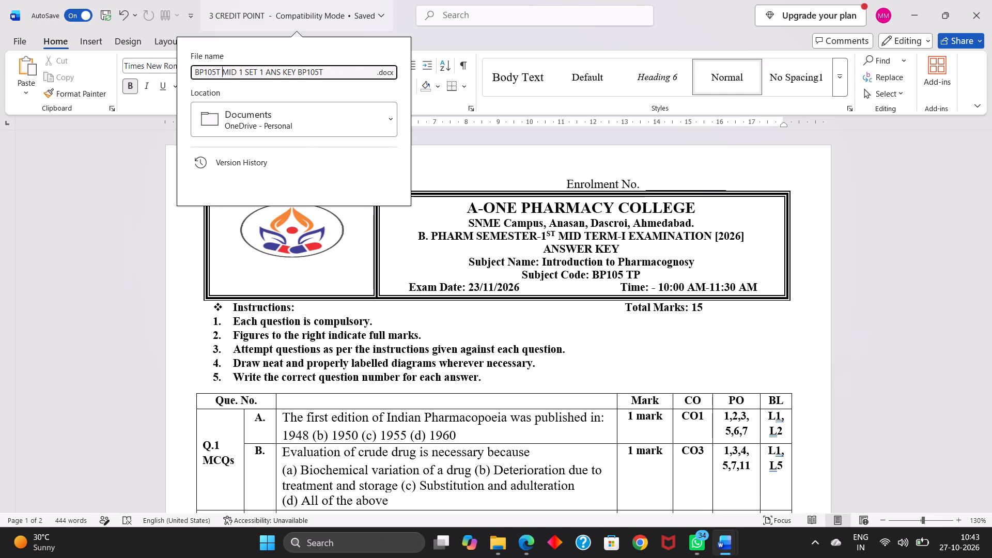
pyautogui.click(330, 69)
pyautogui.press('BackSpace')
pyautogui.press('BackSpace')
pyautogui.press('BackSpace')
pyautogui.press('BackSpace')
pyautogui.press('BackSpace')
pyautogui.press('BackSpace')
# Expand ANS to ANSWER so the file name reads BP105T MID 1 SET 1 ANSWER KEY.
pyautogui.click(278, 71)
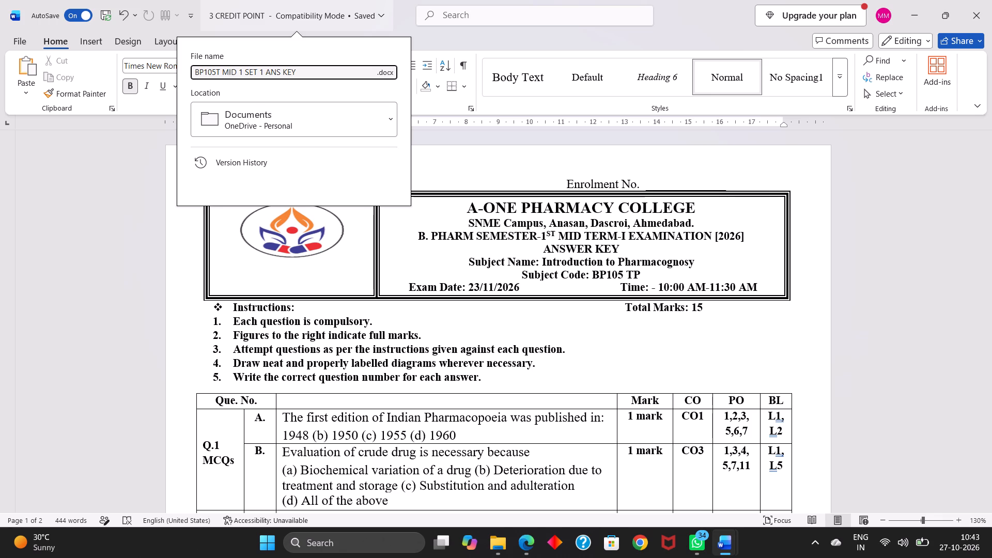
pyautogui.click(278, 71)
pyautogui.press('Right')
pyautogui.write('WER')
# Move the document to the BP COGNOSY DOCS folder under Desktop in OneDrive - Personal and save it.
pyautogui.click(396, 120)
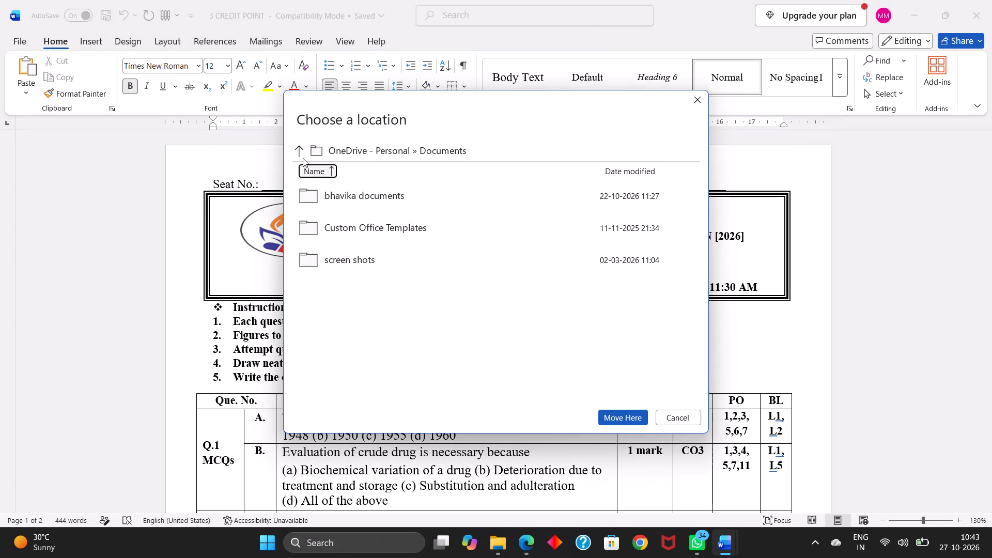
pyautogui.click(300, 142)
pyautogui.click(300, 149)
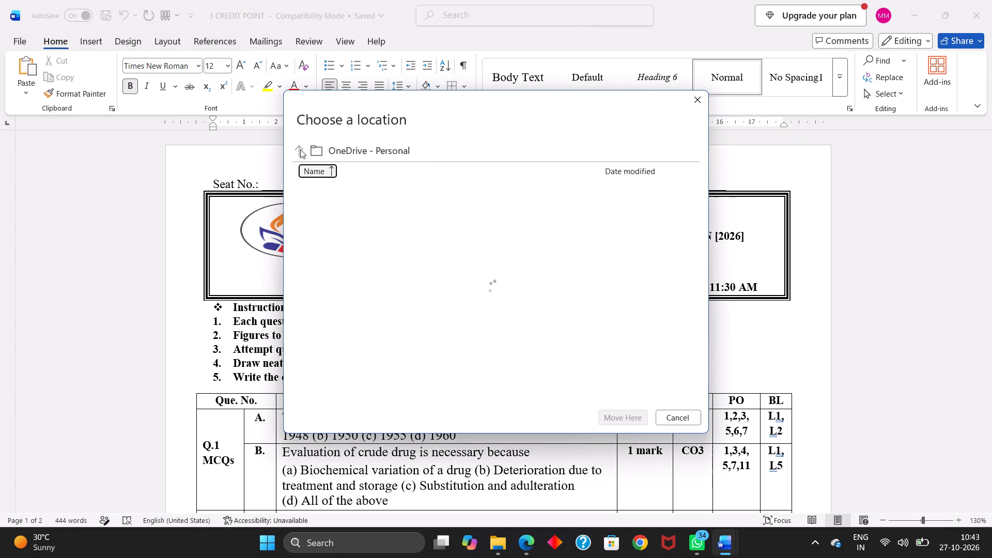
pyautogui.click(383, 236)
pyautogui.click(371, 259)
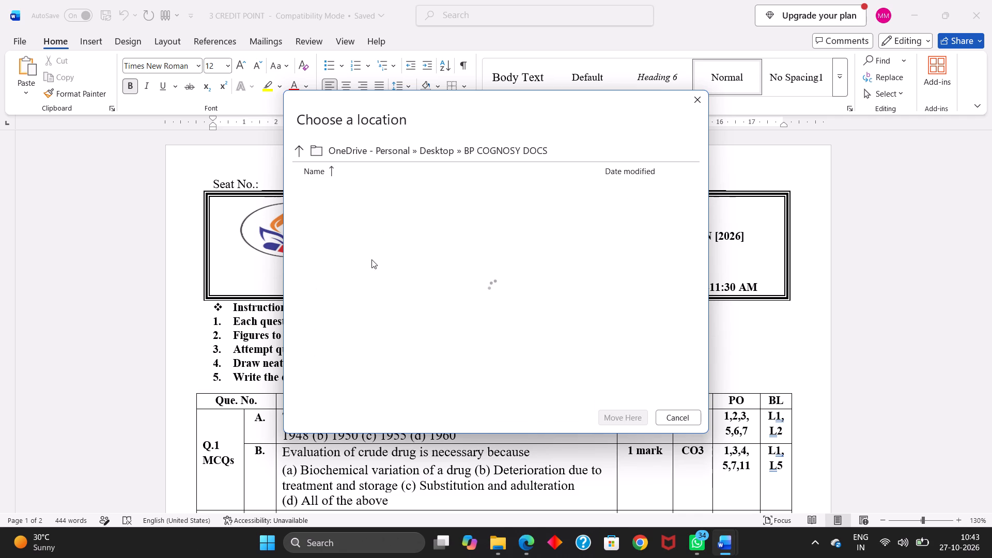
pyautogui.click(625, 419)
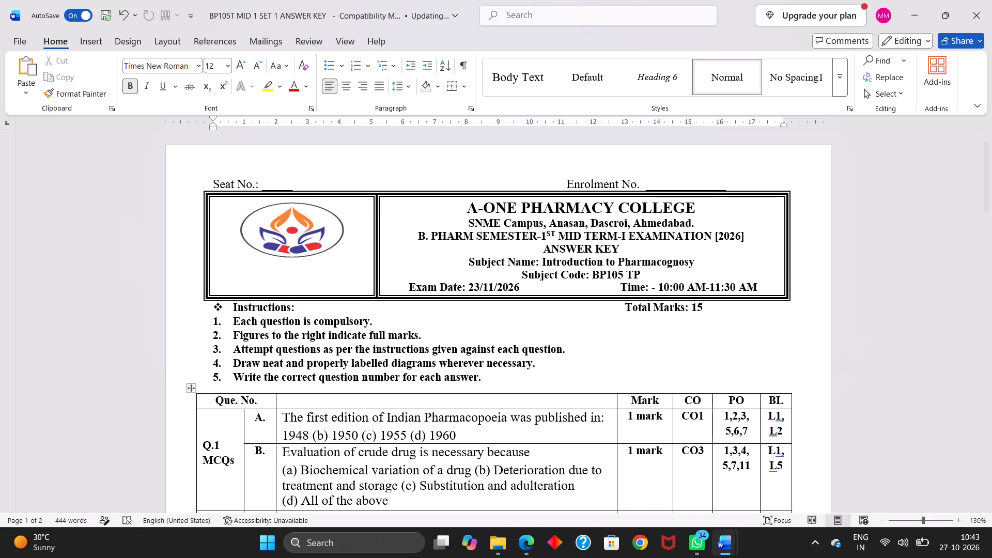
pyautogui.hotkey('ctrl', 's')
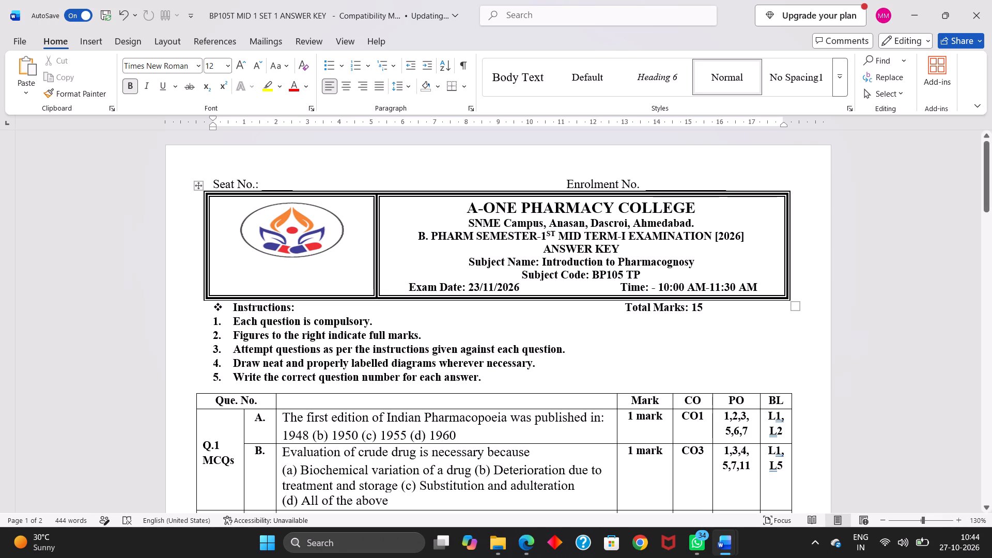
# Review the answer key from the question table through the course outcomes to page 2.
pyautogui.scroll(-3, 557, 315)
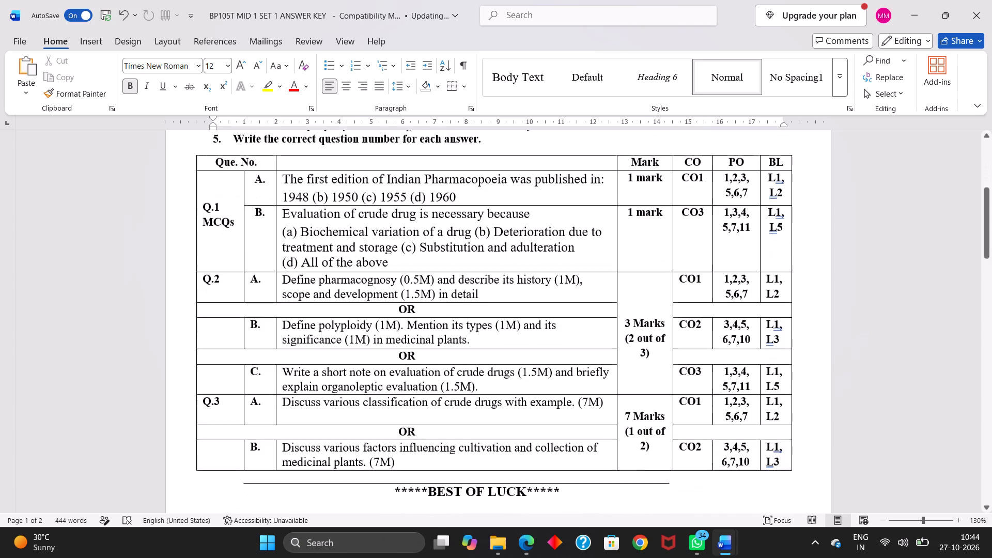
pyautogui.scroll(-3, 557, 315)
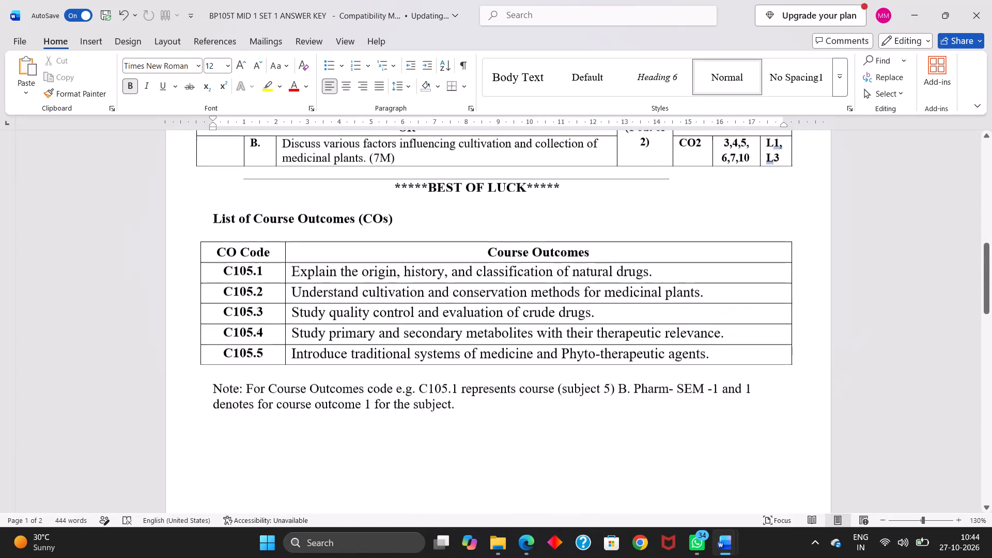
pyautogui.scroll(-4, 557, 315)
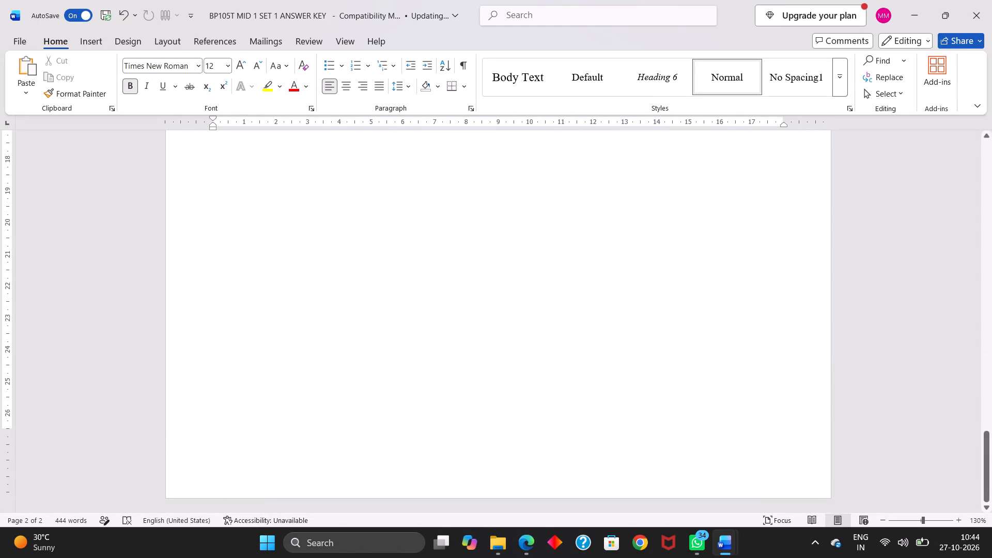
# Switch from the answer key document to the desktop and open the BP COGNOSY DOCS folder.
pyautogui.click(909, 11)
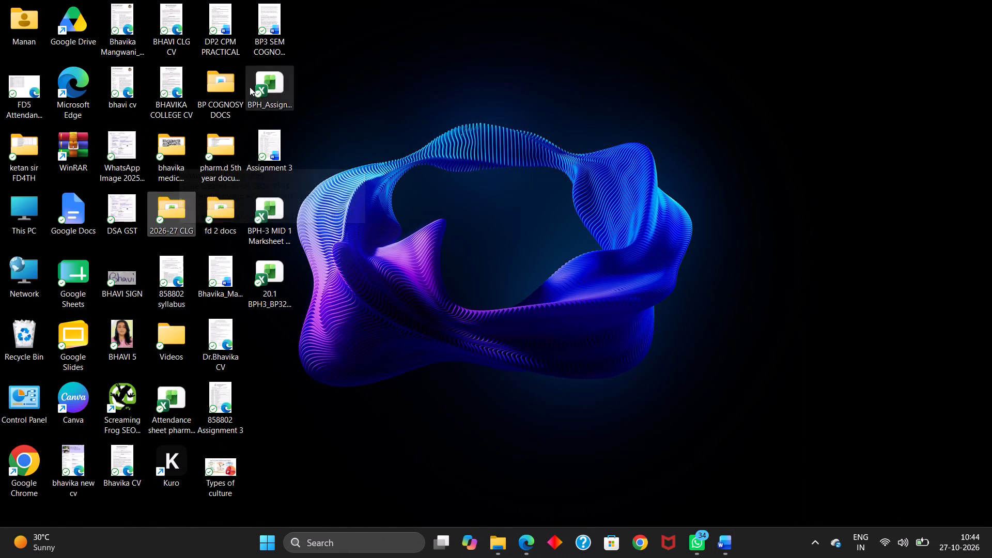
pyautogui.doubleClick(223, 89)
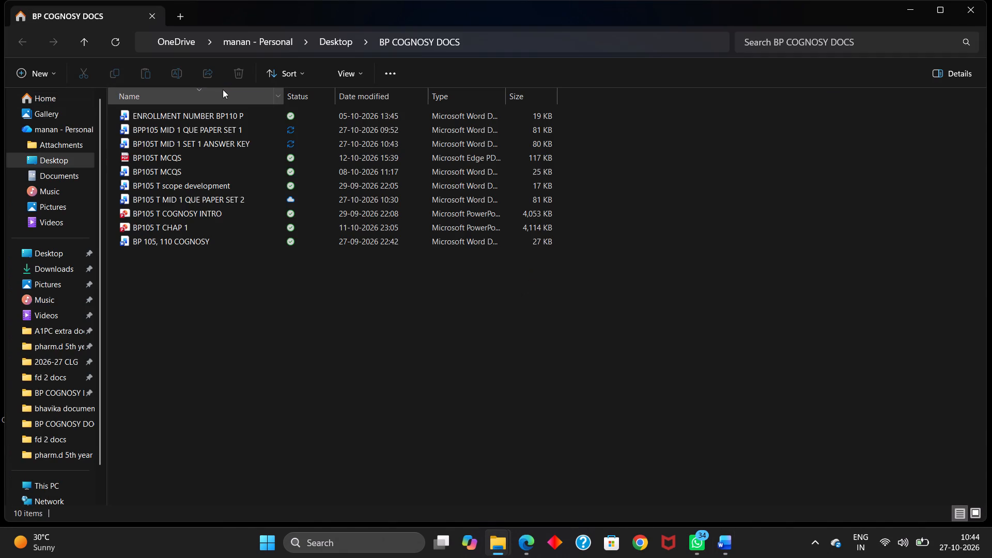
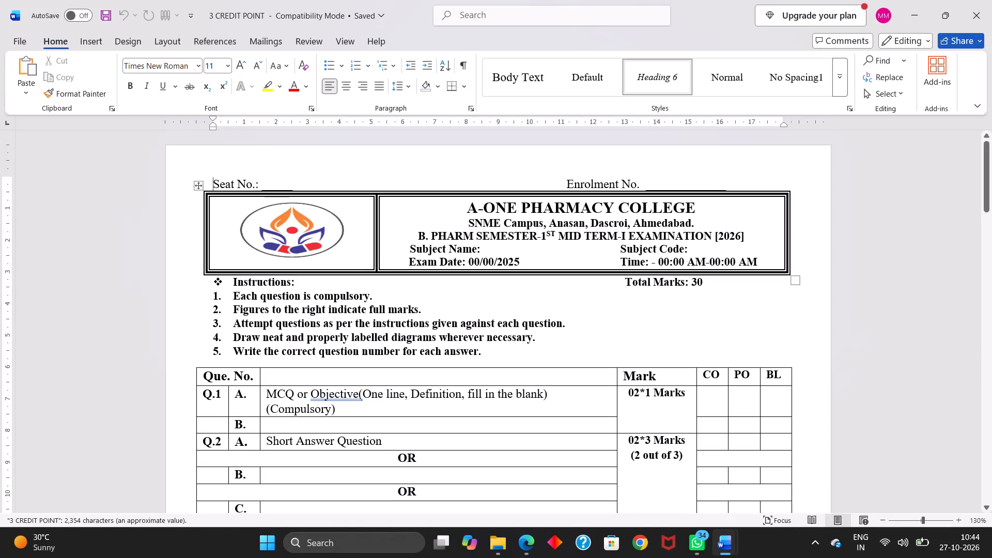
# Insert a new line after the college address in the header table of the 3 CREDIT POINT template.
pyautogui.click(702, 219)
pyautogui.press('Return')
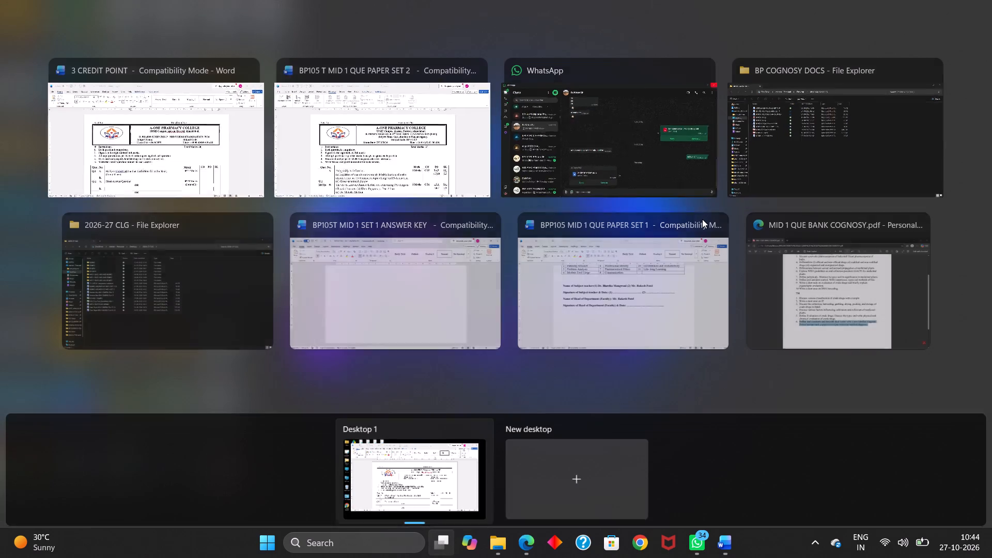
# Close the BPP105 MID 1 QUE PAPER SET 1 document.
pyautogui.click(402, 130)
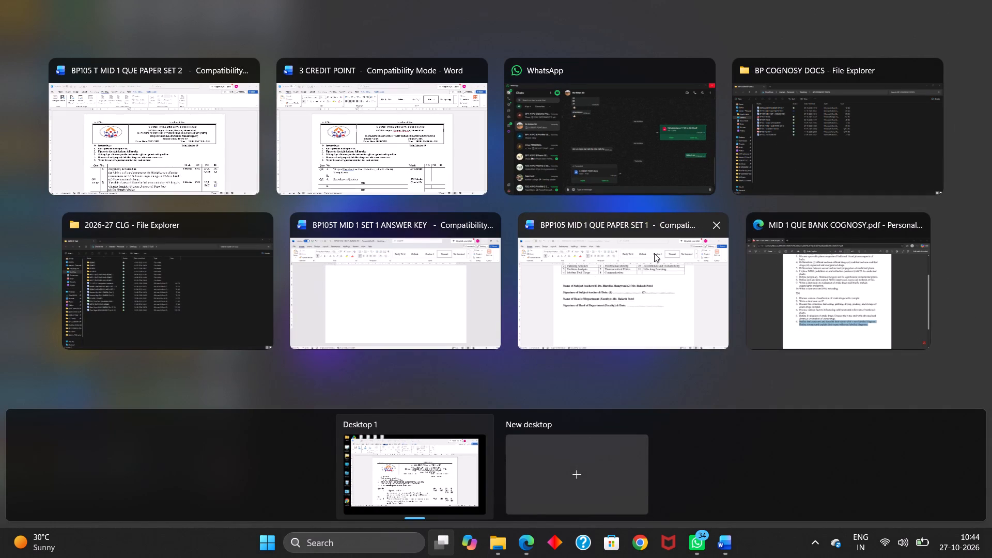
pyautogui.click(712, 223)
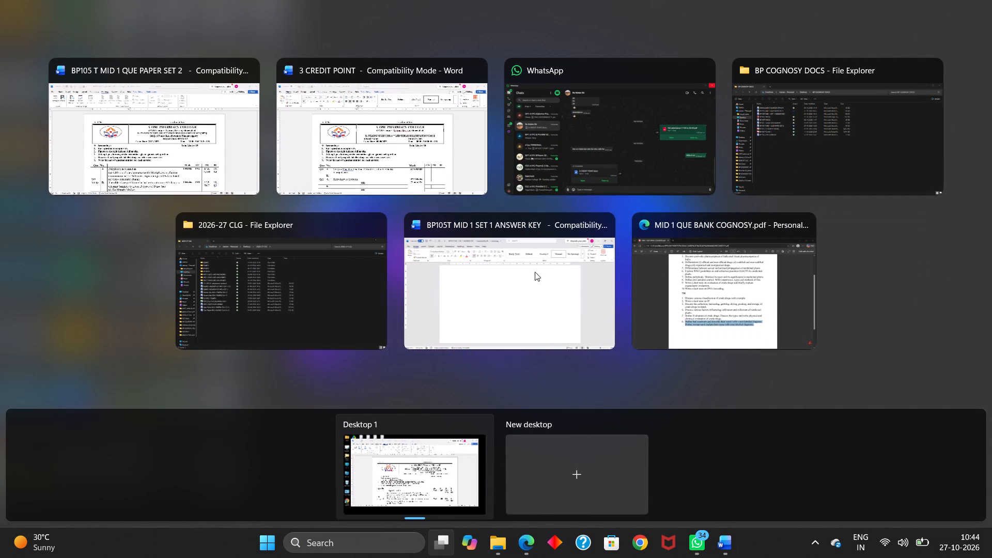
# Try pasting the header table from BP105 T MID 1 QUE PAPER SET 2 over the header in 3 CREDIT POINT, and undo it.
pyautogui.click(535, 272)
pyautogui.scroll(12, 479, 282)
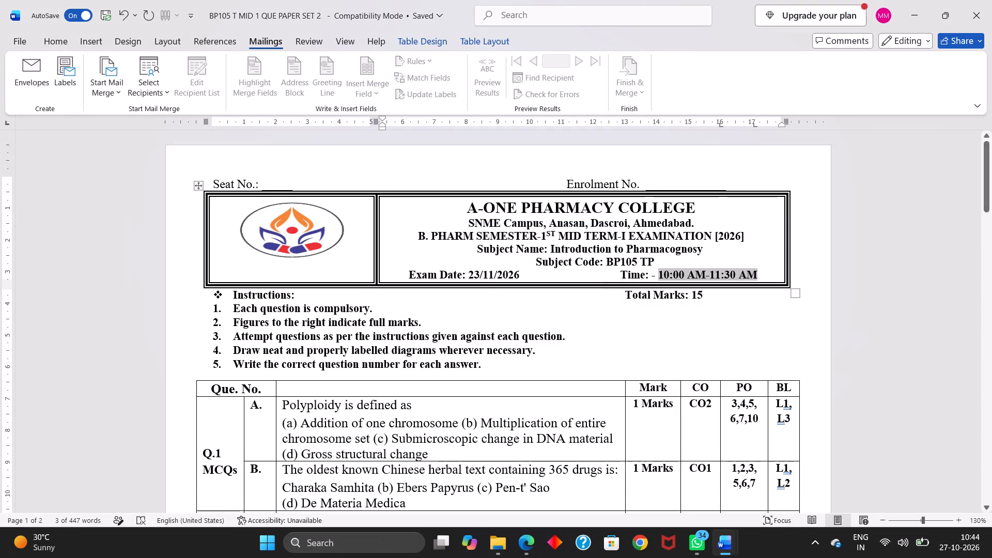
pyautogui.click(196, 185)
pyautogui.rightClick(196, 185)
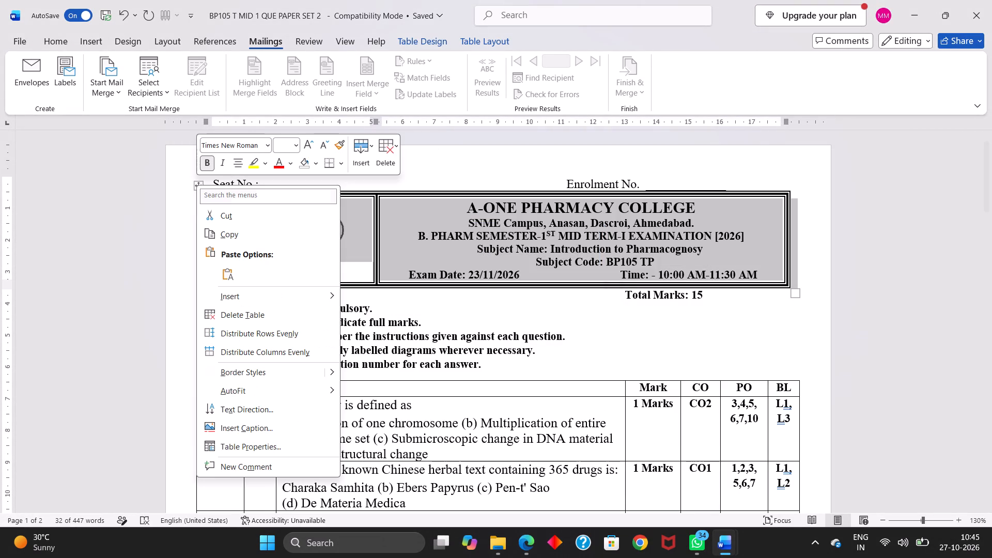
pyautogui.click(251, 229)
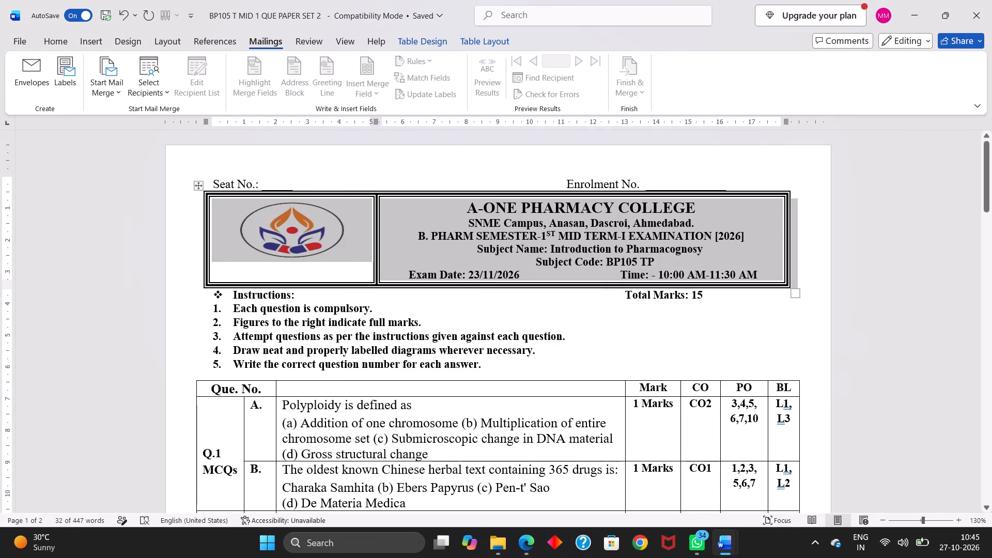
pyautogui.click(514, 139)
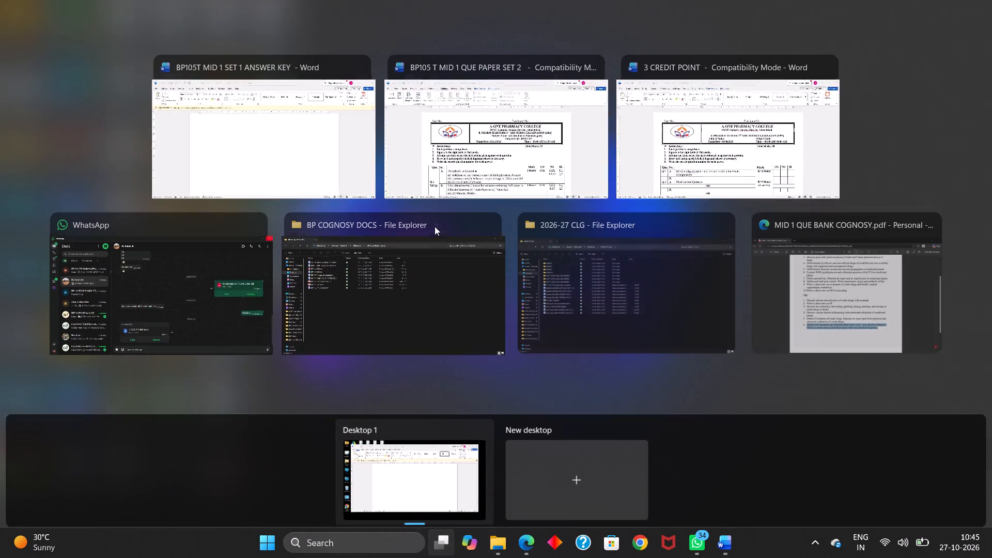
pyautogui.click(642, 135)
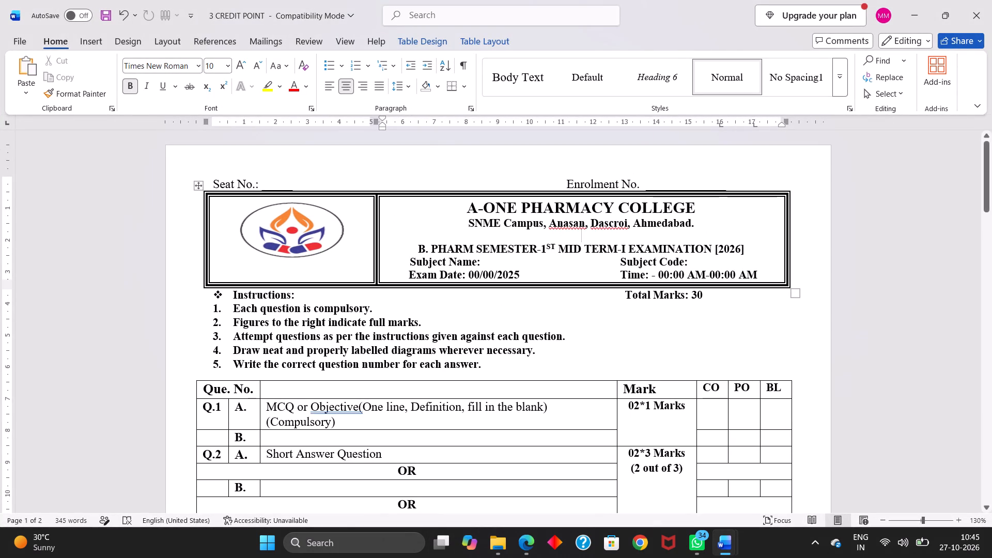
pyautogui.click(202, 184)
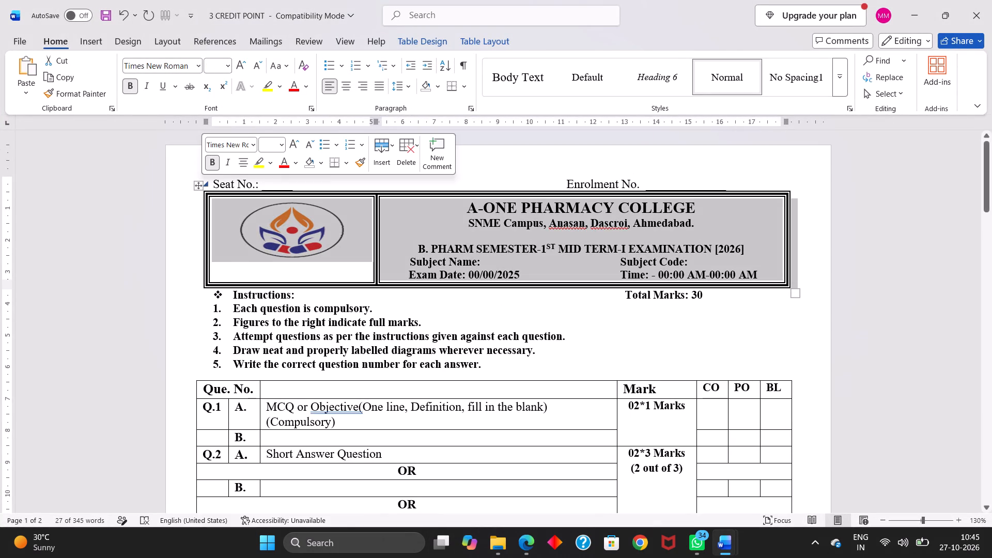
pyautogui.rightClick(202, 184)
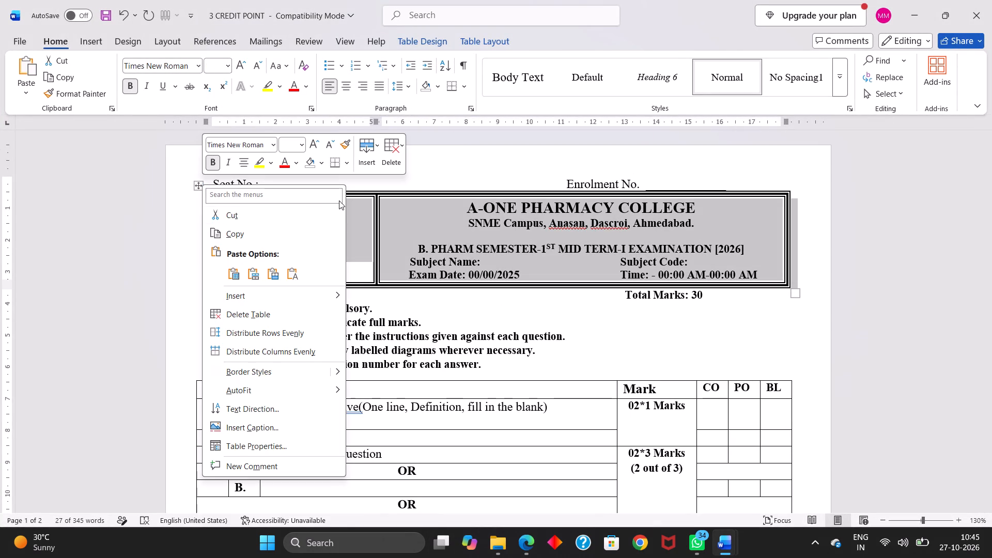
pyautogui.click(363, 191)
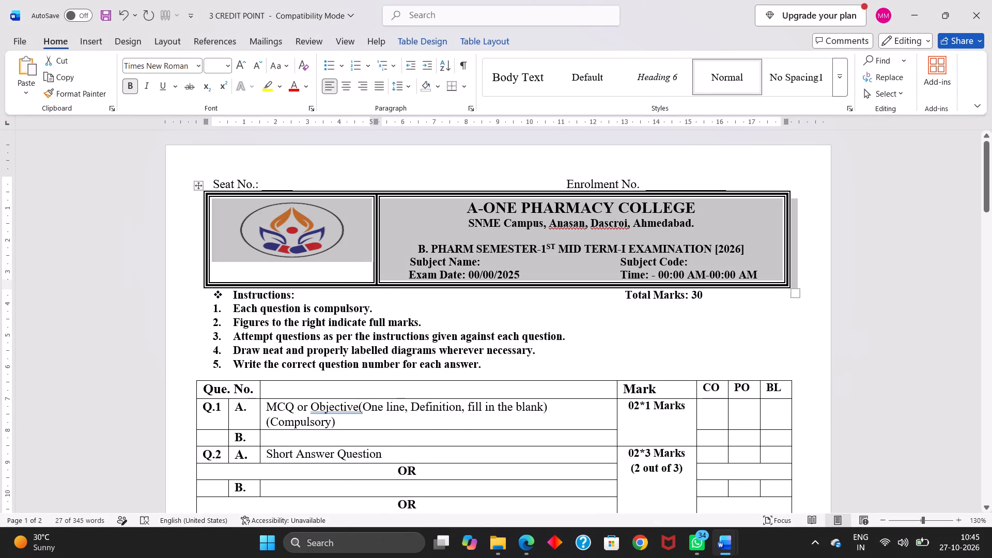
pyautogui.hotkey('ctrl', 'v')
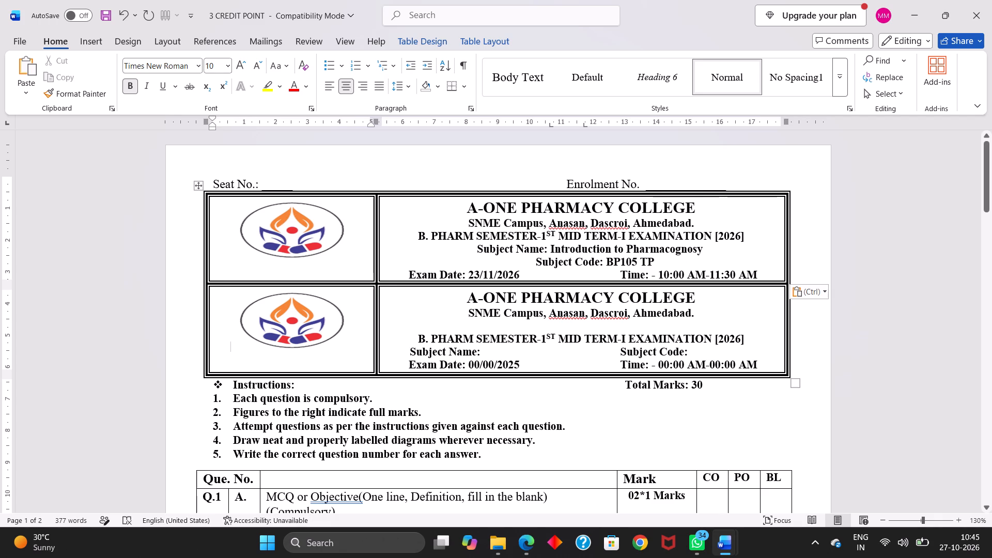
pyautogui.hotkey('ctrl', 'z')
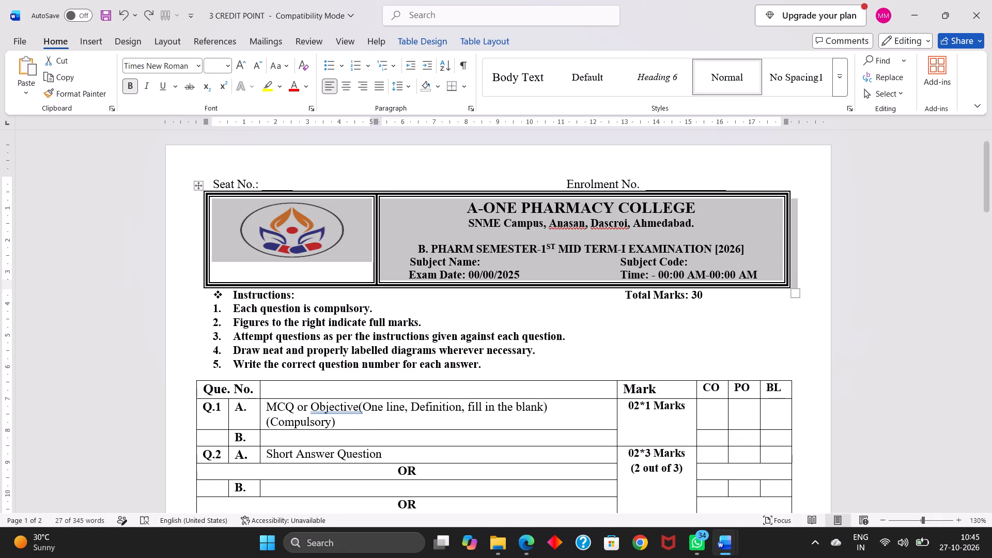
# Replace the header table in 3 CREDIT POINT with the ANSWER KEY header table copied from BP105T MID 1 SET 1 ANSWER KEY.
pyautogui.press('BackSpace')
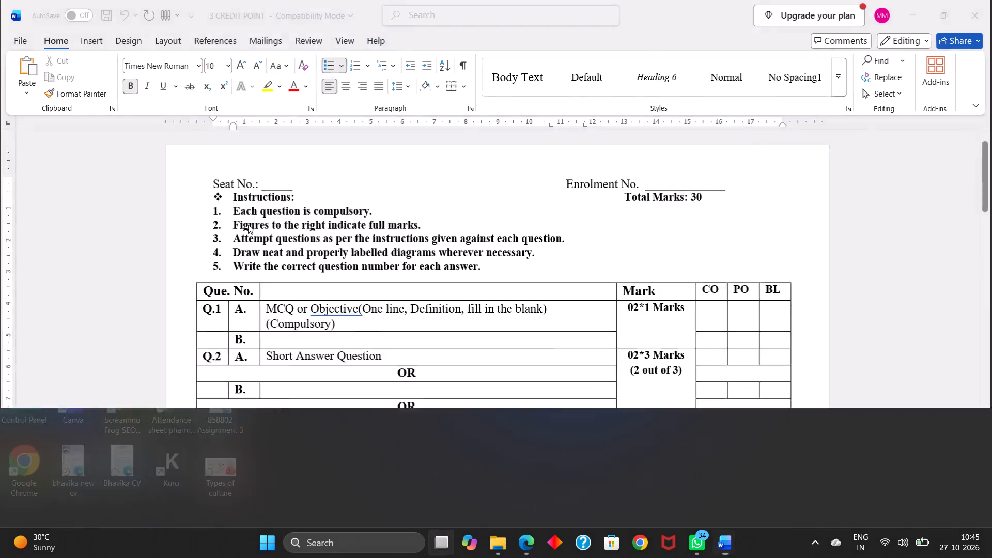
pyautogui.click(492, 160)
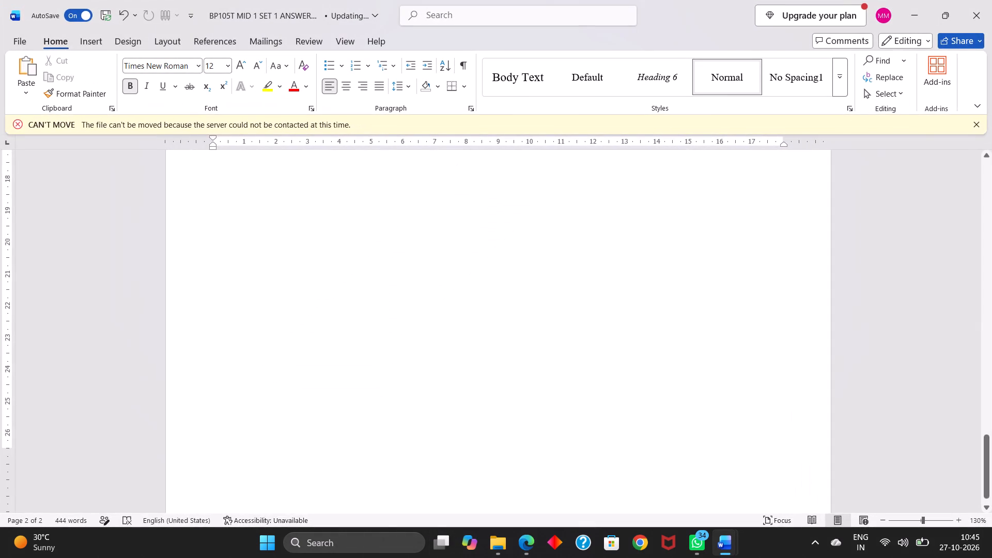
pyautogui.scroll(20, 417, 178)
pyautogui.scroll(20, 417, 178)
pyautogui.scroll(15, 417, 178)
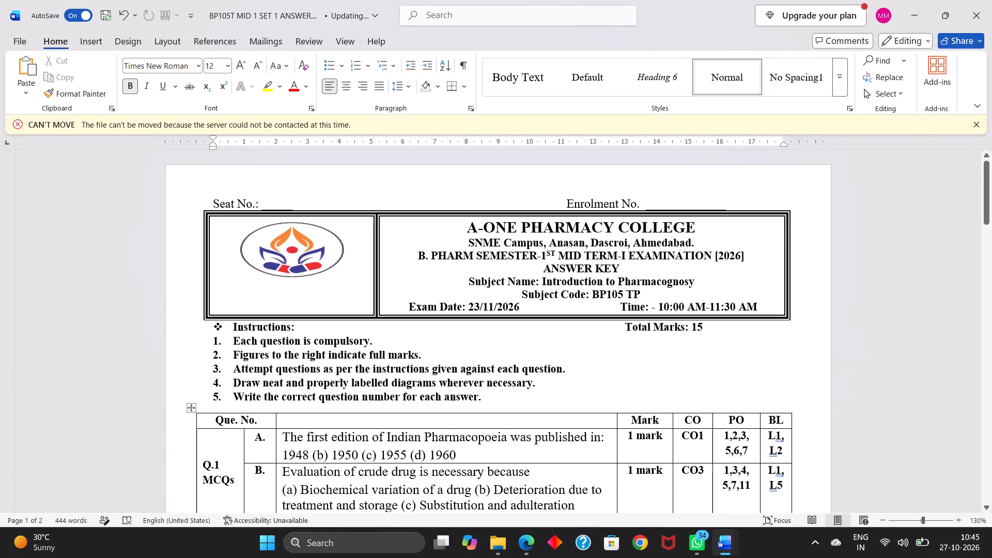
pyautogui.click(199, 210)
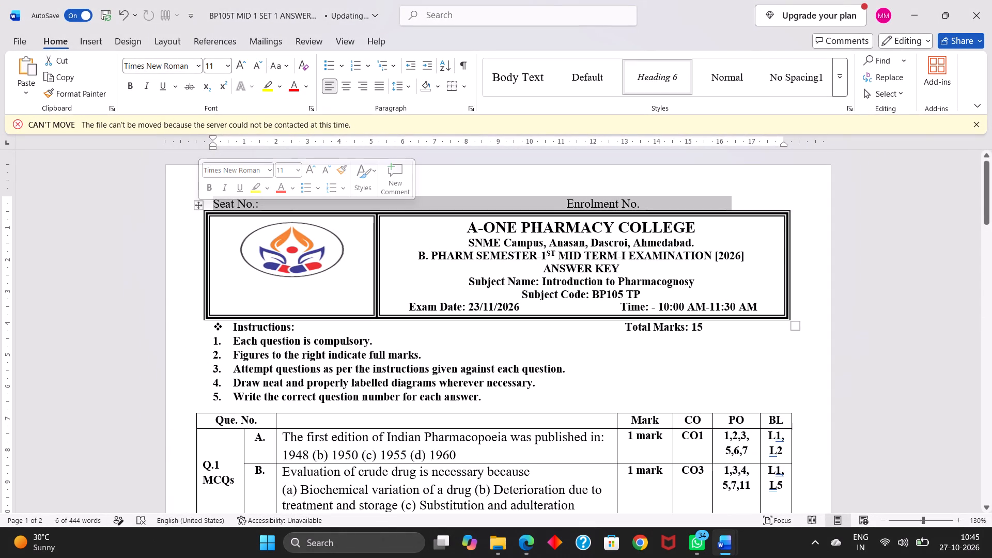
pyautogui.click(198, 206)
pyautogui.rightClick(198, 206)
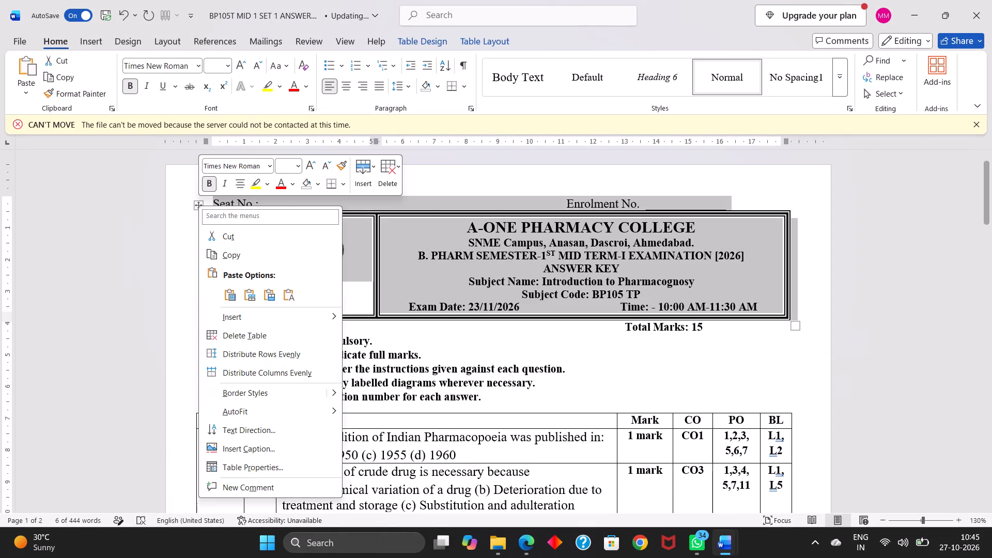
pyautogui.click(226, 253)
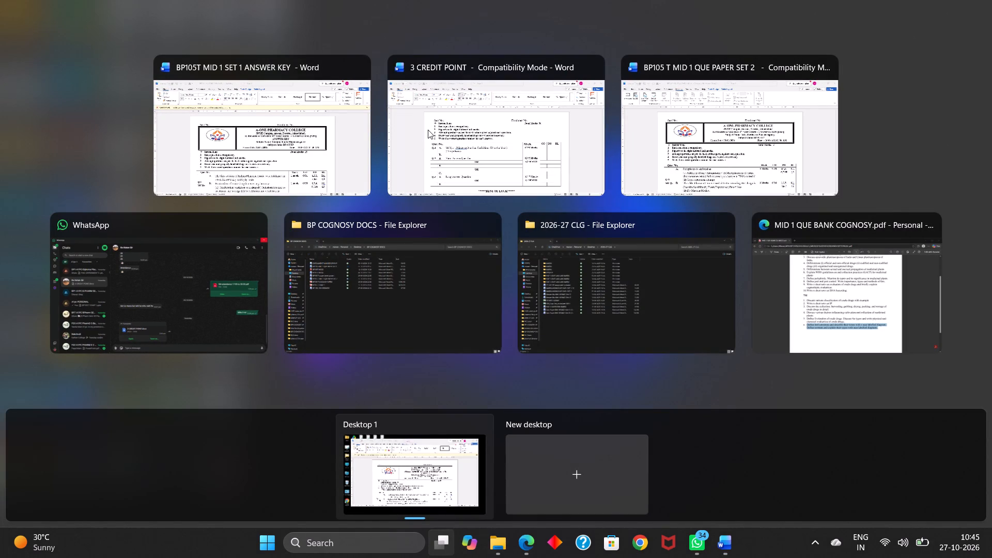
pyautogui.click(428, 130)
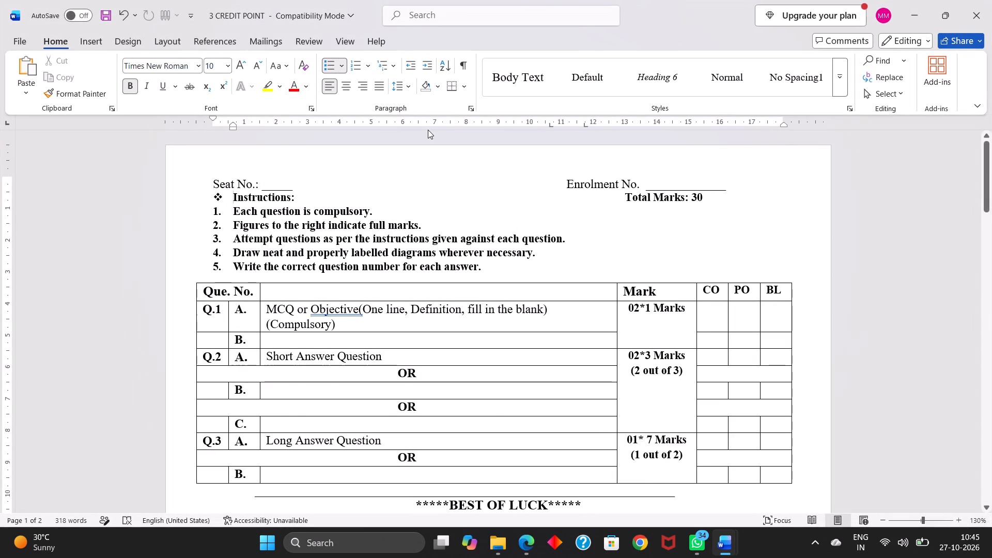
pyautogui.hotkey('ctrl', 'v')
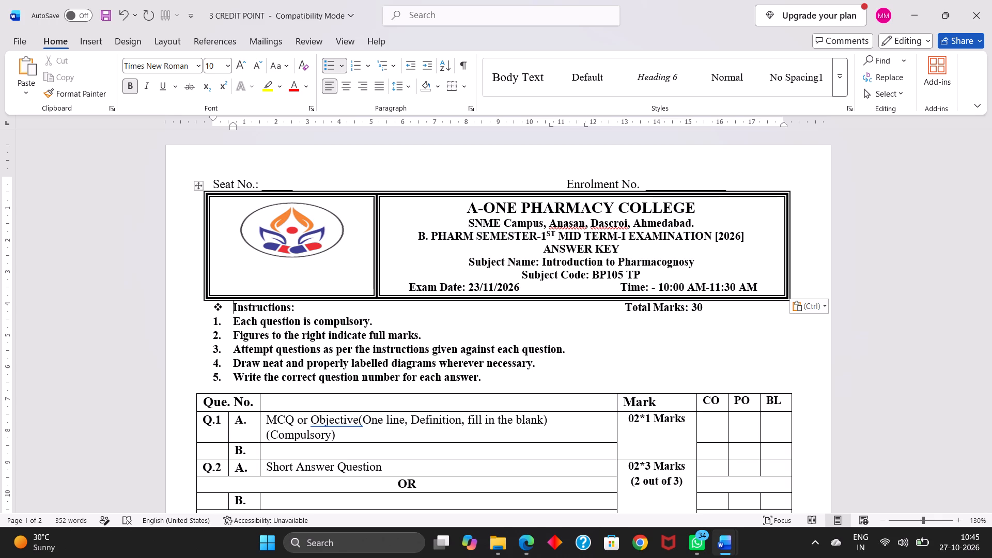
# Set Total Marks to 15 on the Instructions line.
pyautogui.click(707, 304)
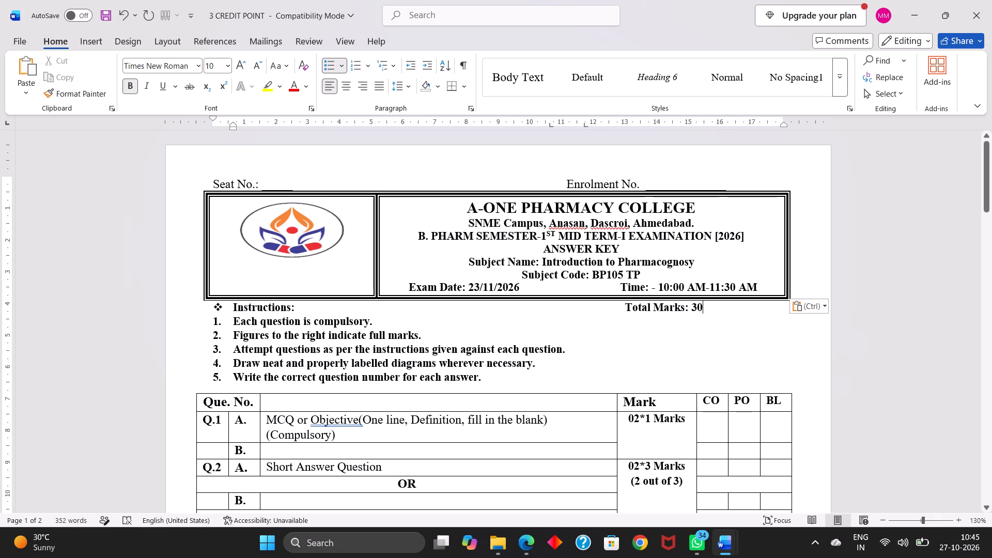
pyautogui.press('BackSpace')
pyautogui.press('BackSpace')
pyautogui.write('15')
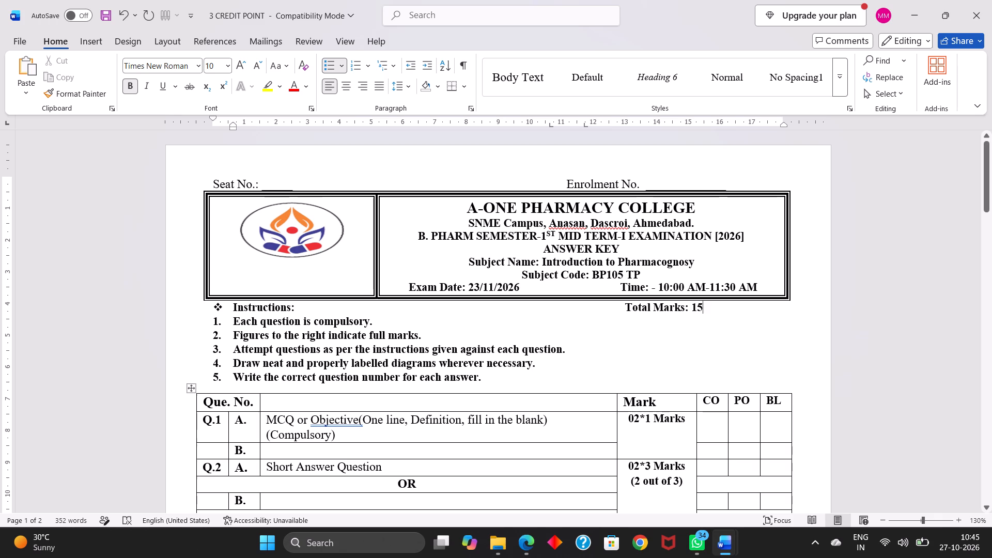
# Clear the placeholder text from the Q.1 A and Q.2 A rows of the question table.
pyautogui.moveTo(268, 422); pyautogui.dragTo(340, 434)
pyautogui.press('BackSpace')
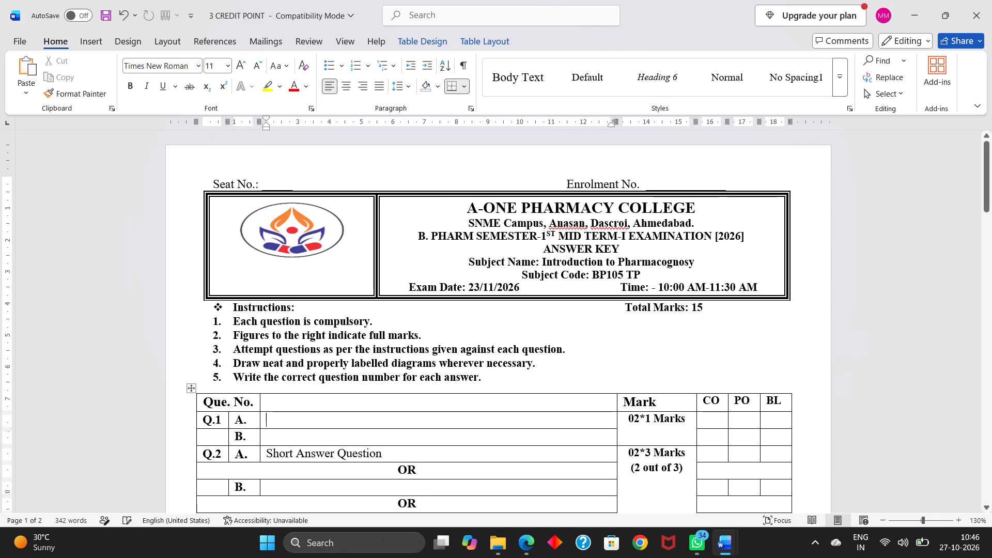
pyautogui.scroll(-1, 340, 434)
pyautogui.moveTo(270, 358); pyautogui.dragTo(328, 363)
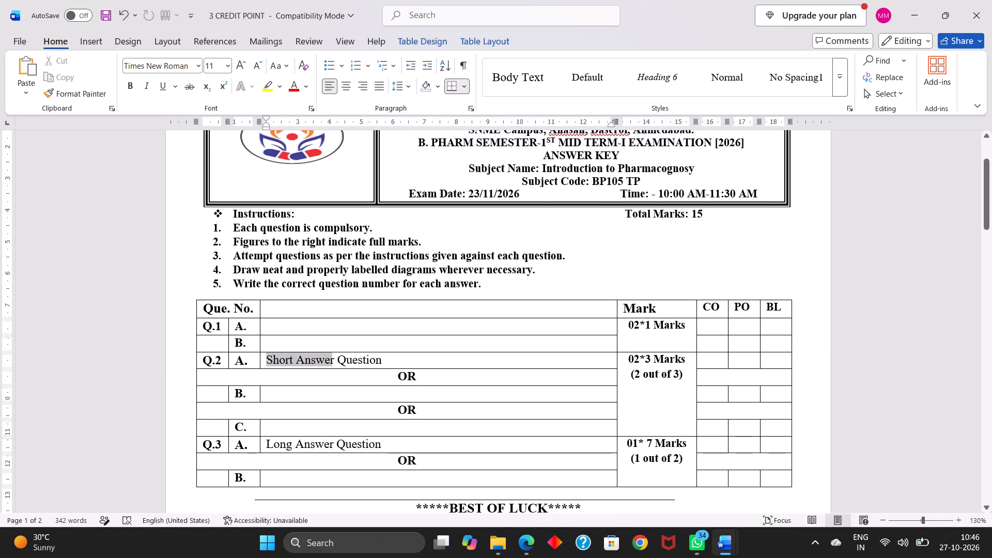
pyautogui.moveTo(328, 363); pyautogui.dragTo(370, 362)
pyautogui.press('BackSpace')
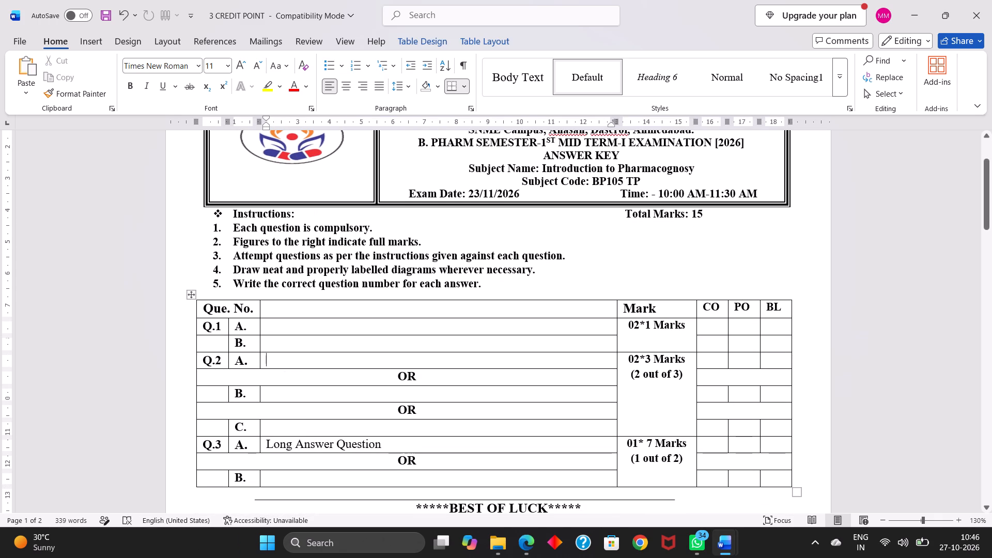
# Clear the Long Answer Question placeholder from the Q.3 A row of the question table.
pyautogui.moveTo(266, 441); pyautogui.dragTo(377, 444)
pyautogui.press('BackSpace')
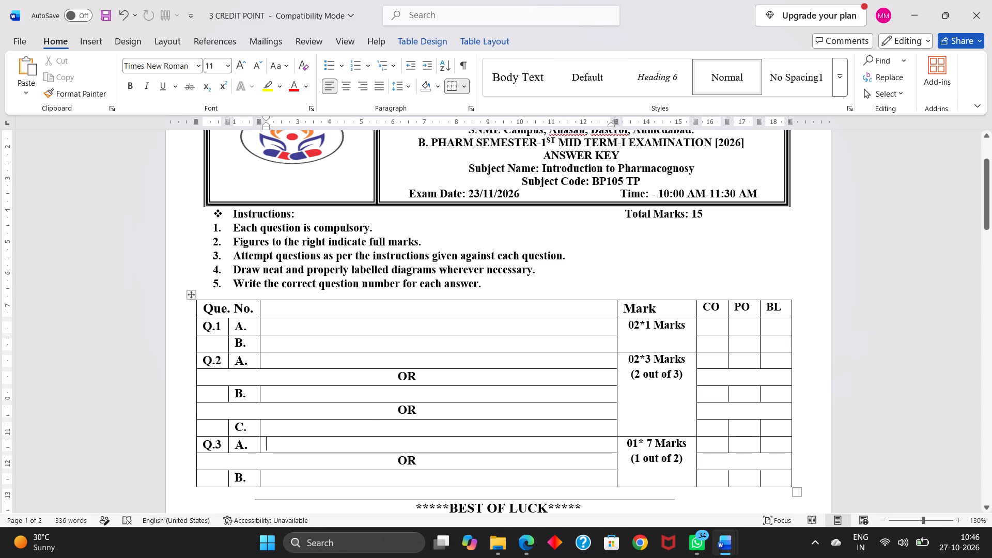
# Cut the whole question table out of 3 CREDIT POINT, keeping the instructions above it.
pyautogui.click(192, 288)
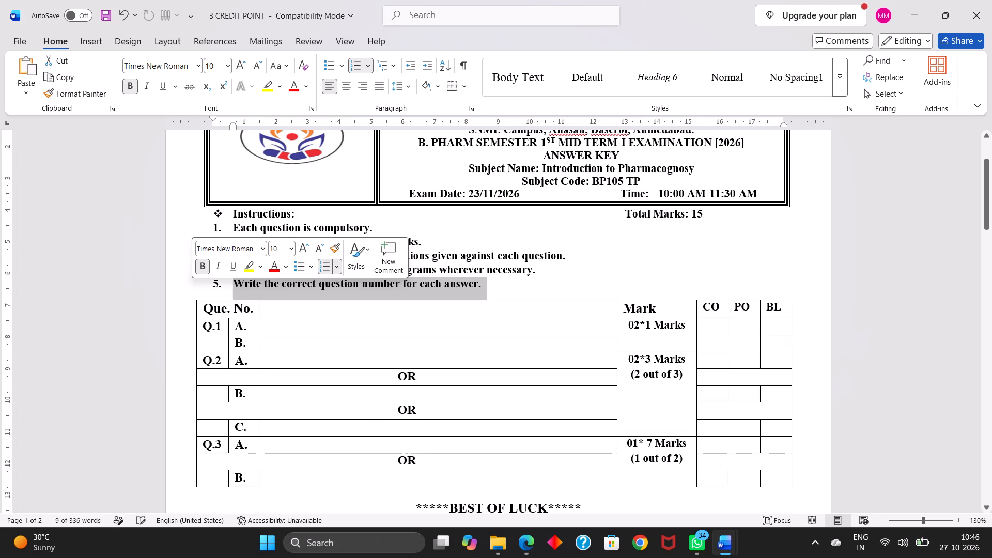
pyautogui.click(194, 298)
pyautogui.click(219, 324)
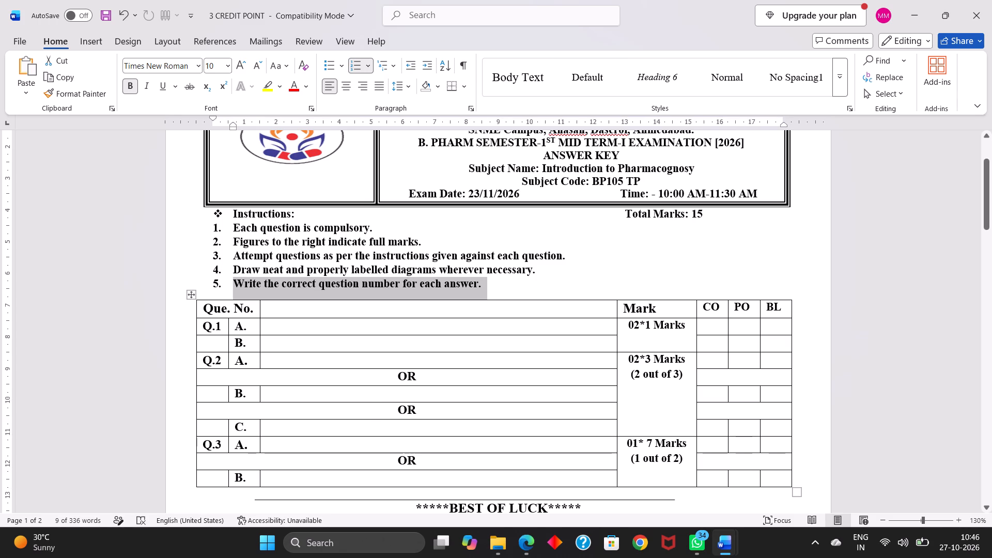
pyautogui.click(194, 299)
pyautogui.rightClick(194, 299)
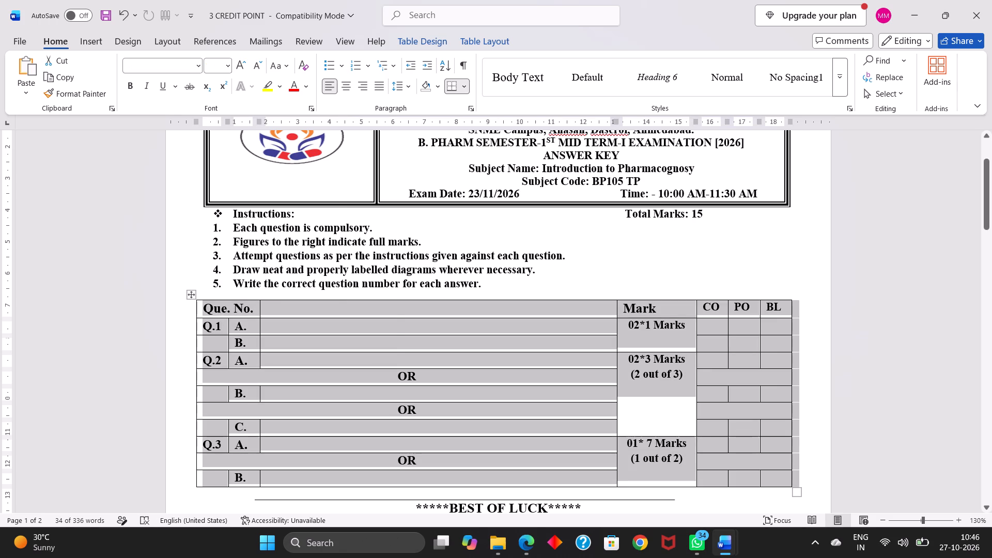
pyautogui.click(258, 40)
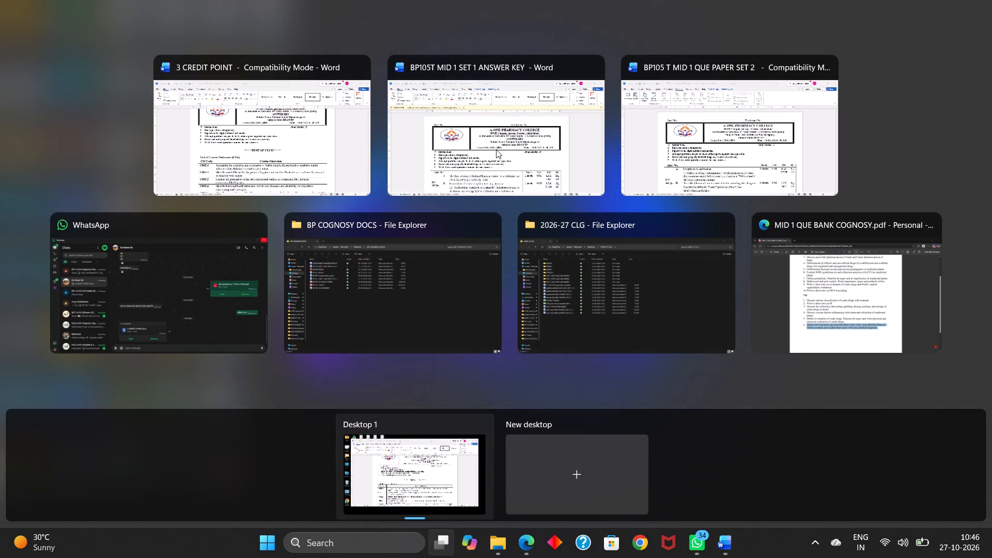
# Switch to BP105 T MID 1 QUE PAPER SET 2 and copy its entire question table.
pyautogui.click(741, 157)
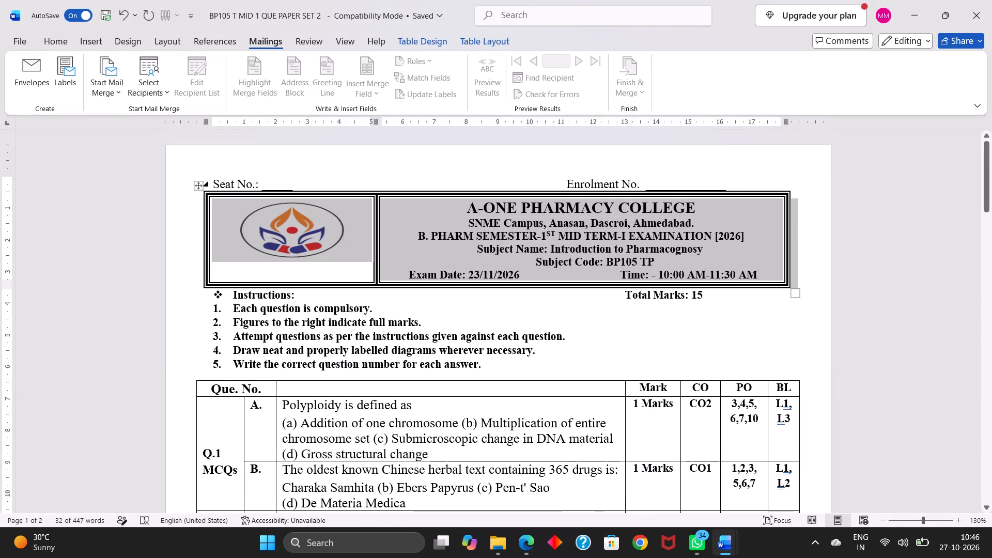
pyautogui.click(583, 392)
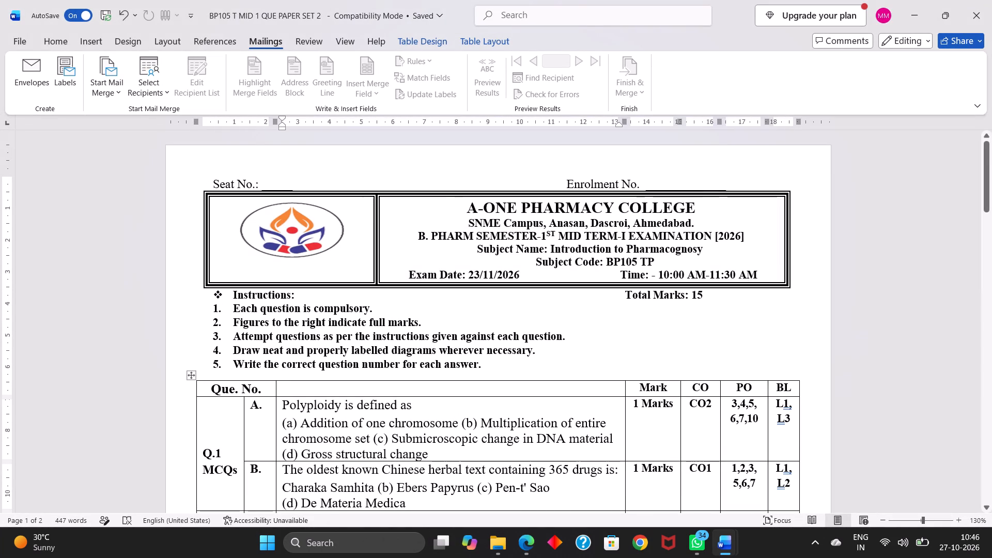
pyautogui.scroll(-1, 502, 332)
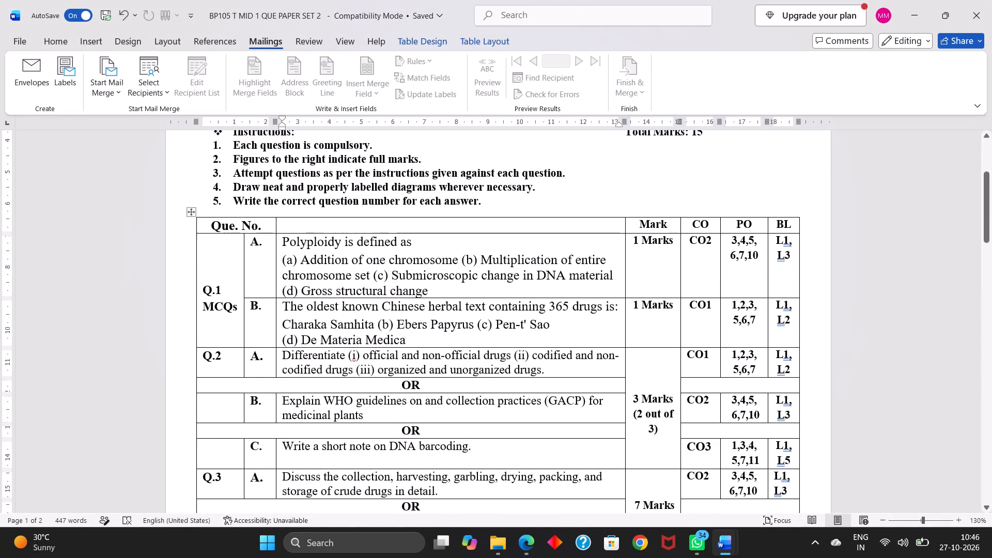
pyautogui.click(194, 214)
pyautogui.rightClick(194, 214)
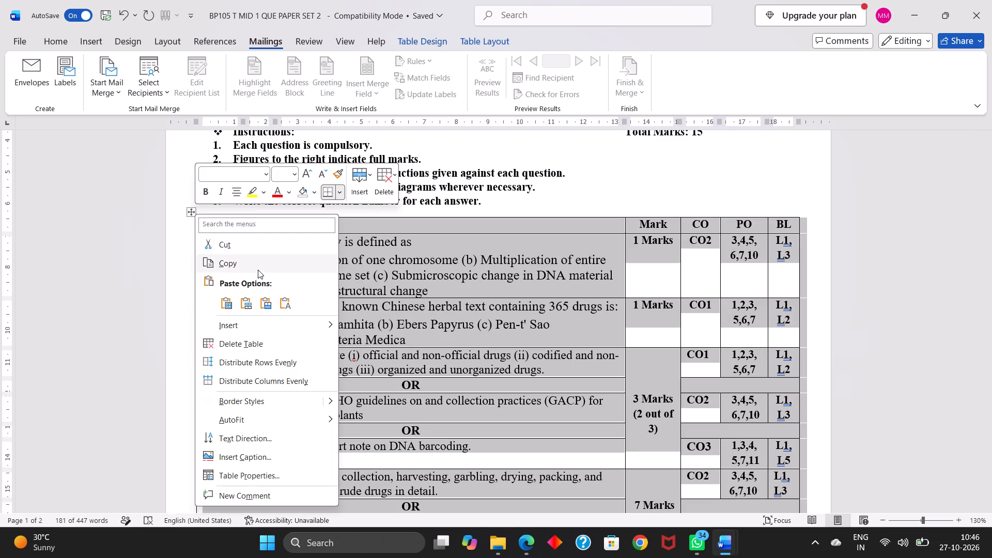
# Copy the question table from BP105 T MID 1 QUE PAPER SET 2 into 3 CREDIT POINT, between the instructions and BEST OF LUCK.
pyautogui.click(258, 264)
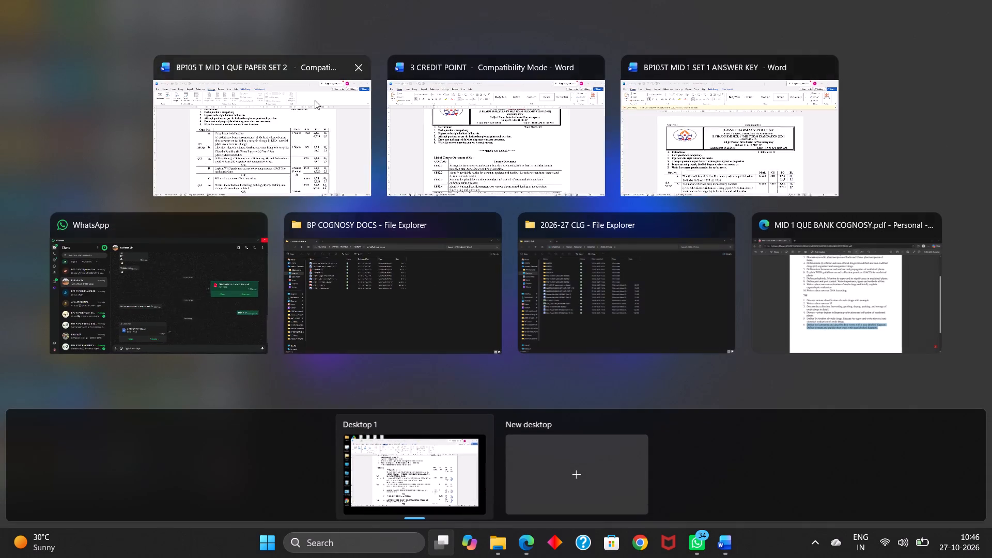
pyautogui.click(535, 141)
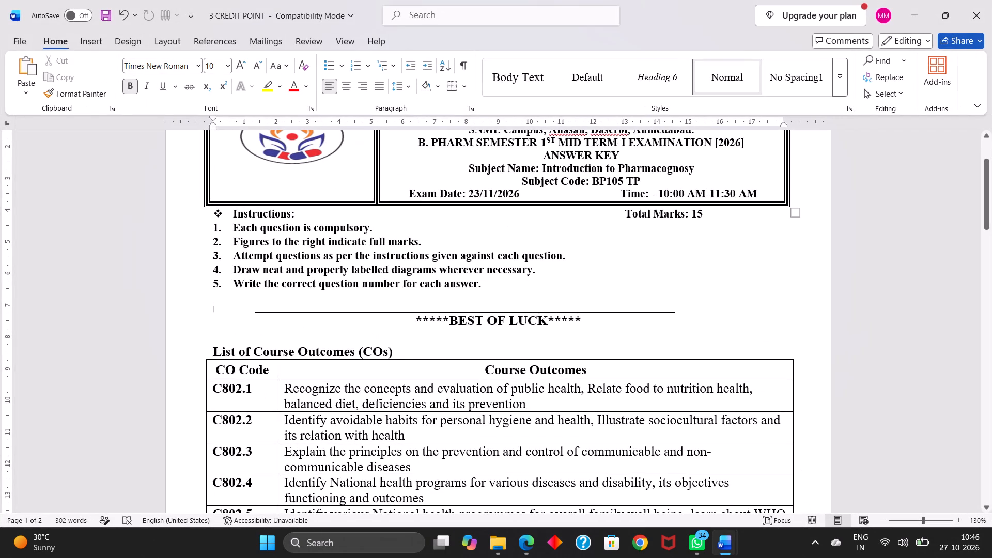
pyautogui.hotkey('ctrl', 'v')
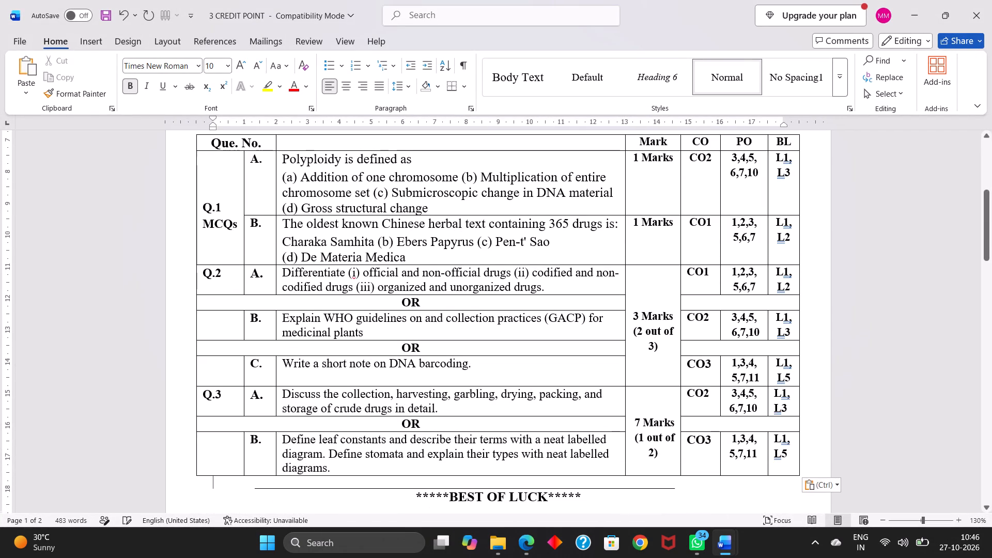
# Set the font size to 10 for the question table's number and letter columns, including the OR rows.
pyautogui.scroll(-1, 327, 219)
pyautogui.scroll(1, 327, 219)
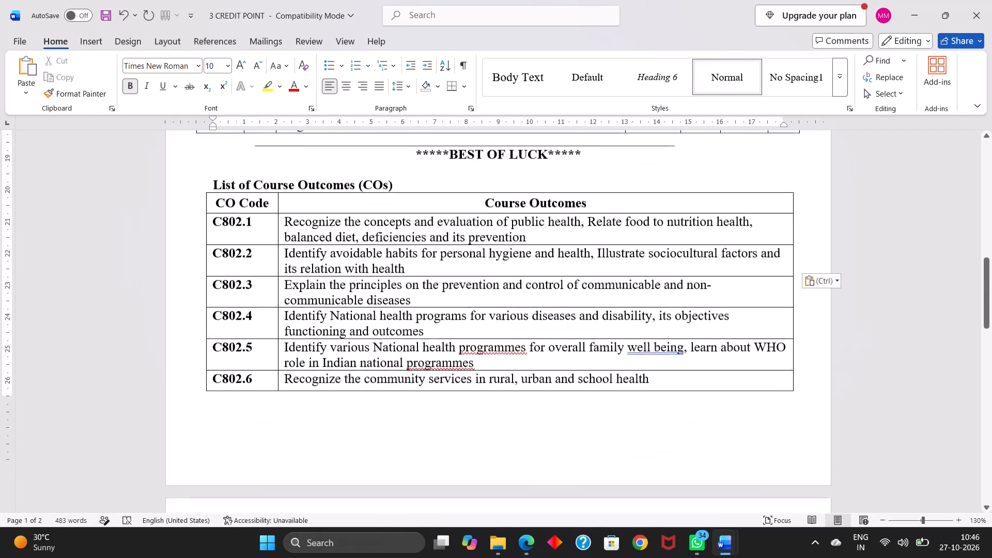
pyautogui.scroll(2, 327, 219)
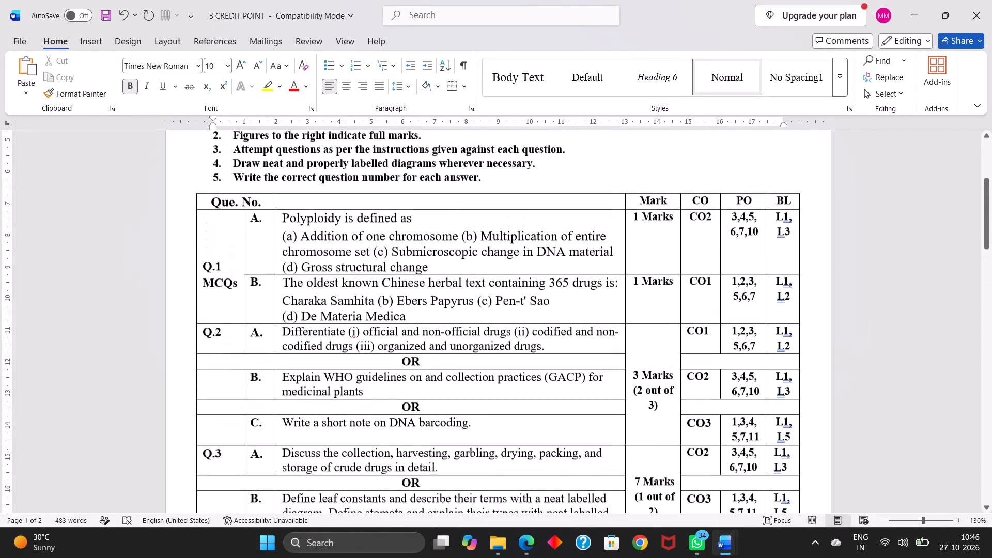
pyautogui.scroll(1, 327, 219)
pyautogui.moveTo(215, 209); pyautogui.dragTo(237, 282)
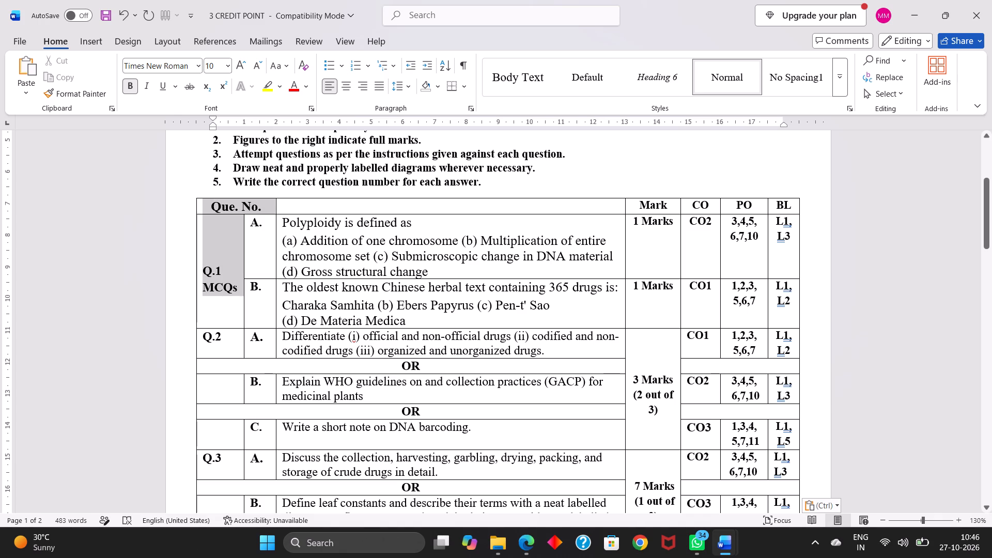
pyautogui.moveTo(237, 282); pyautogui.dragTo(260, 539)
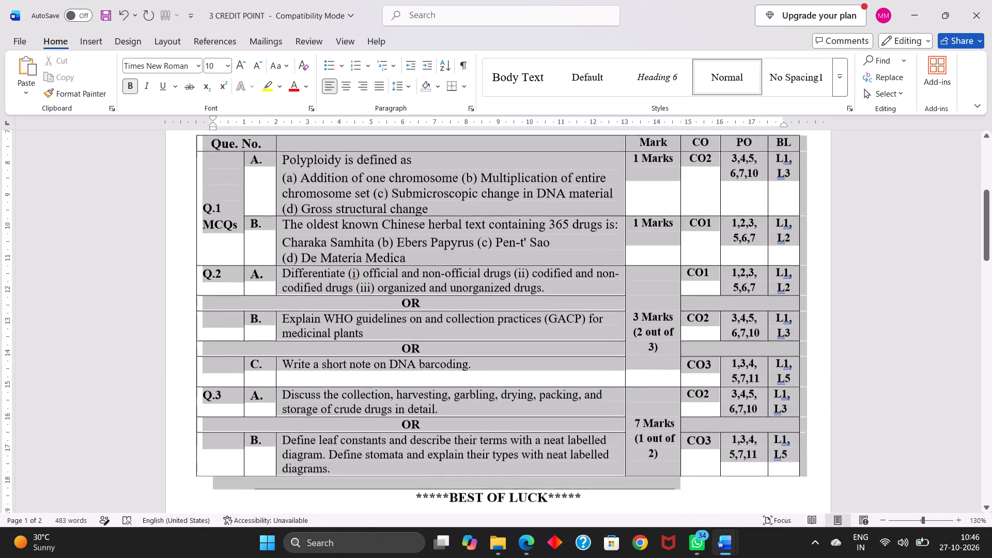
pyautogui.moveTo(260, 539); pyautogui.dragTo(254, 314)
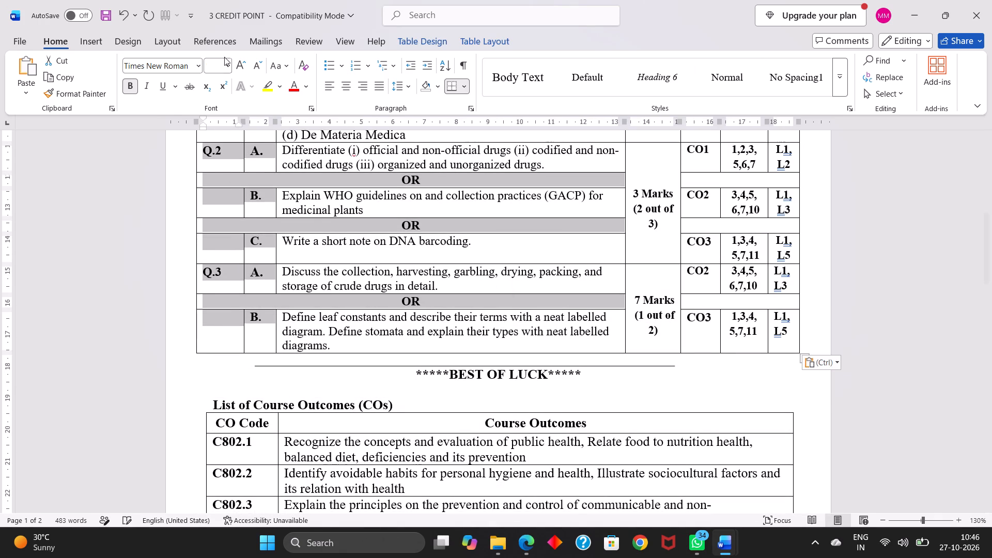
pyautogui.click(229, 67)
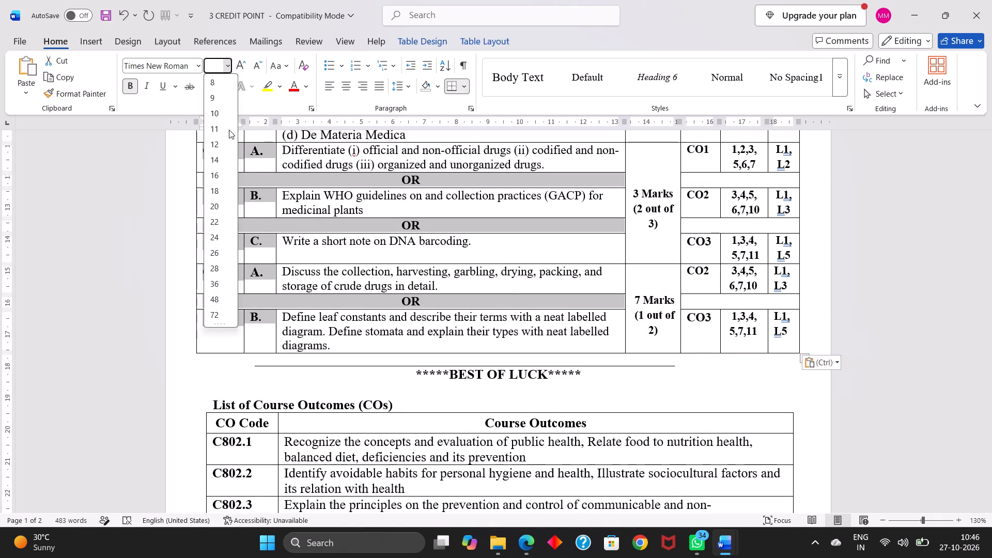
pyautogui.click(219, 115)
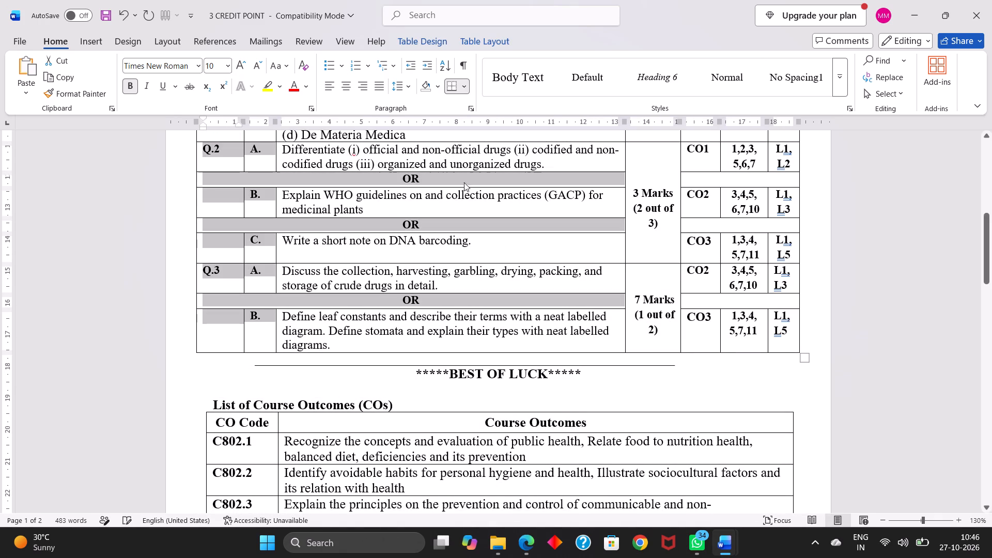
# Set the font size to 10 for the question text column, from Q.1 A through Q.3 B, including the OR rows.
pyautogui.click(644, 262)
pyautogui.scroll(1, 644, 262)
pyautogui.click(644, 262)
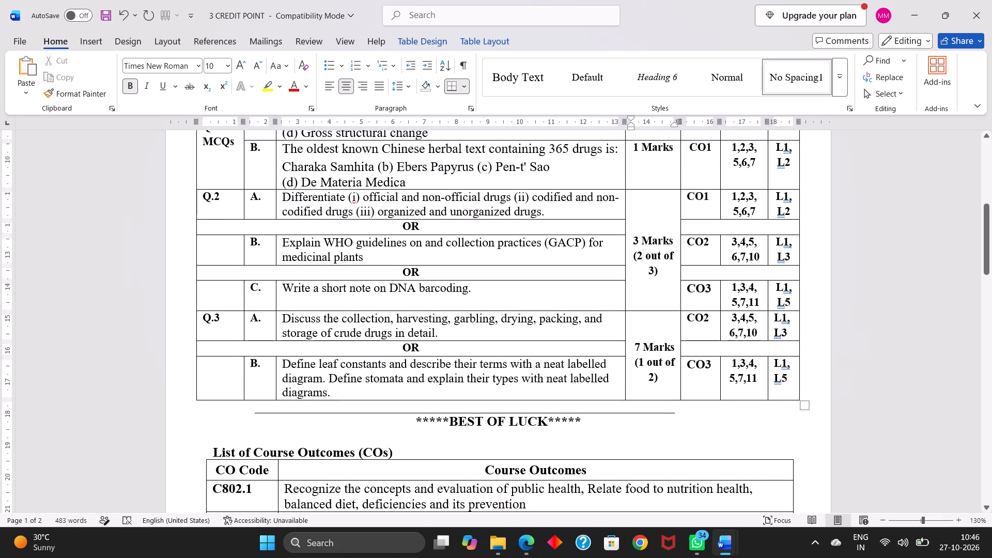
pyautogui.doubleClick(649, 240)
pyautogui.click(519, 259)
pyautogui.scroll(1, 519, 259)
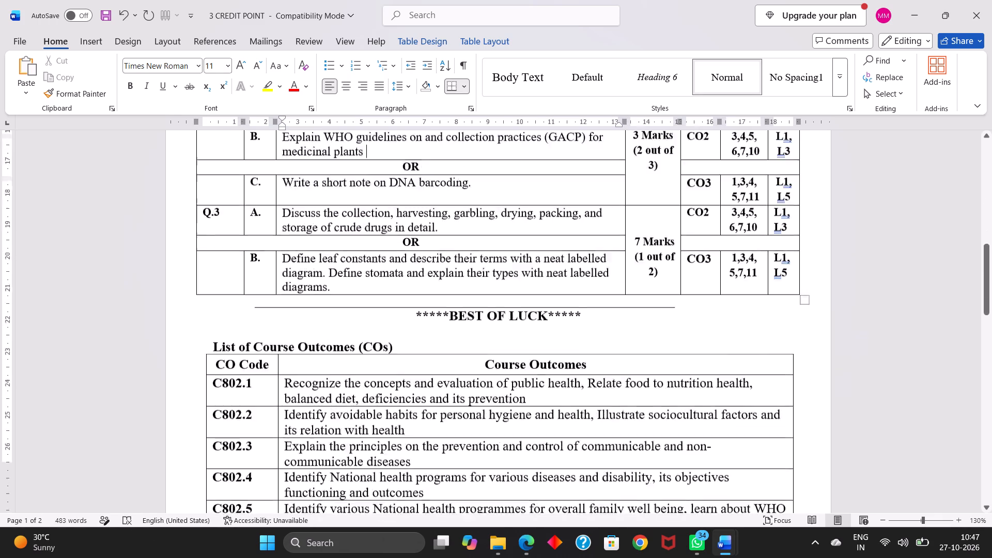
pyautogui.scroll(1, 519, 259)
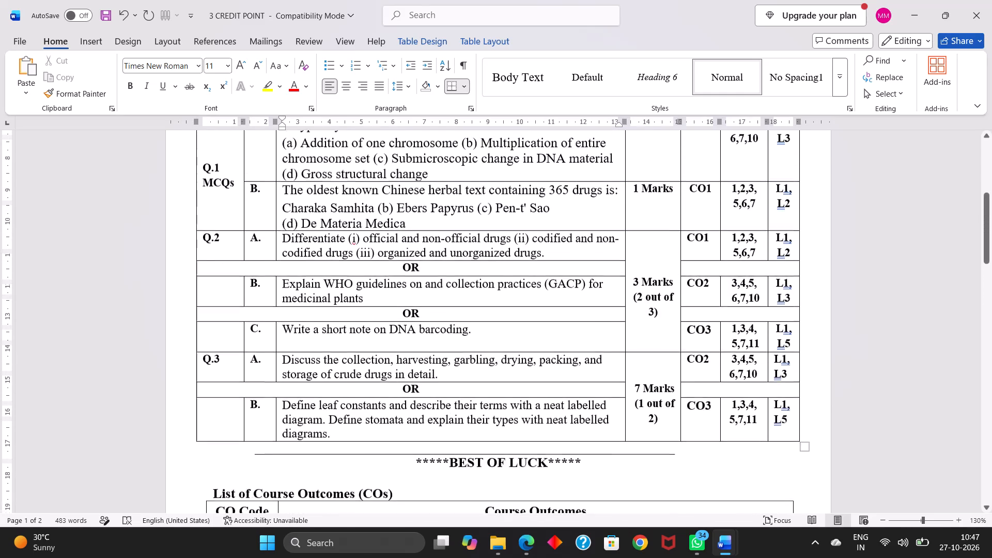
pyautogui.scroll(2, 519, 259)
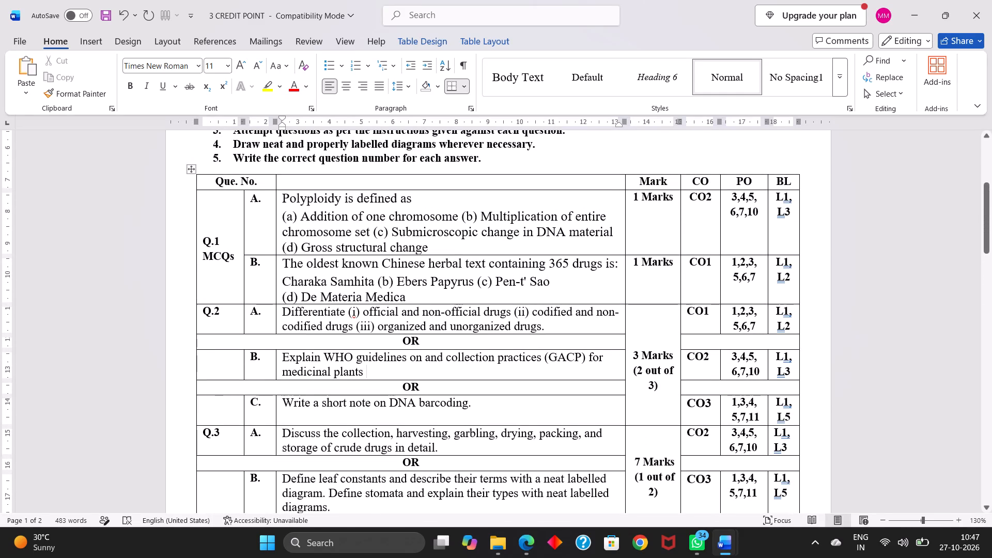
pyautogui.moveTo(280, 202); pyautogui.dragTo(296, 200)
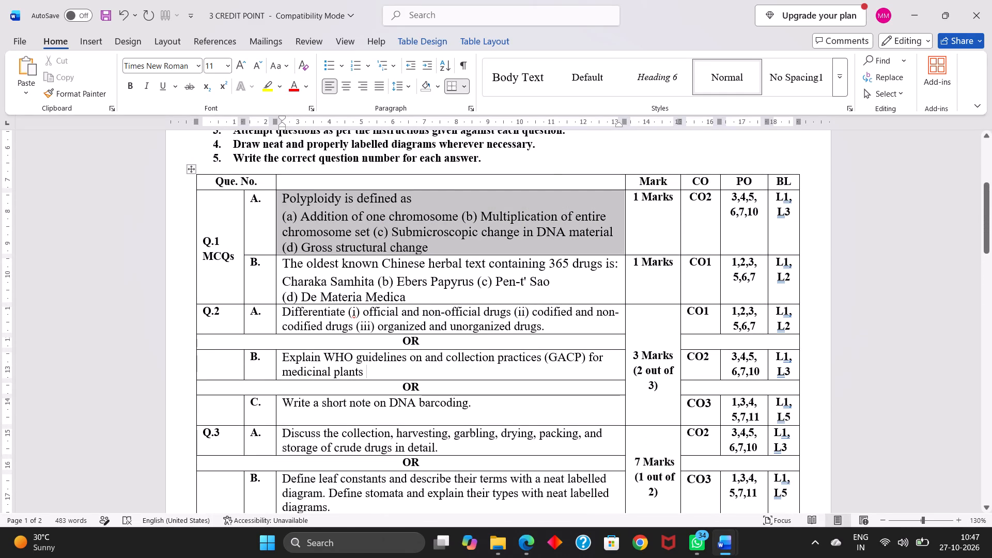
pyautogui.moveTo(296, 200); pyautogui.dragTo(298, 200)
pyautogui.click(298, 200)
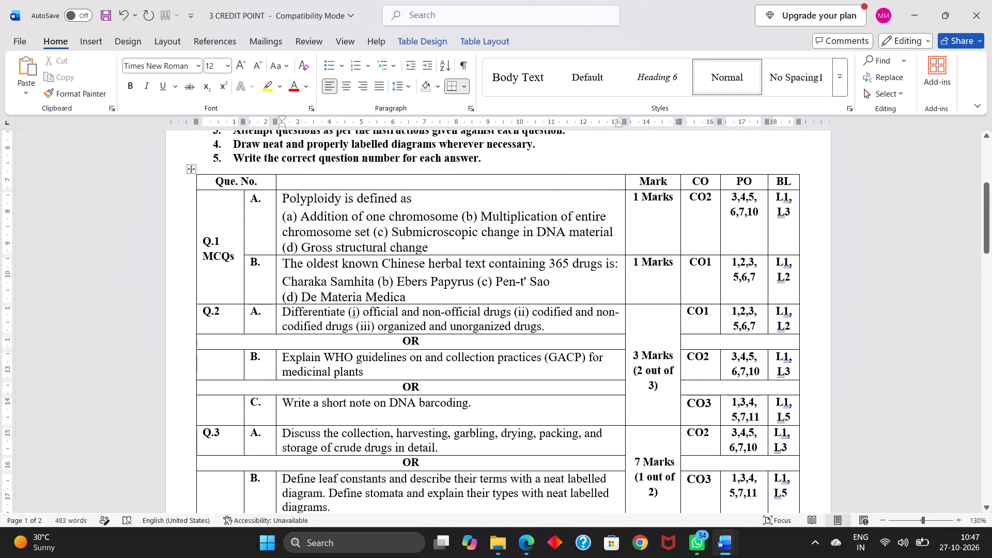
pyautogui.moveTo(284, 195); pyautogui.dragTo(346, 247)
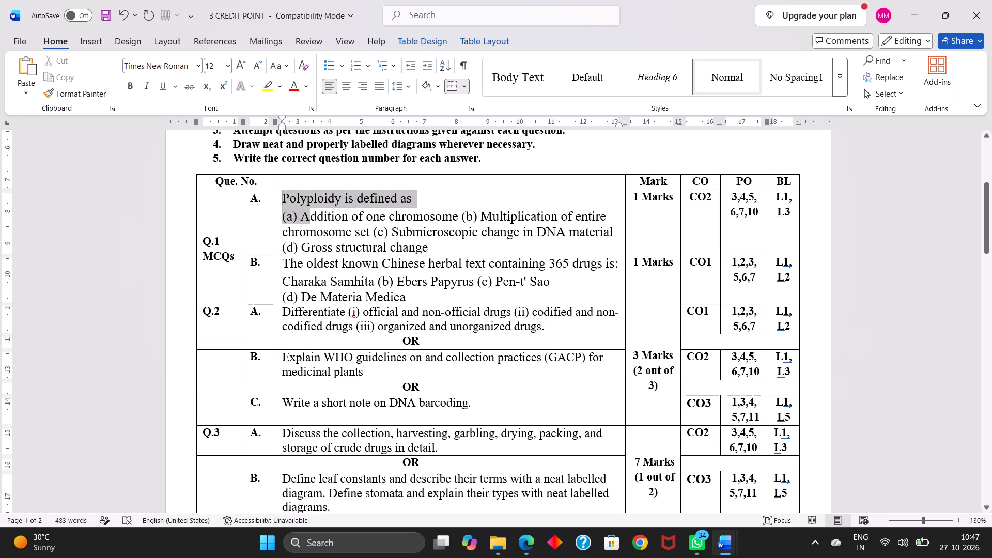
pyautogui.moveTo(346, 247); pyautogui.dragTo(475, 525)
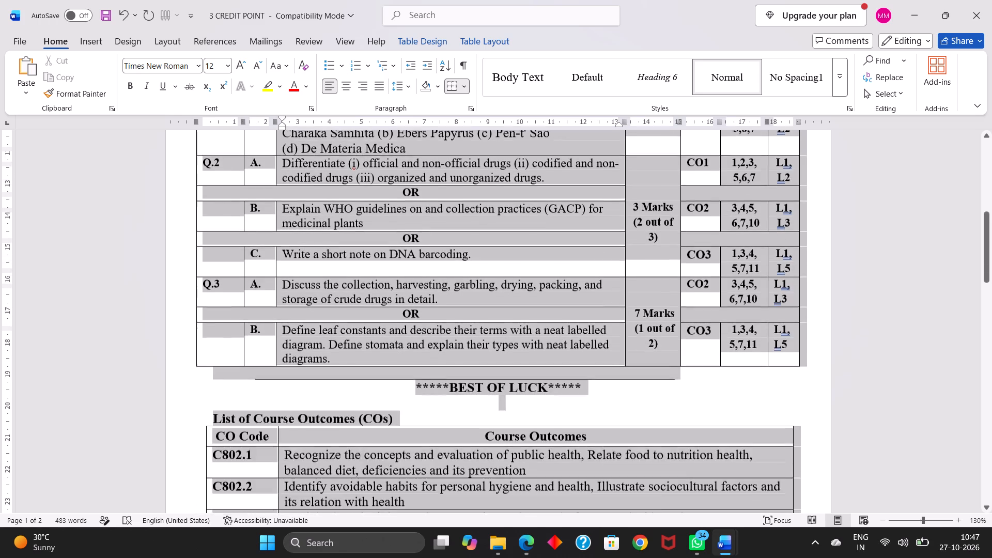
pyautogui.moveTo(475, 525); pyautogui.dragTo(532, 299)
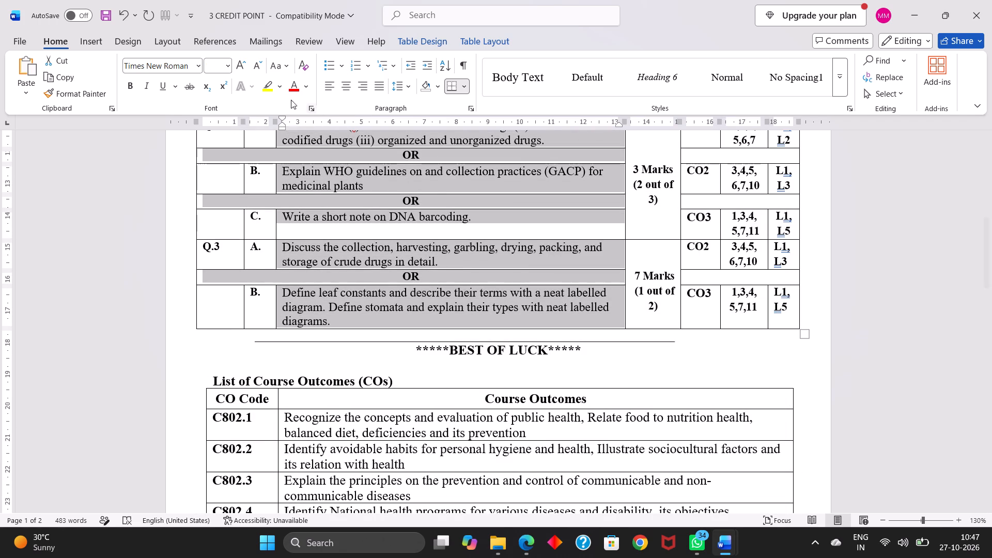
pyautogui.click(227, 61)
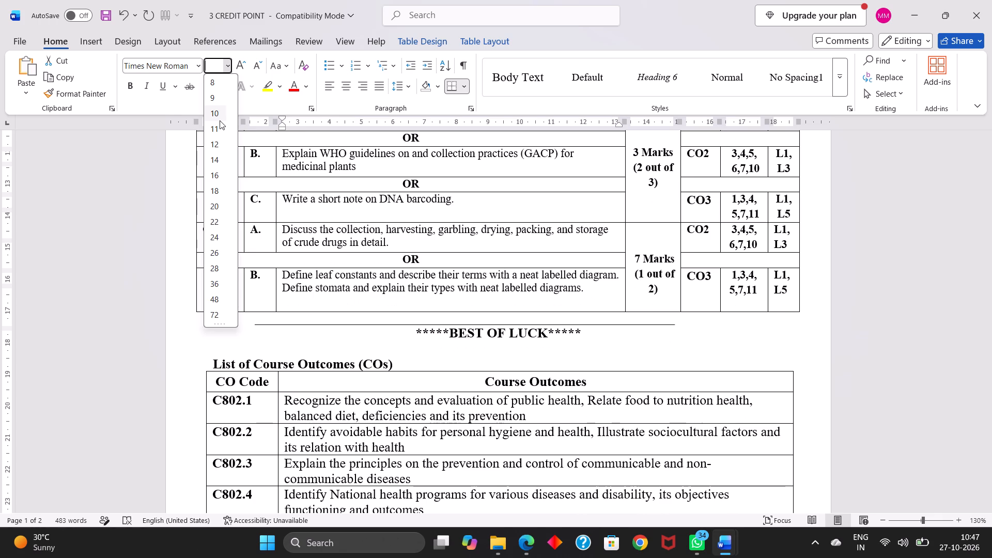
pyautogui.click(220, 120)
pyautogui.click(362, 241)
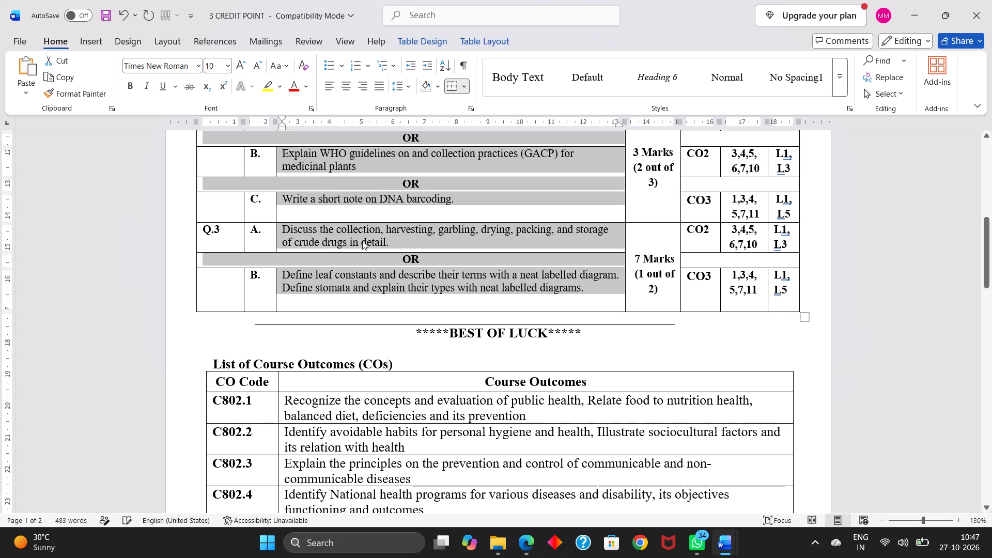
# Delete the C802 course outcomes table under List of Course Outcomes (COs).
pyautogui.scroll(1, 465, 246)
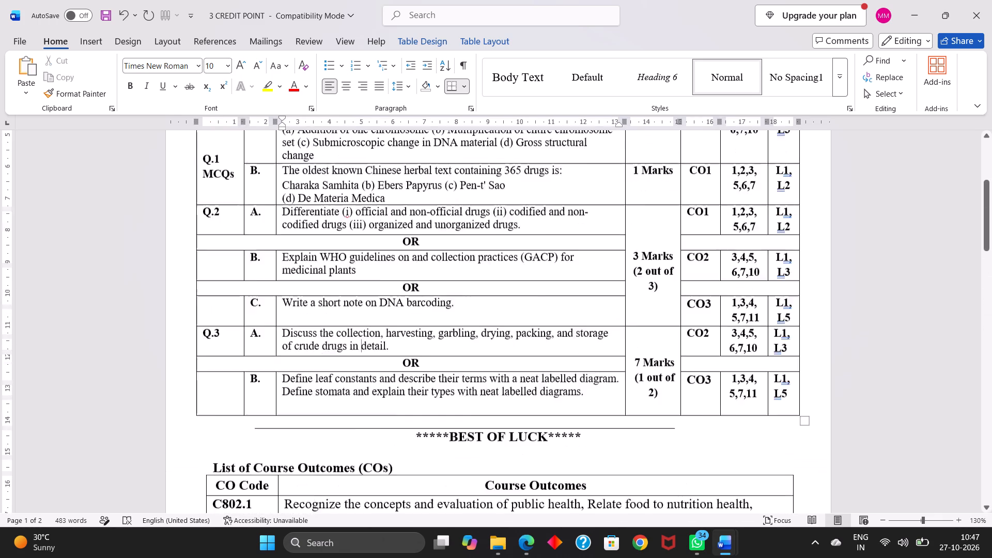
pyautogui.scroll(1, 465, 246)
pyautogui.scroll(-1, 465, 246)
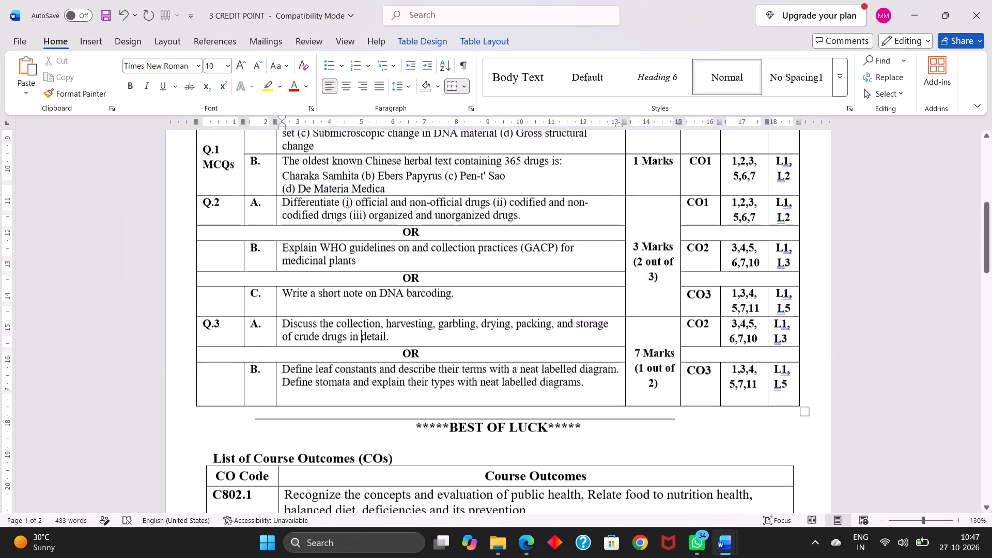
pyautogui.scroll(-1, 465, 246)
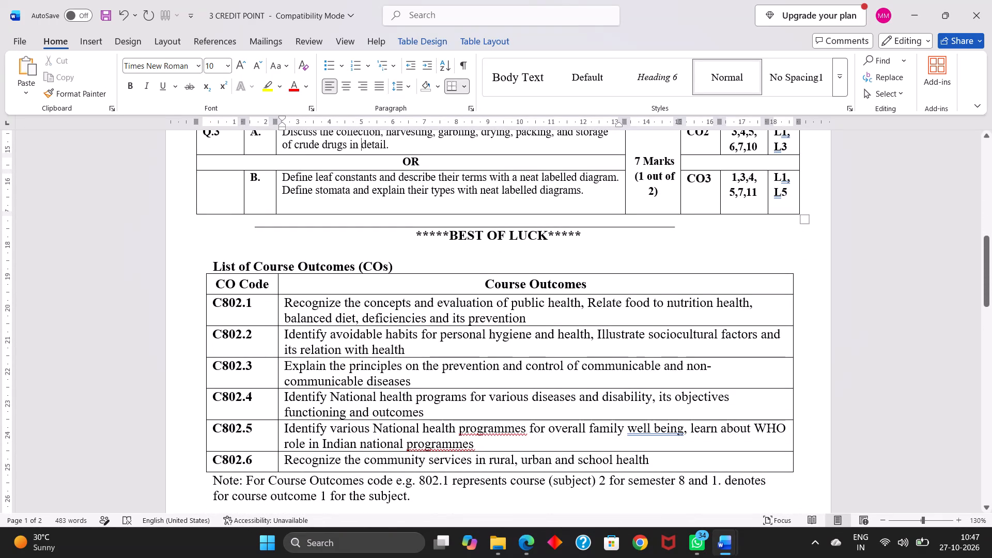
pyautogui.click(206, 275)
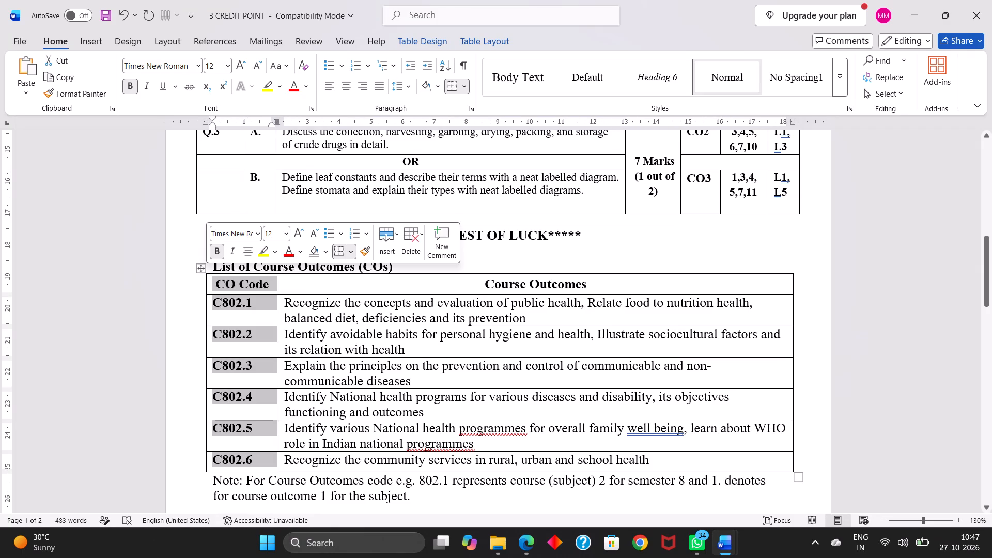
pyautogui.click(199, 272)
pyautogui.press('BackSpace')
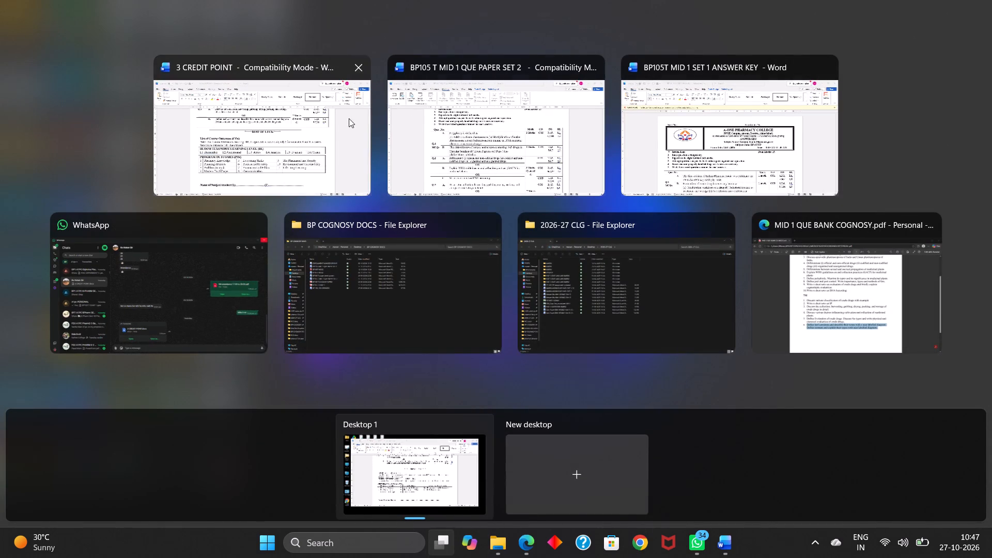
# Copy the C105 course outcomes table from BP105 T MID 1 QUE PAPER SET 2 into 3 CREDIT POINT, above the note.
pyautogui.click(504, 133)
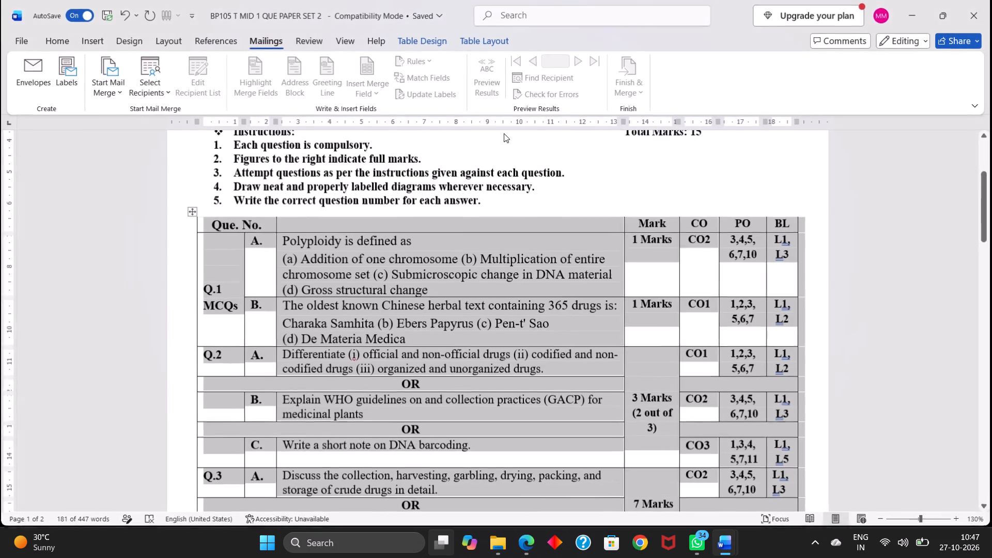
pyautogui.scroll(-3, 453, 255)
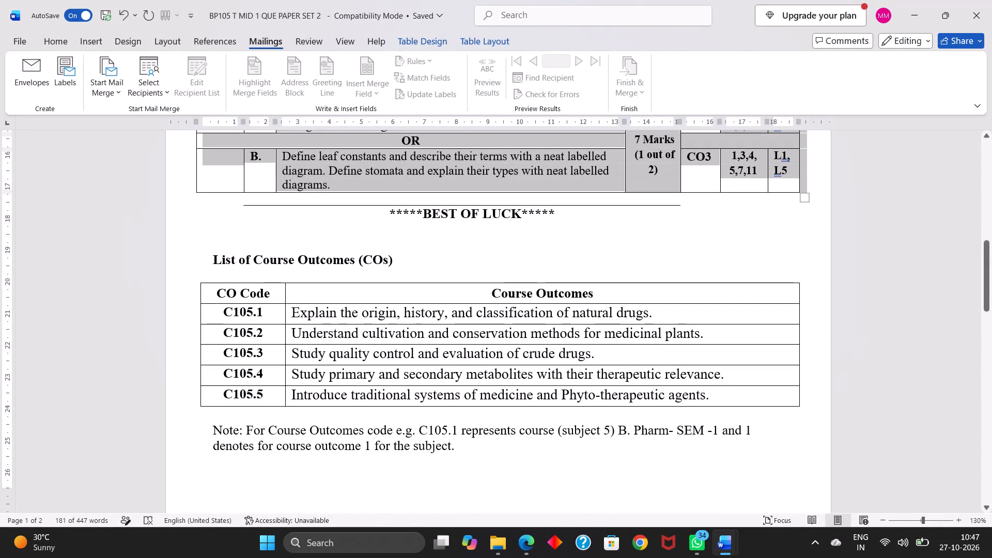
pyautogui.click(220, 291)
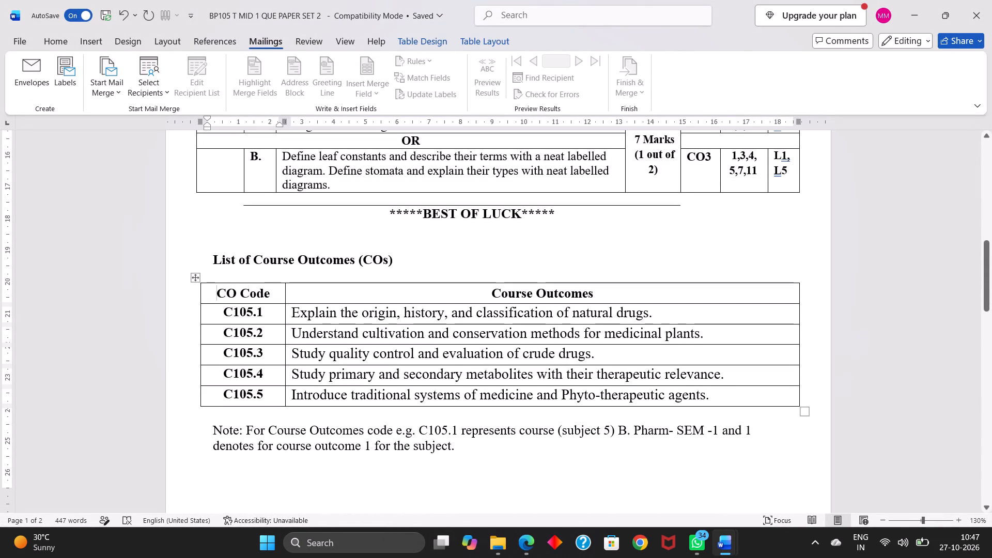
pyautogui.click(194, 277)
pyautogui.rightClick(194, 277)
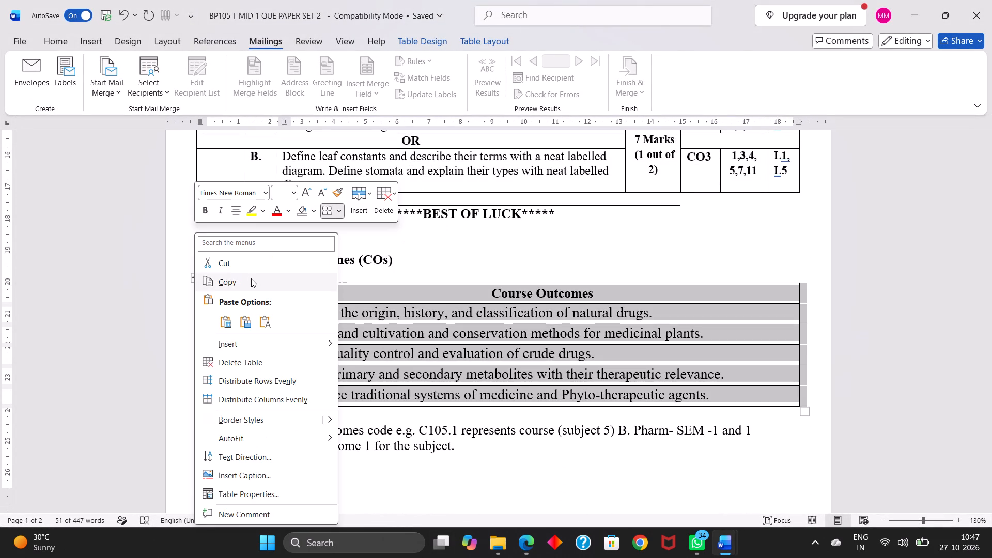
pyautogui.click(251, 278)
pyautogui.click(462, 140)
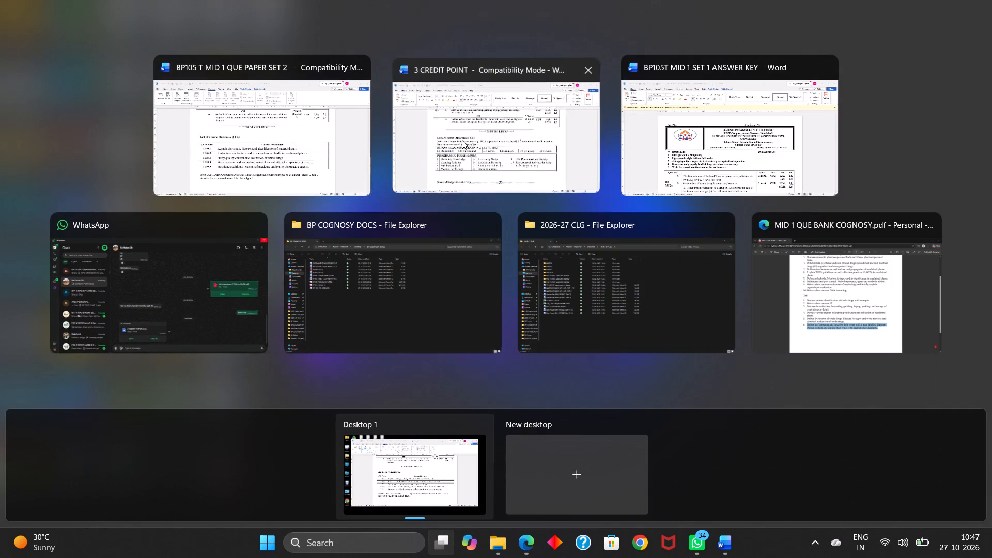
pyautogui.hotkey('ctrl', 'v')
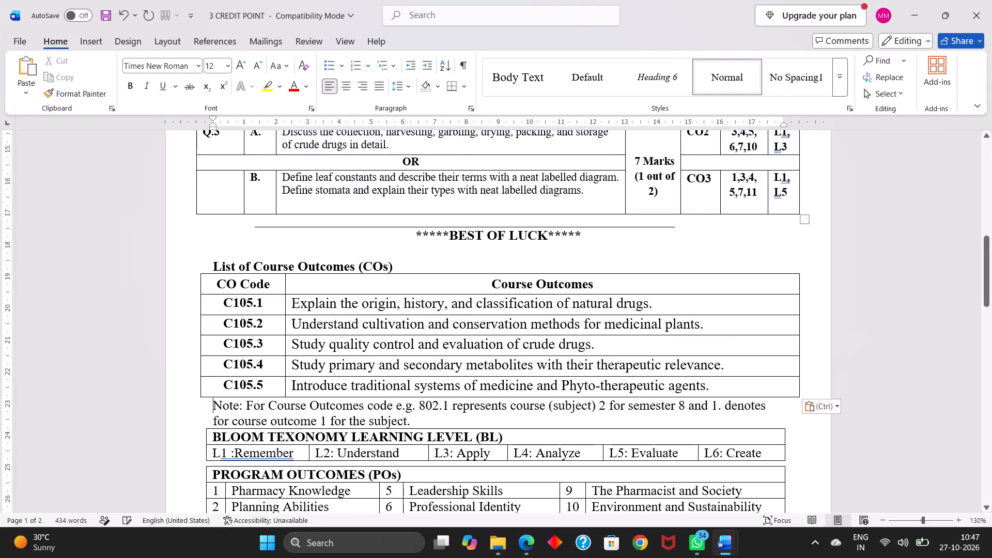
# Increase the font size to 12 for the question text column, from Q.1 A through Q.3 B, including the OR rows.
pyautogui.scroll(2, 240, 335)
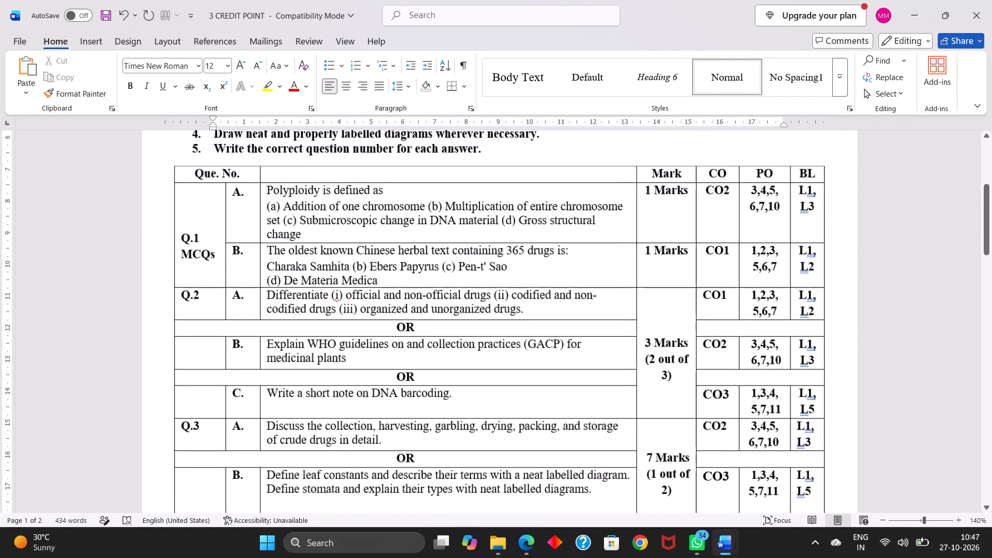
pyautogui.scroll(1, 240, 335)
pyautogui.moveTo(265, 189); pyautogui.dragTo(295, 218)
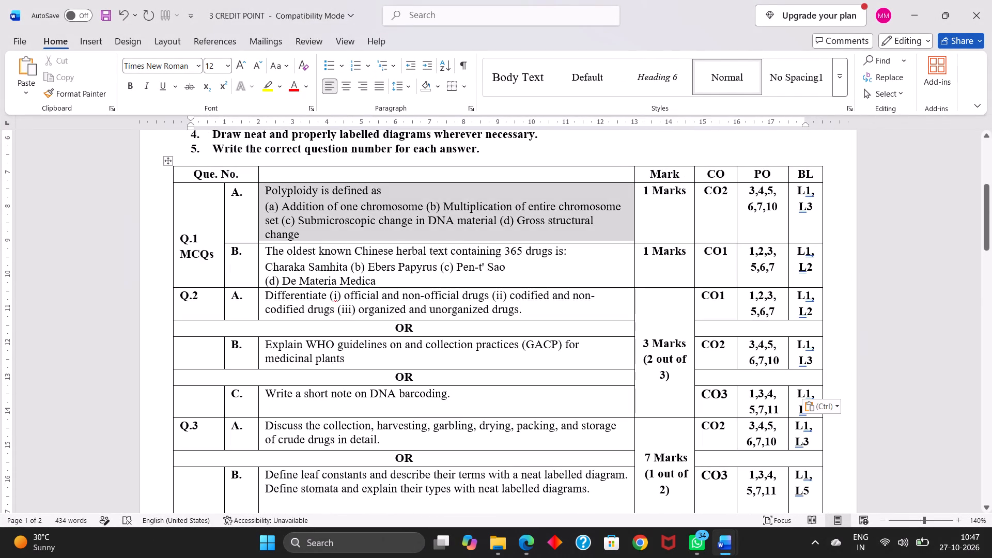
pyautogui.moveTo(295, 218); pyautogui.dragTo(472, 472)
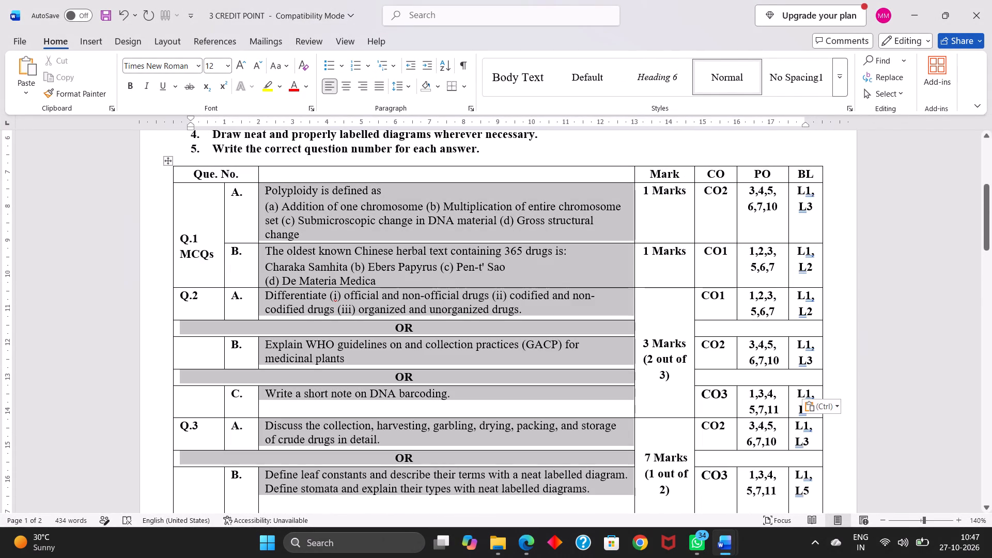
pyautogui.moveTo(472, 472); pyautogui.dragTo(536, 444)
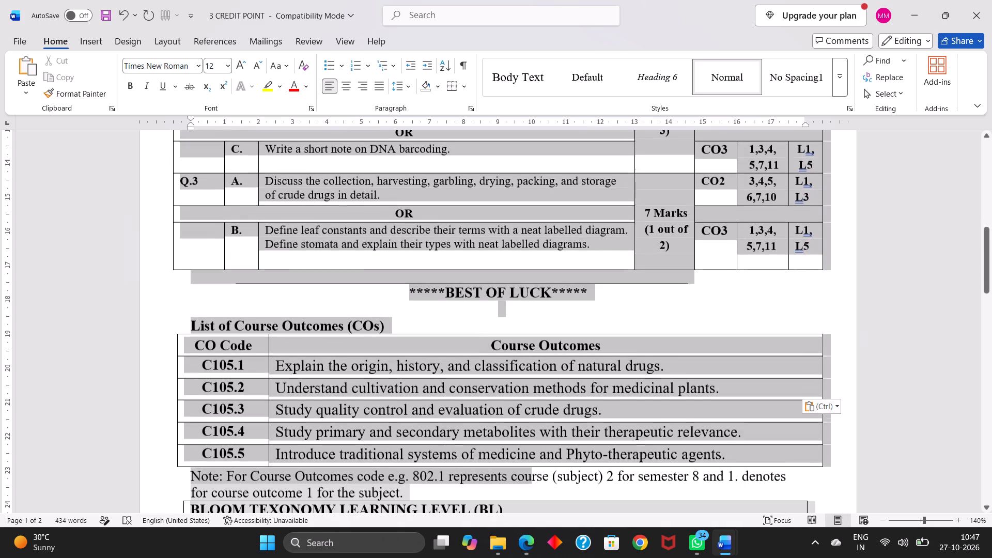
pyautogui.moveTo(536, 444); pyautogui.dragTo(610, 244)
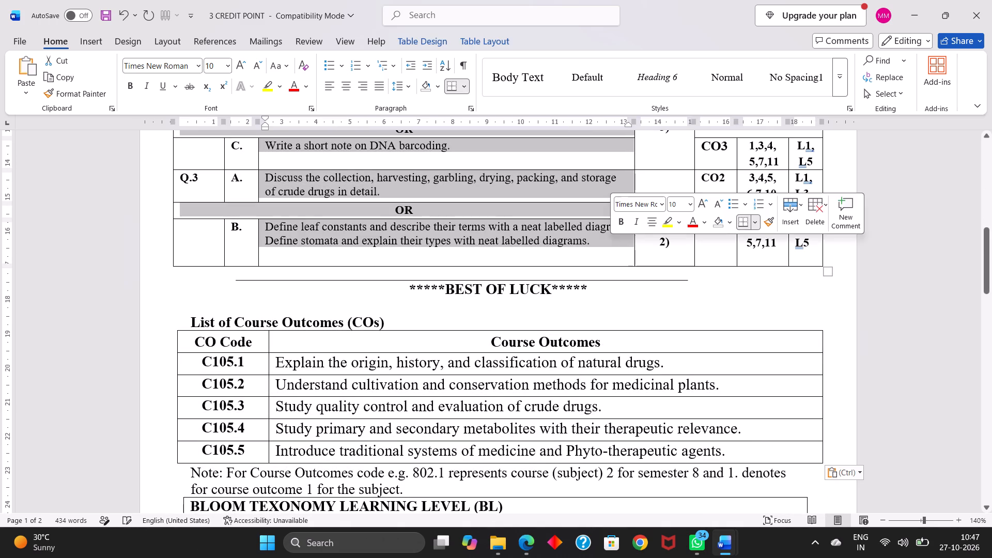
pyautogui.click(245, 64)
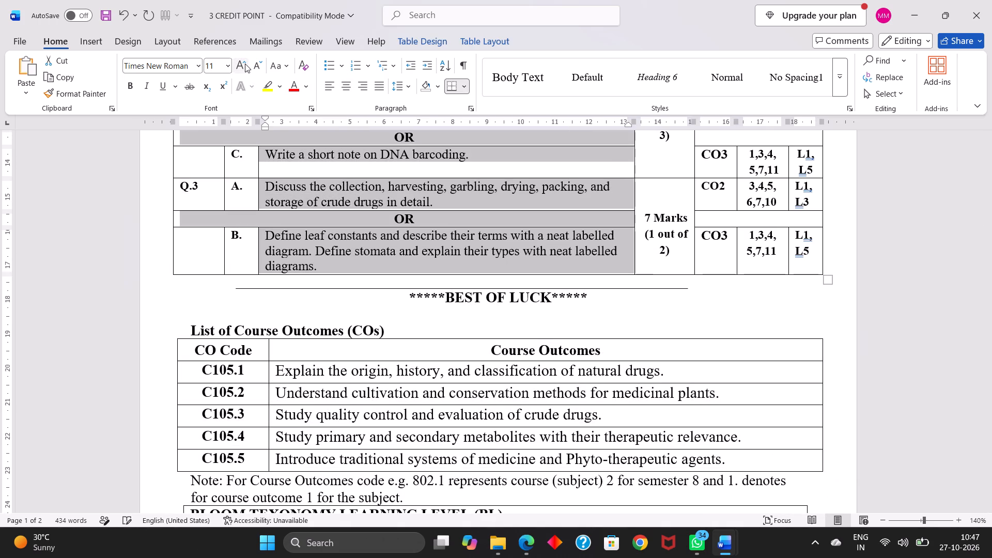
pyautogui.click(245, 64)
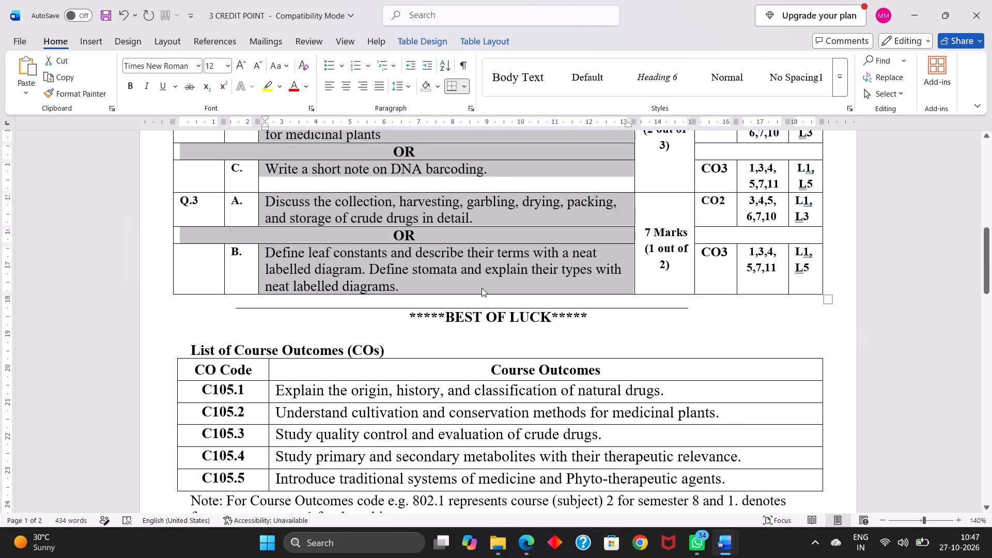
pyautogui.click(498, 248)
# Add blank lines below the Course Outcomes note so the Bloom learning level table starts on the second page.
pyautogui.scroll(-2, 498, 248)
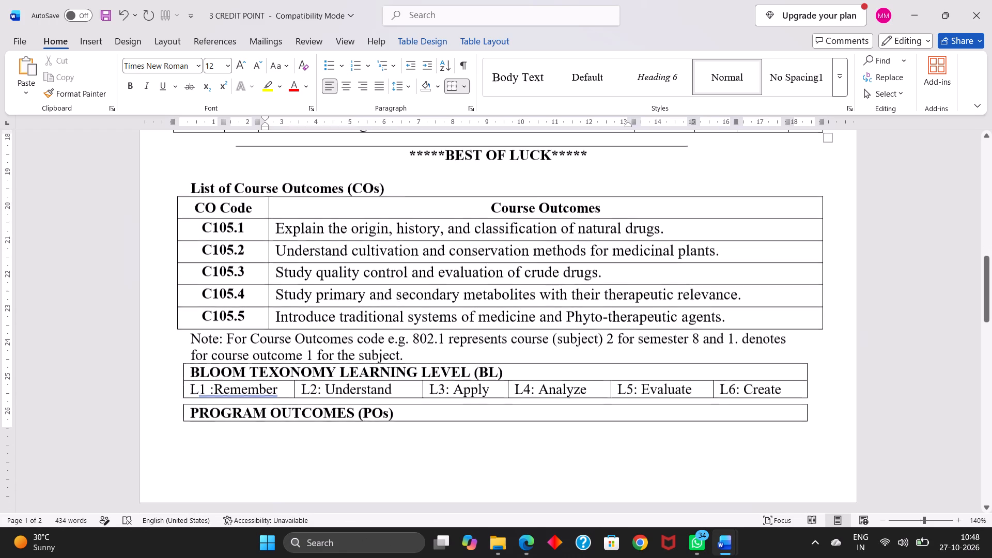
pyautogui.click(415, 355)
pyautogui.hotkey('shift', 'Return')
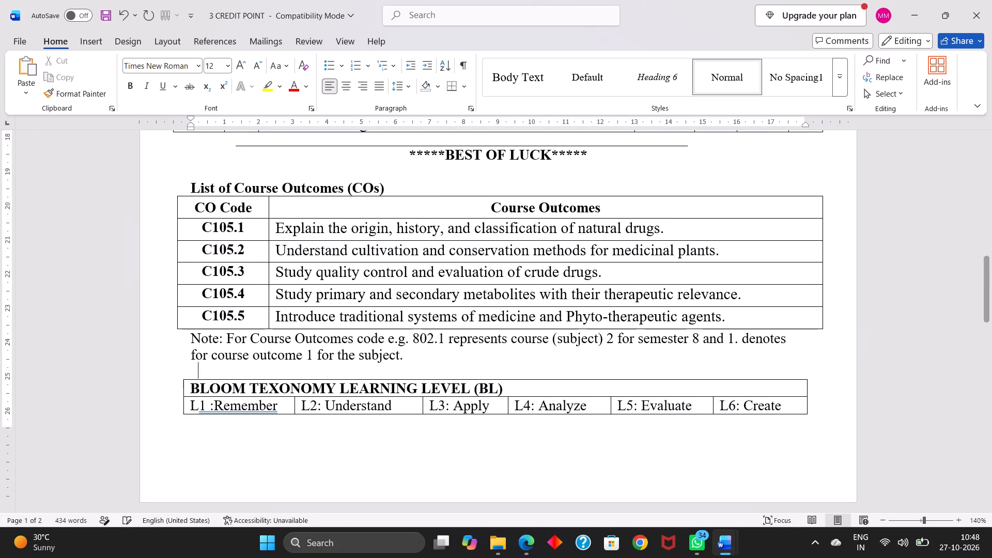
pyautogui.press('Return')
pyautogui.press('Return')
pyautogui.press('Return')
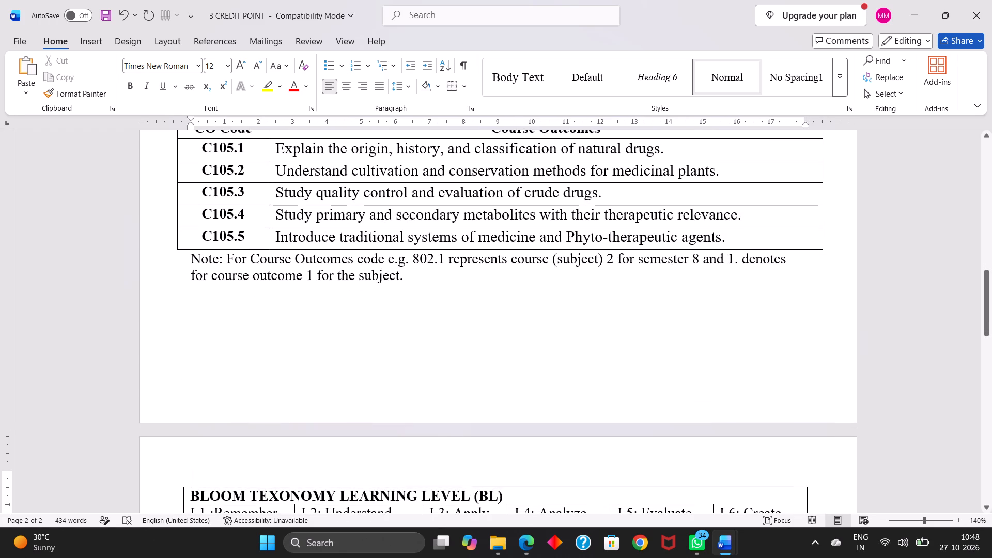
# Replace the 802.1 Course Outcomes note in 3 CREDIT POINT with the C105.1 note from BP105 T MID 1 QUE PAPER SET 2.
pyautogui.moveTo(194, 258); pyautogui.dragTo(377, 299)
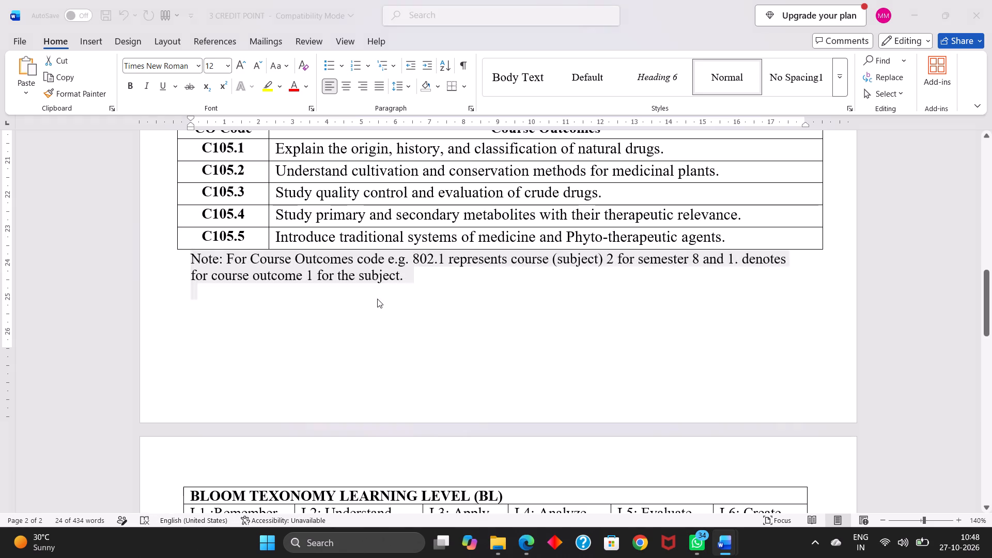
pyautogui.click(542, 88)
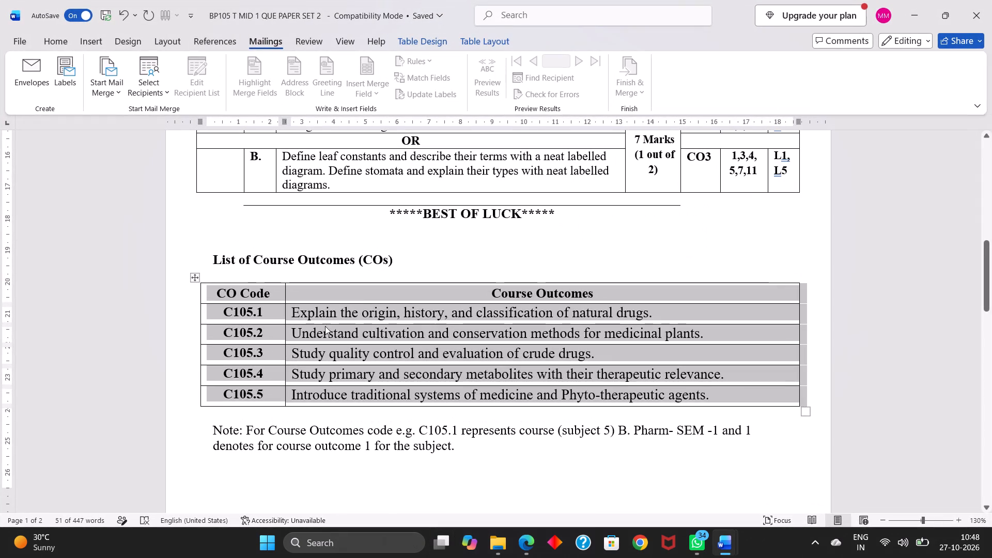
pyautogui.moveTo(211, 435); pyautogui.dragTo(250, 433)
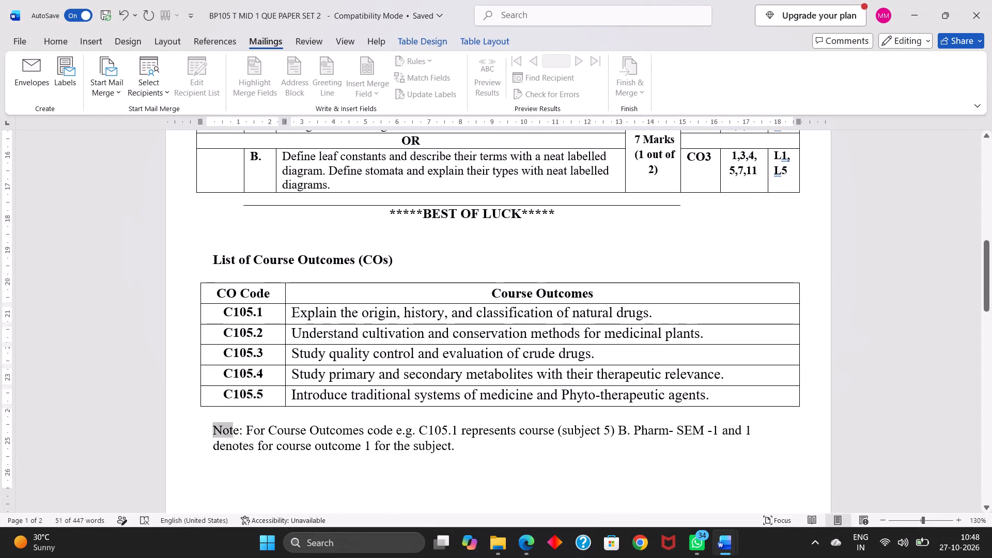
pyautogui.moveTo(250, 433); pyautogui.dragTo(440, 455)
pyautogui.hotkey('ctrl', 'c')
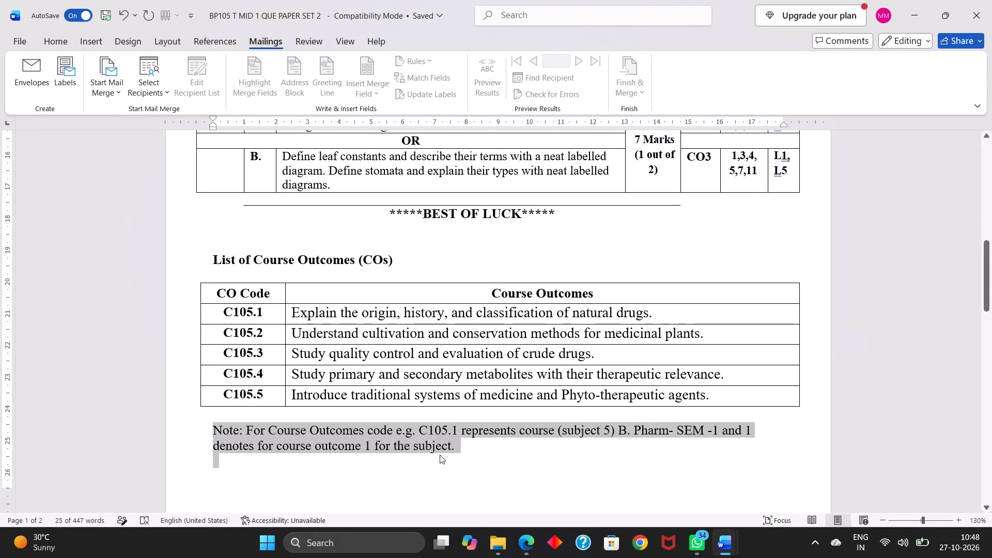
pyautogui.click(504, 129)
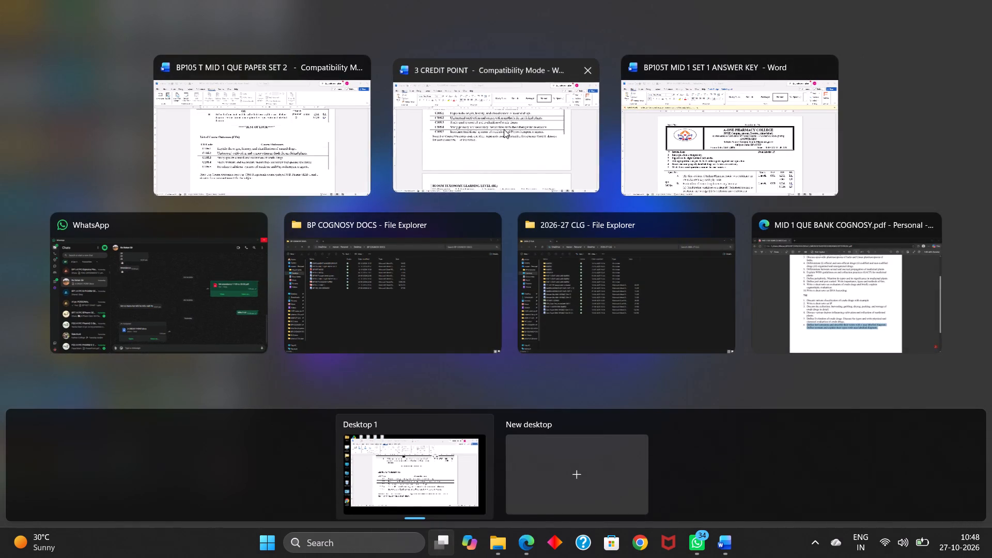
pyautogui.hotkey('ctrl', 'v')
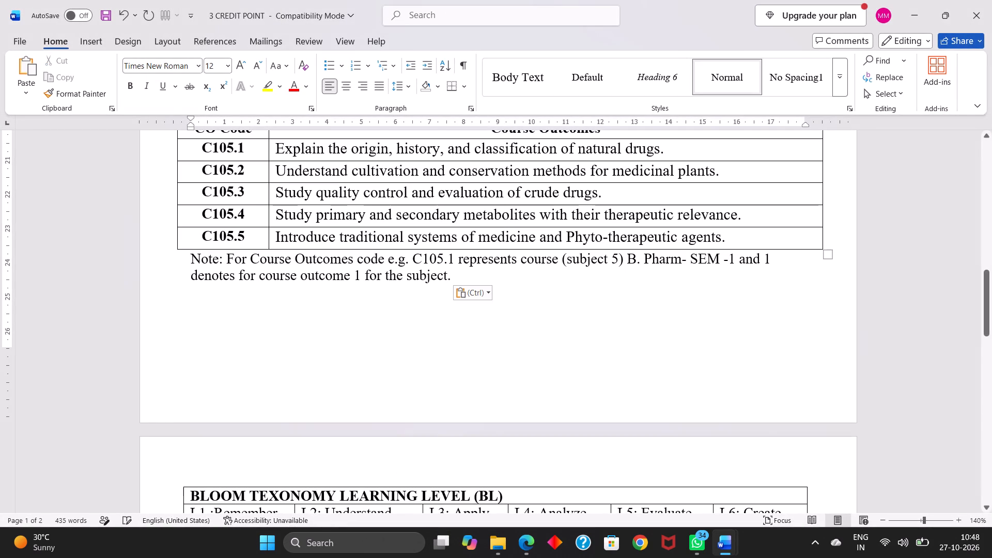
# Insert two blank lines between the C105 course outcomes table and the note below it.
pyautogui.click(192, 254)
pyautogui.press('Return')
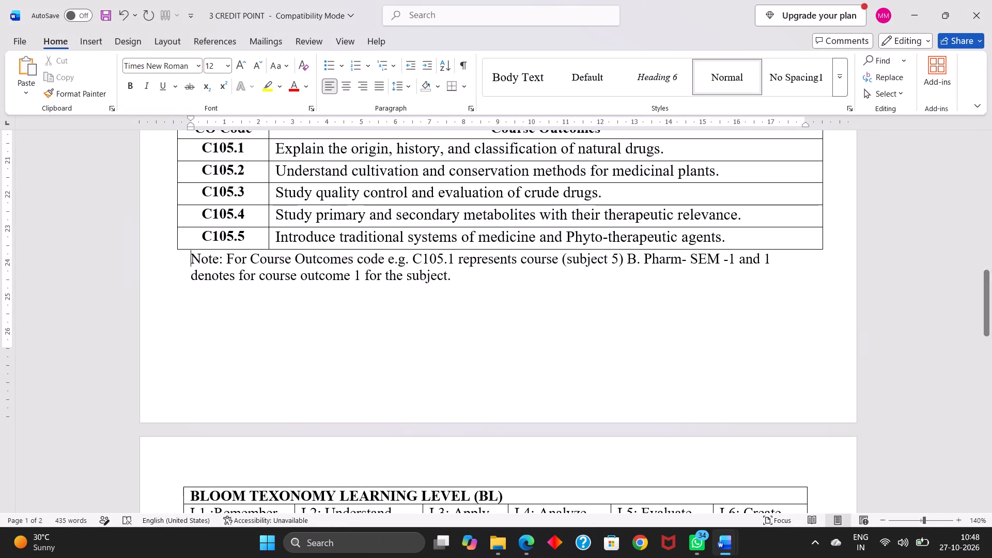
pyautogui.press('Return')
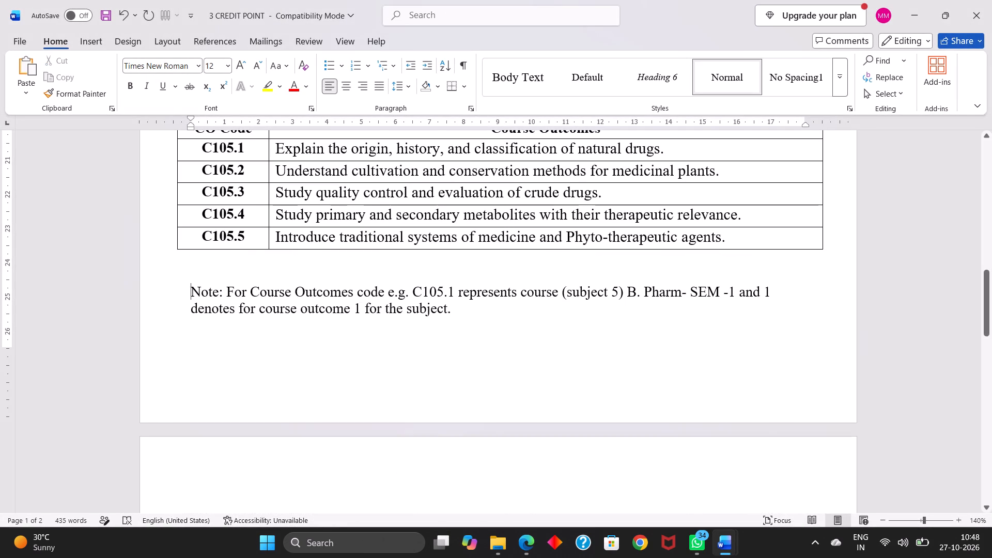
pyautogui.press('BackSpace')
pyautogui.press('BackSpace')
pyautogui.press('BackSpace')
pyautogui.press('BackSpace')
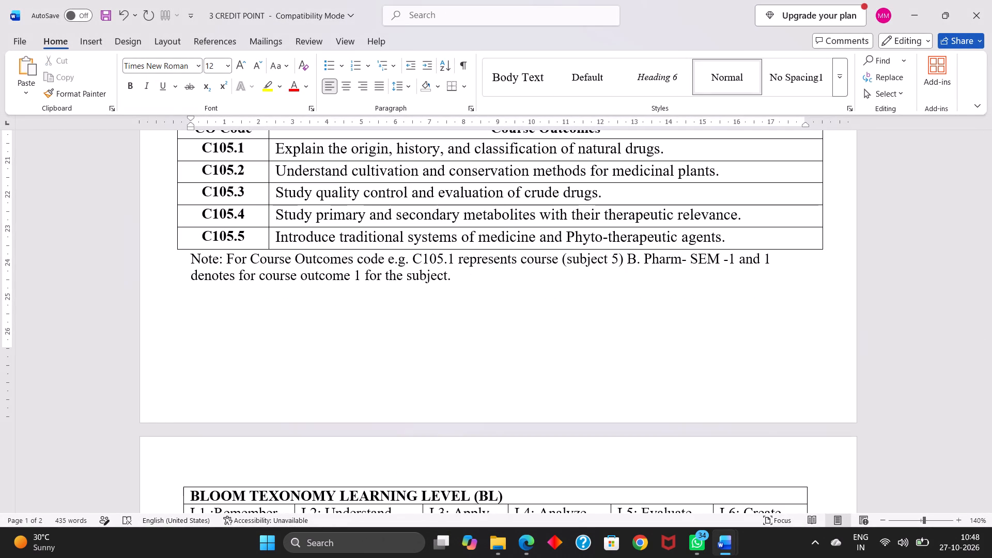
pyautogui.press('BackSpace')
pyautogui.press('BackSpace')
pyautogui.press('Return')
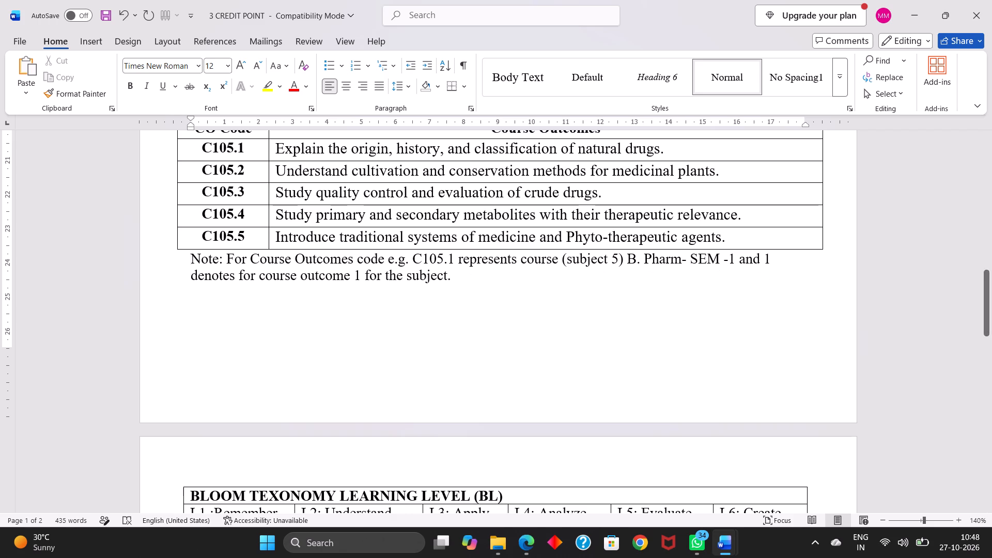
pyautogui.press('Return')
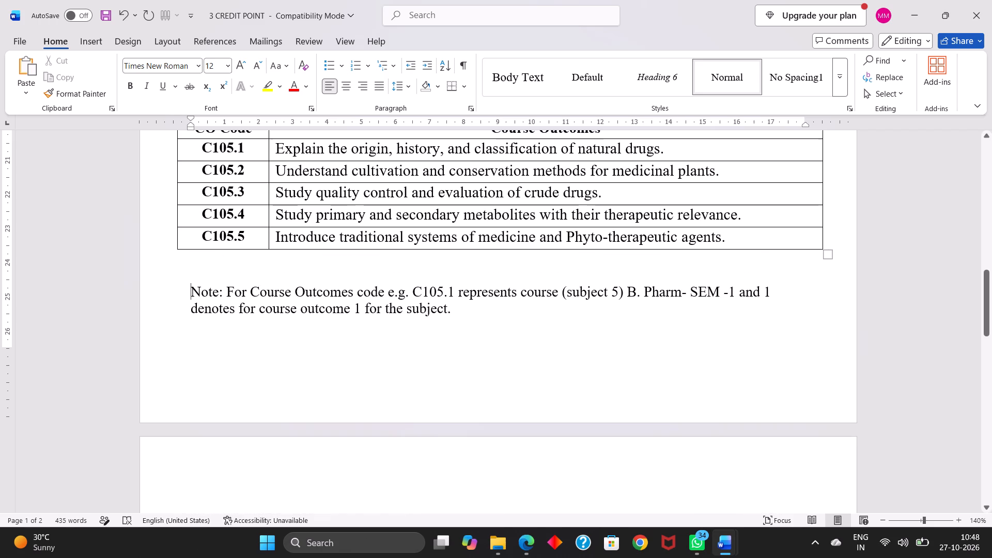
# Insert a blank line between the List of Course Outcomes (COs) heading and its table.
pyautogui.scroll(2, 471, 297)
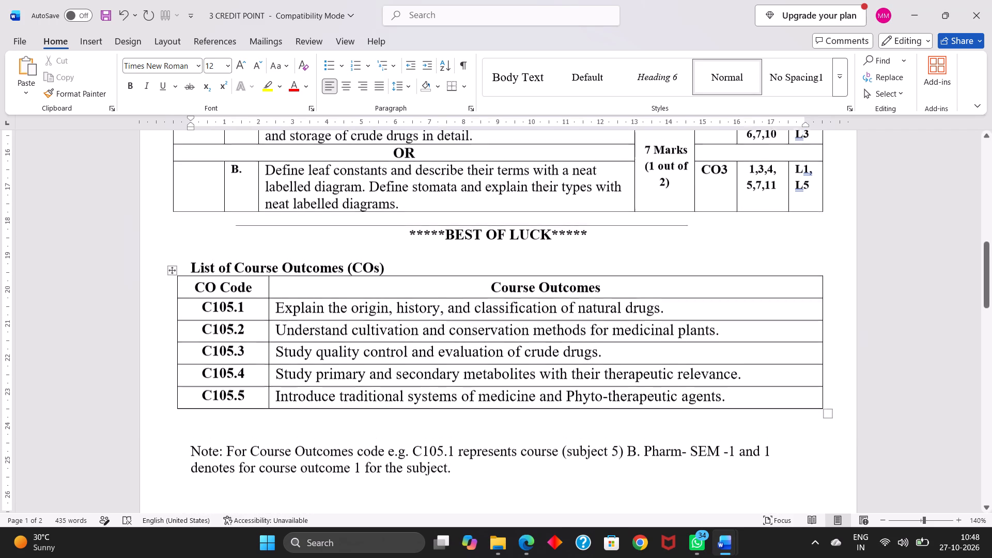
pyautogui.scroll(1, 471, 297)
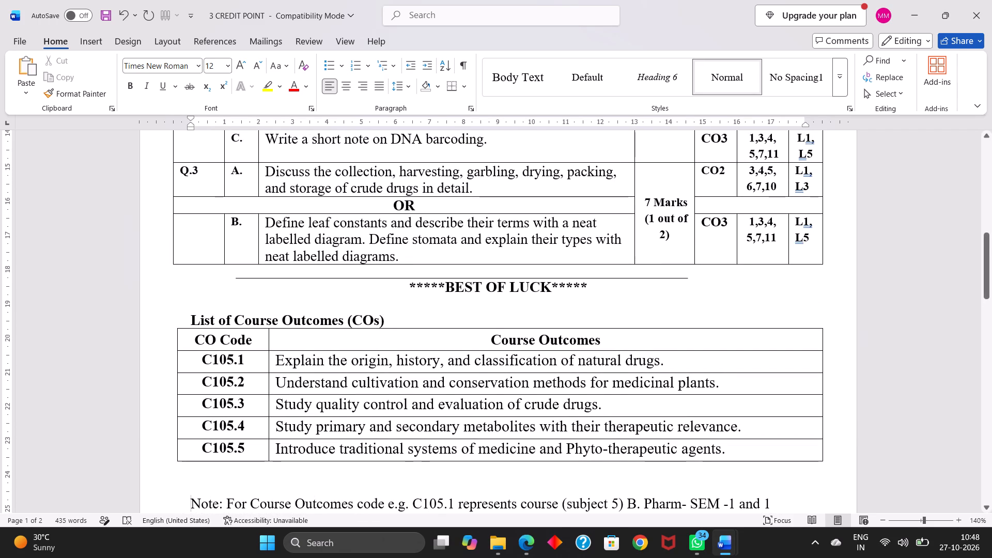
pyautogui.click(413, 313)
pyautogui.press('Return')
# Look over the question table, the course outcomes table and the note in 3 CREDIT POINT.
pyautogui.scroll(2, 413, 313)
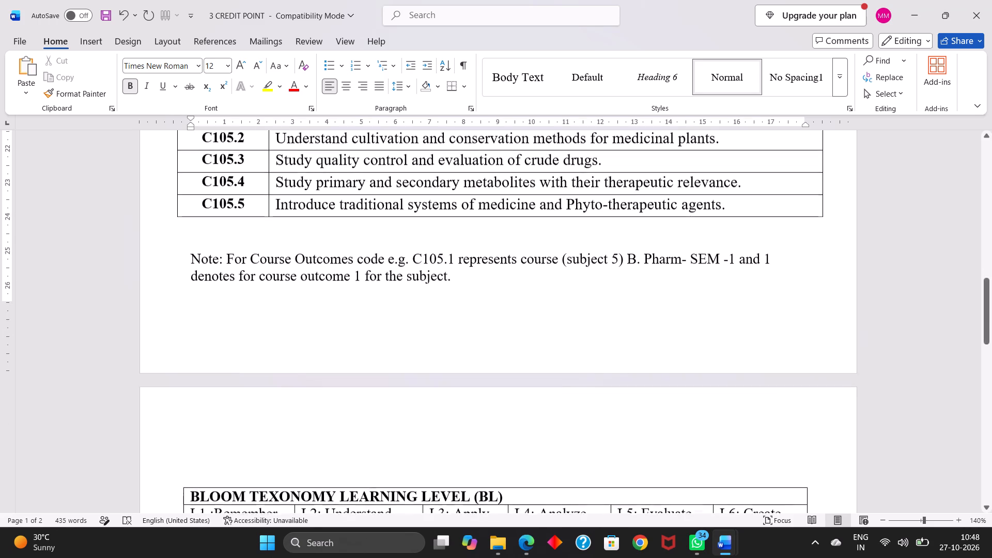
pyautogui.scroll(1, 413, 313)
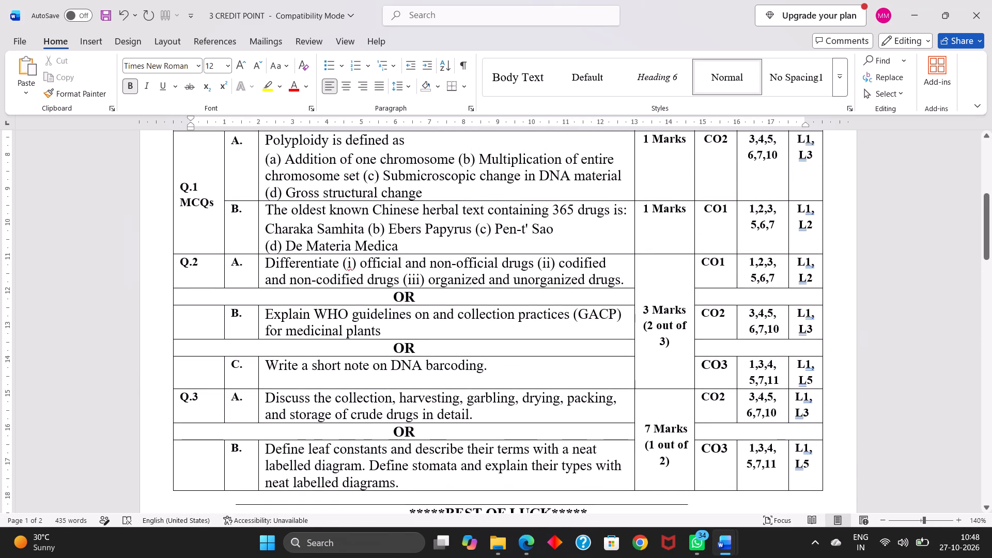
pyautogui.scroll(2, 413, 313)
pyautogui.scroll(-3, 413, 313)
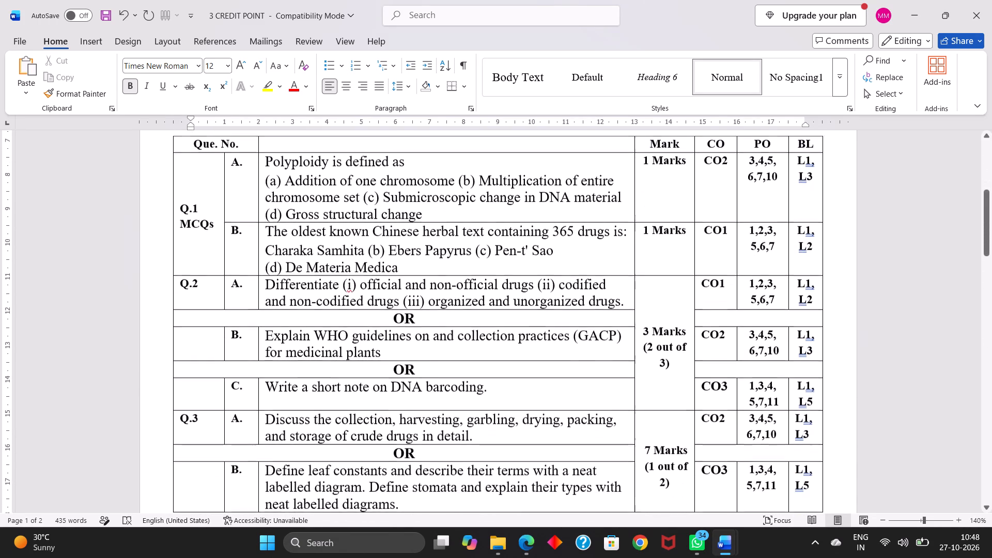
pyautogui.scroll(-4, 413, 313)
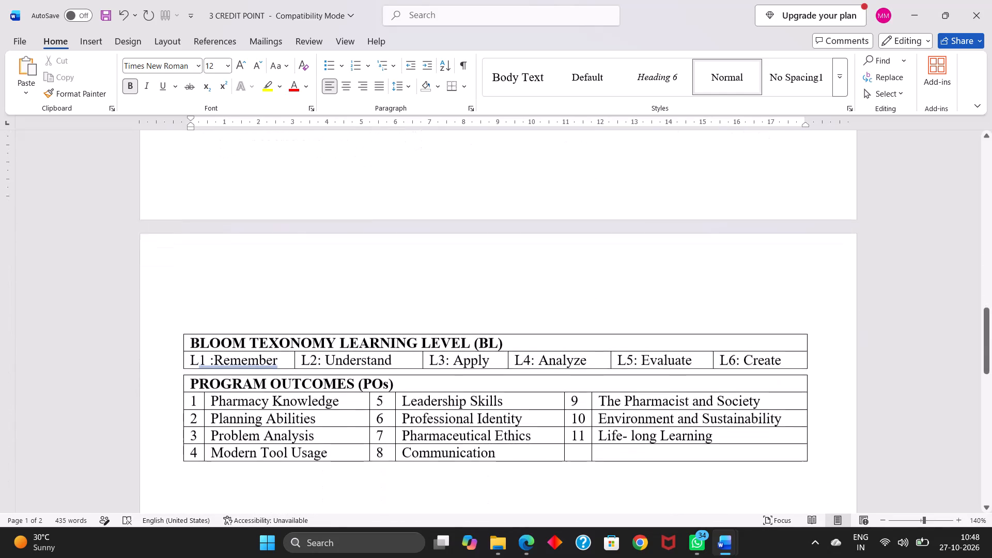
# Correct the spacing of the first Bloom learning level entry so it reads L1: Remember.
pyautogui.scroll(-1, 413, 313)
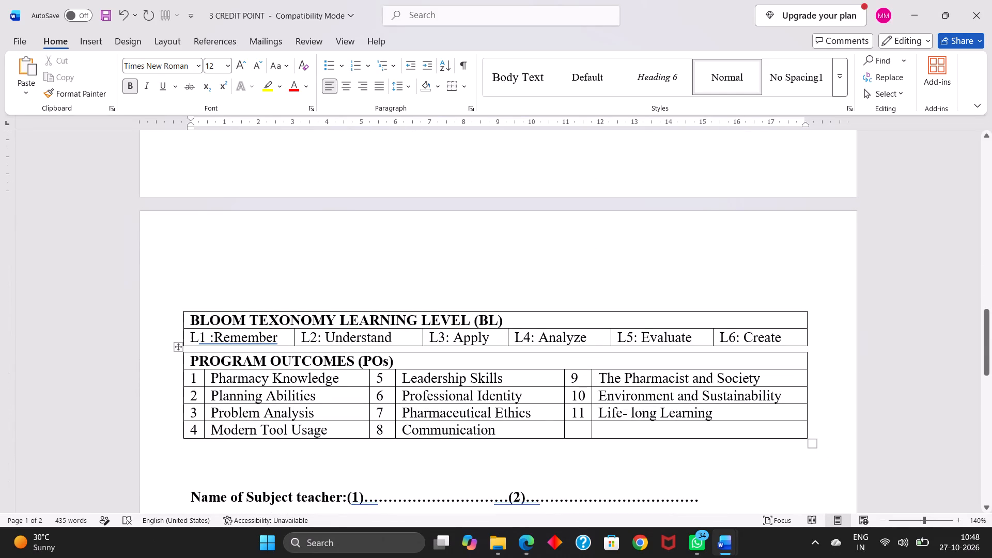
pyautogui.click(219, 337)
pyautogui.press('BackSpace')
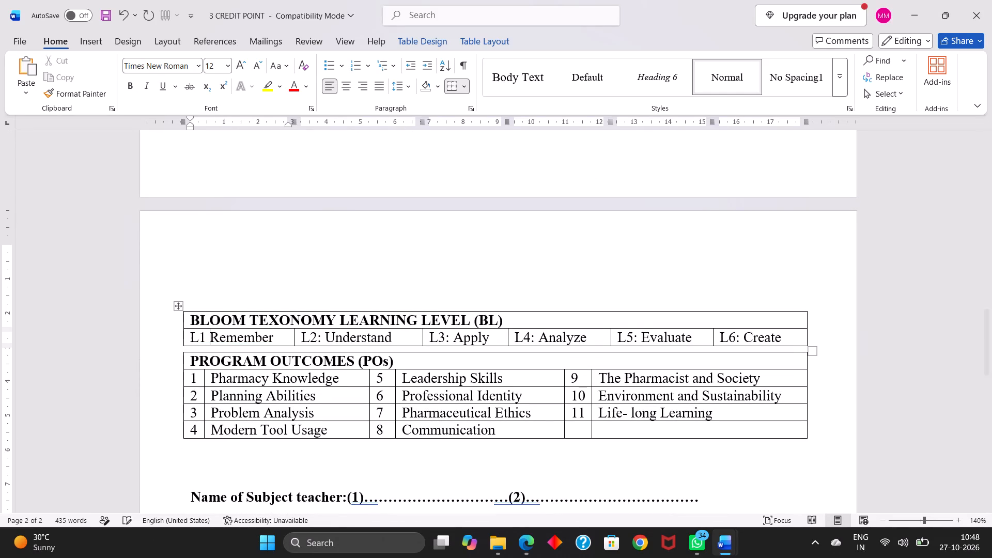
pyautogui.press('BackSpace')
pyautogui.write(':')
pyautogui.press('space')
# Insert blank lines between the Bloom learning level table and the Program Outcomes table.
pyautogui.doubleClick(199, 349)
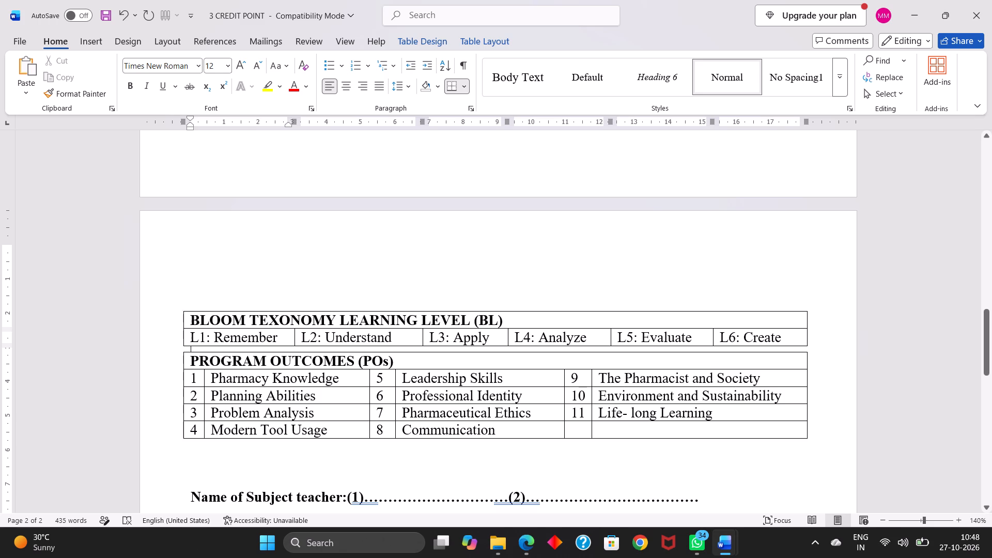
pyautogui.press('Return')
pyautogui.press('Return')
pyautogui.press('Return')
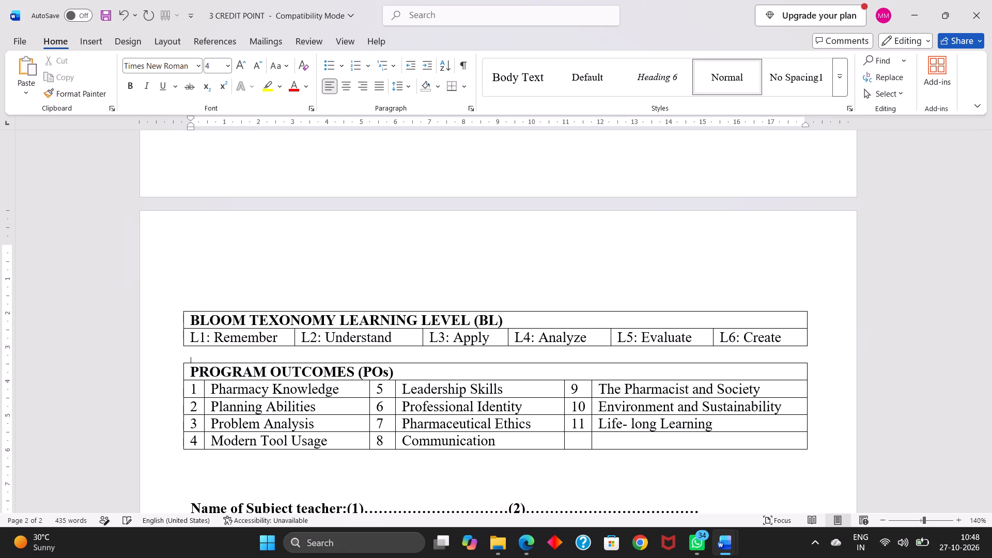
pyautogui.press('Return')
# Replace the dotted Name of Subject teacher blanks with both teacher names from BP105 T MID 1 QUE PAPER SET 2, keeping a blank line below.
pyautogui.scroll(-2, 199, 349)
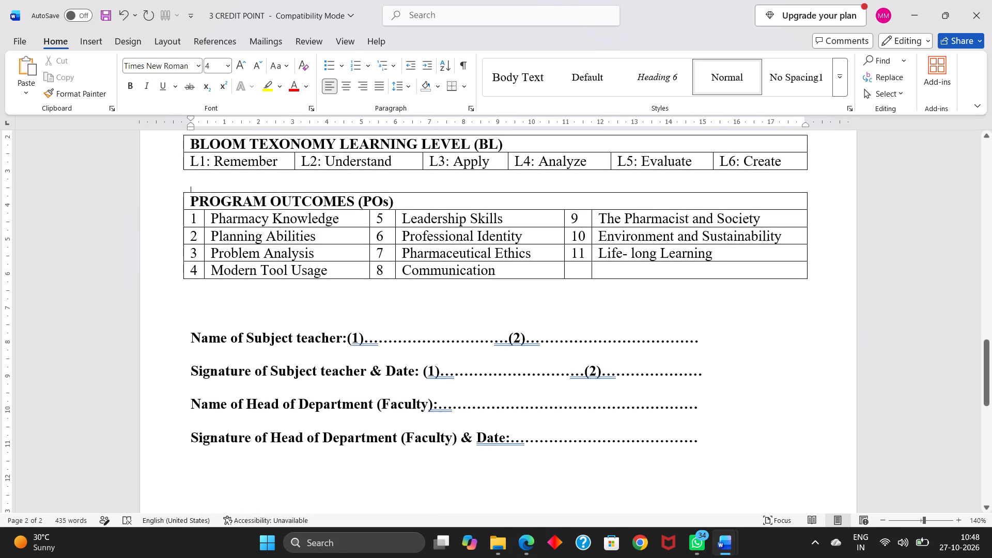
pyautogui.click(508, 155)
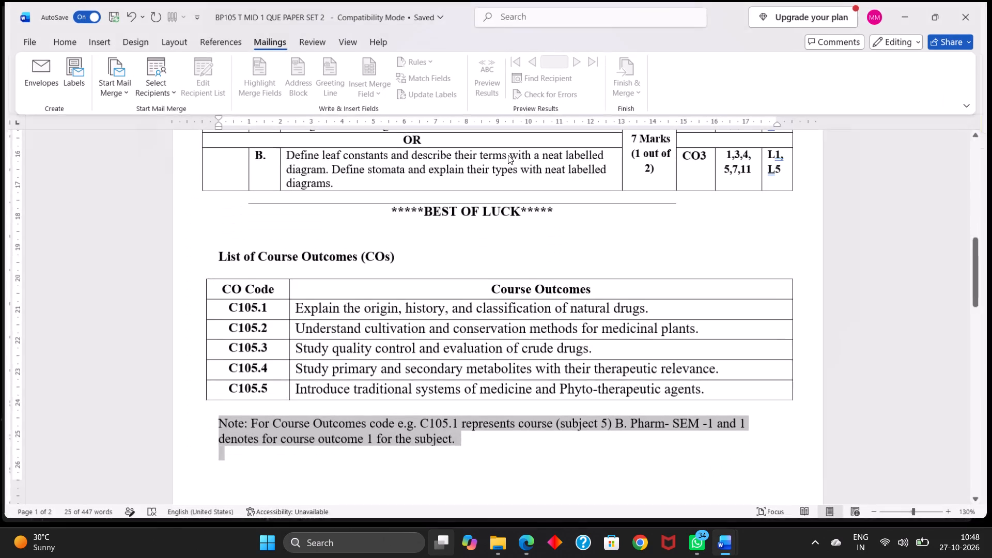
pyautogui.scroll(-2, 442, 263)
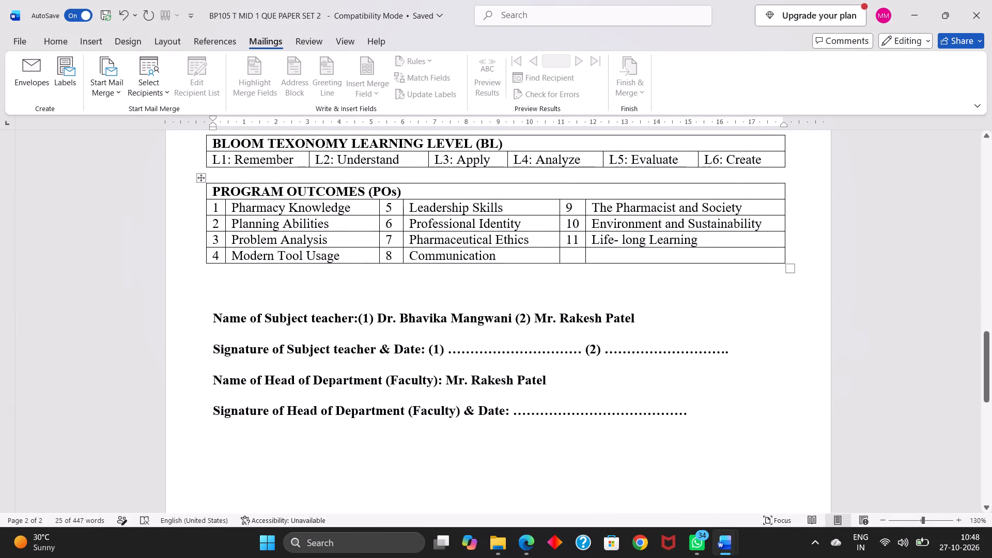
pyautogui.moveTo(378, 313); pyautogui.dragTo(616, 303)
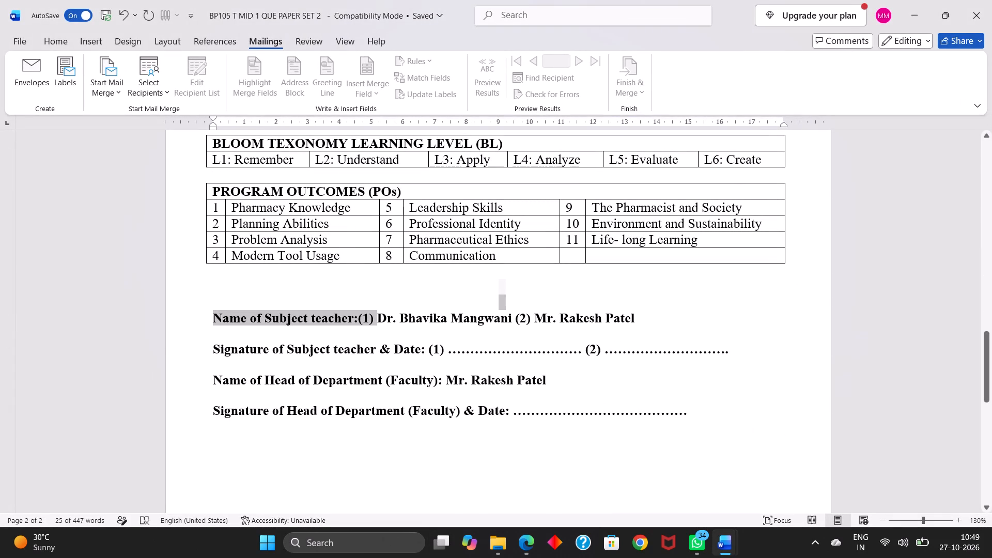
pyautogui.moveTo(616, 303); pyautogui.dragTo(633, 322)
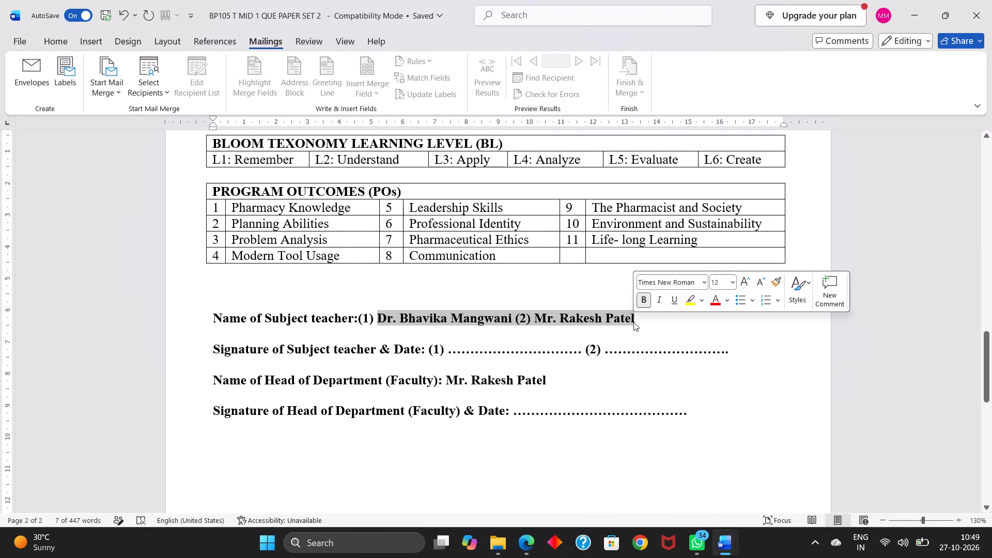
pyautogui.hotkey('ctrl', 'c')
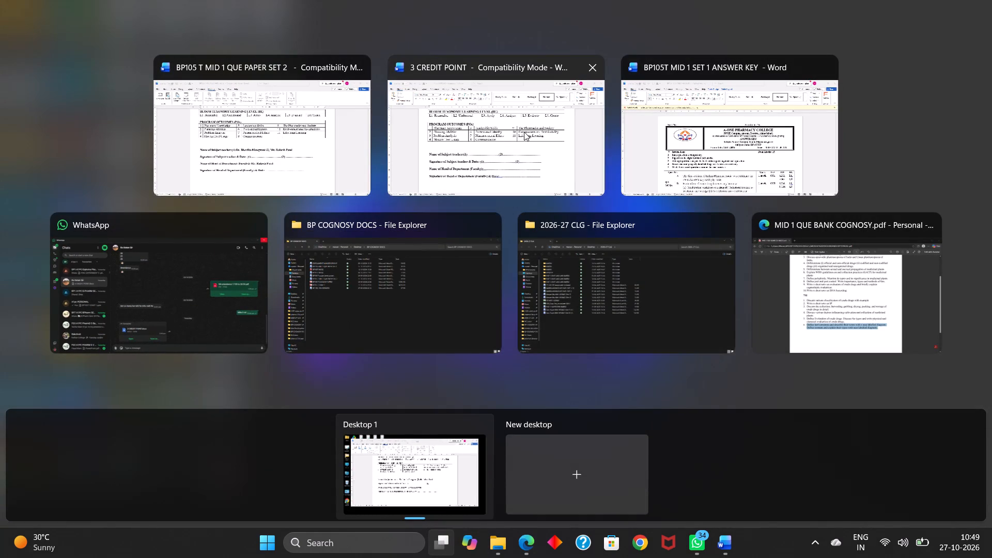
pyautogui.click(524, 132)
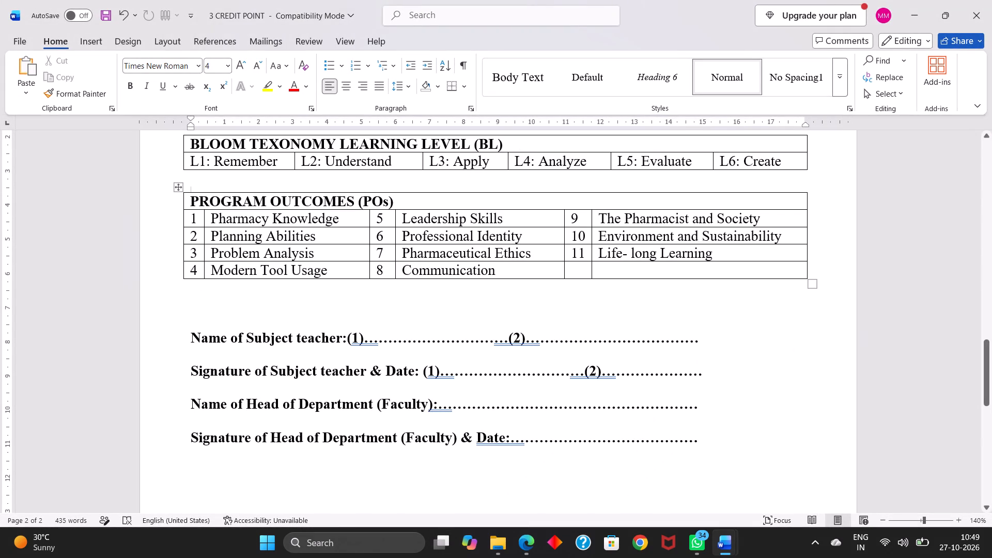
pyautogui.click(362, 335)
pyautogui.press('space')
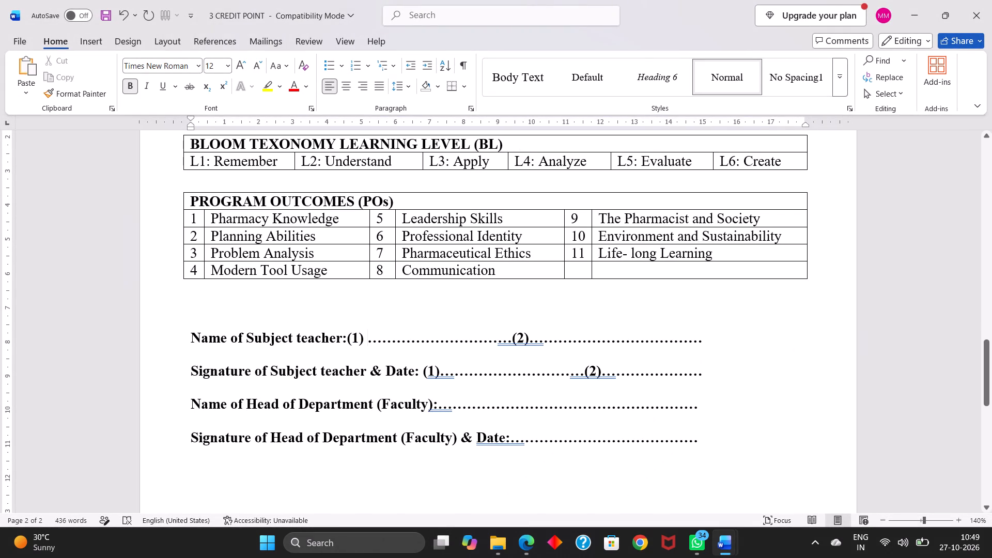
pyautogui.moveTo(373, 344); pyautogui.dragTo(599, 358)
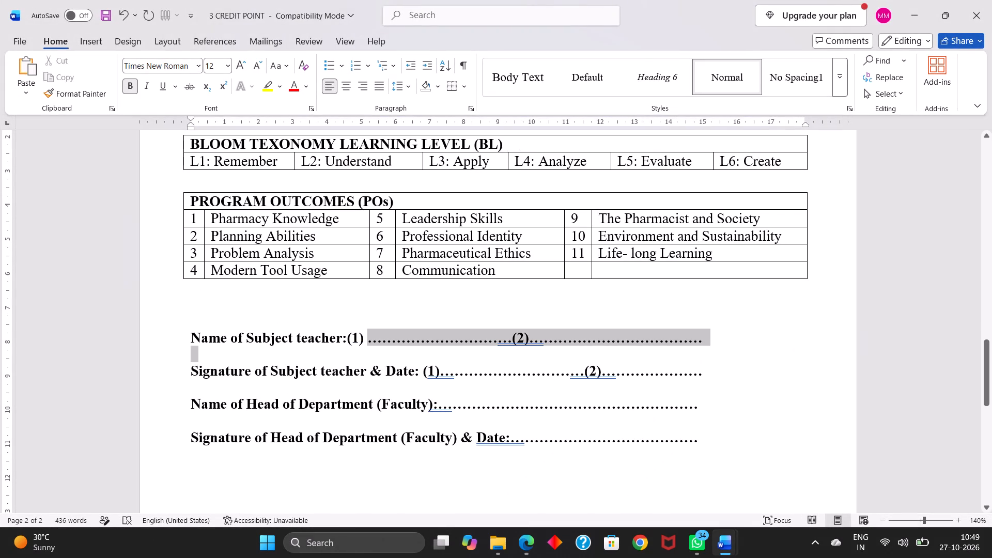
pyautogui.moveTo(599, 358); pyautogui.dragTo(598, 357)
pyautogui.hotkey('ctrl', 'v')
pyautogui.press('Return')
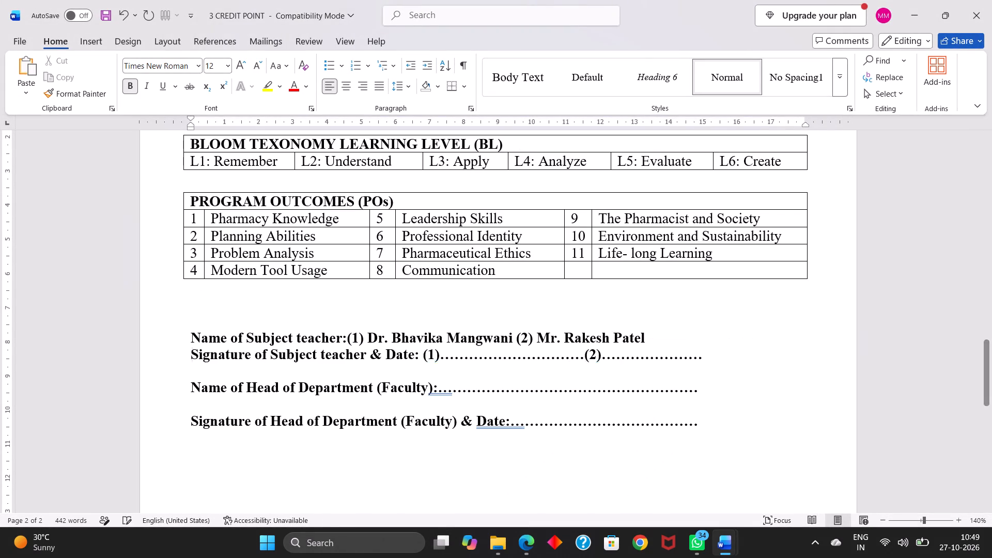
pyautogui.press('Return')
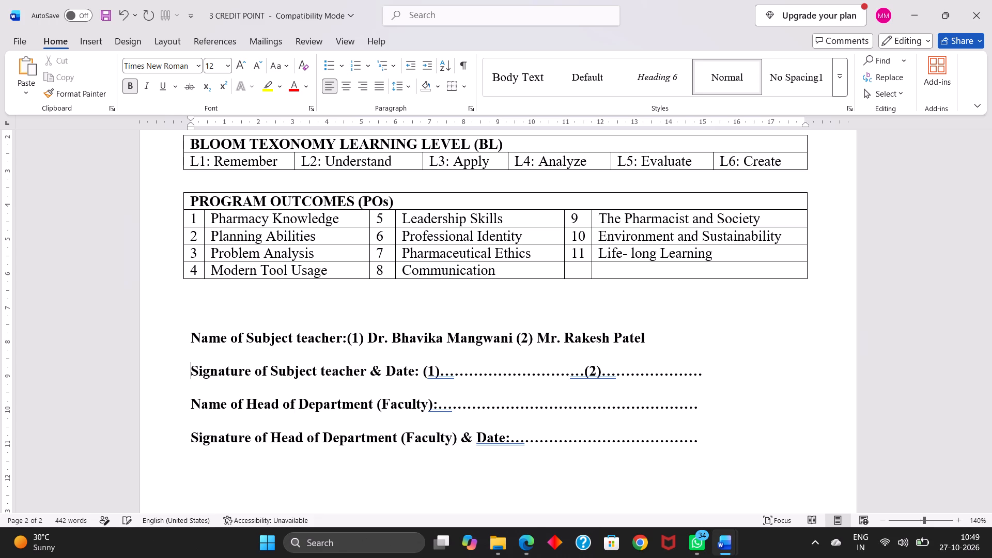
# Add spaces after (1) and around (2) in the Signature of Subject teacher & Date line, and extend its second dotted blank with six dots.
pyautogui.click(441, 372)
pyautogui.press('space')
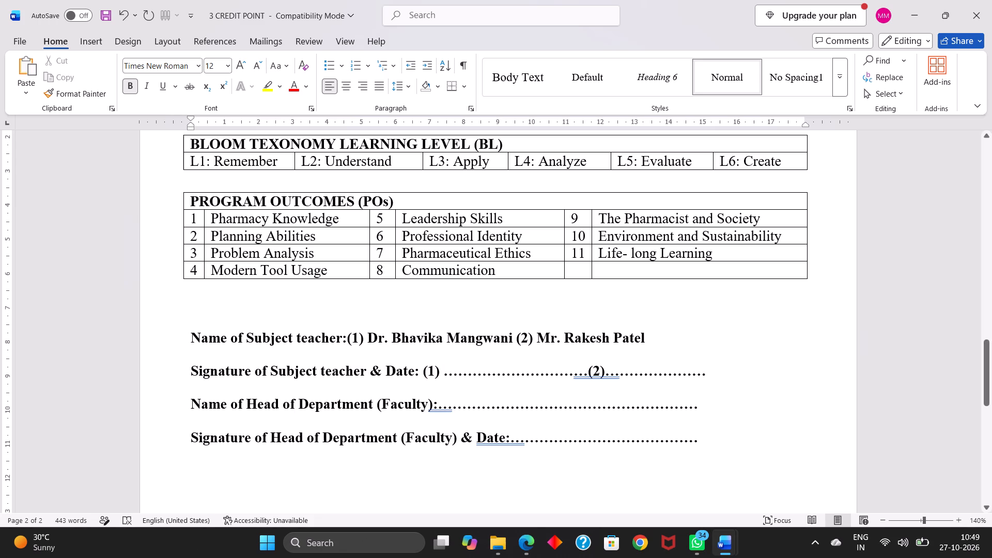
pyautogui.click(588, 373)
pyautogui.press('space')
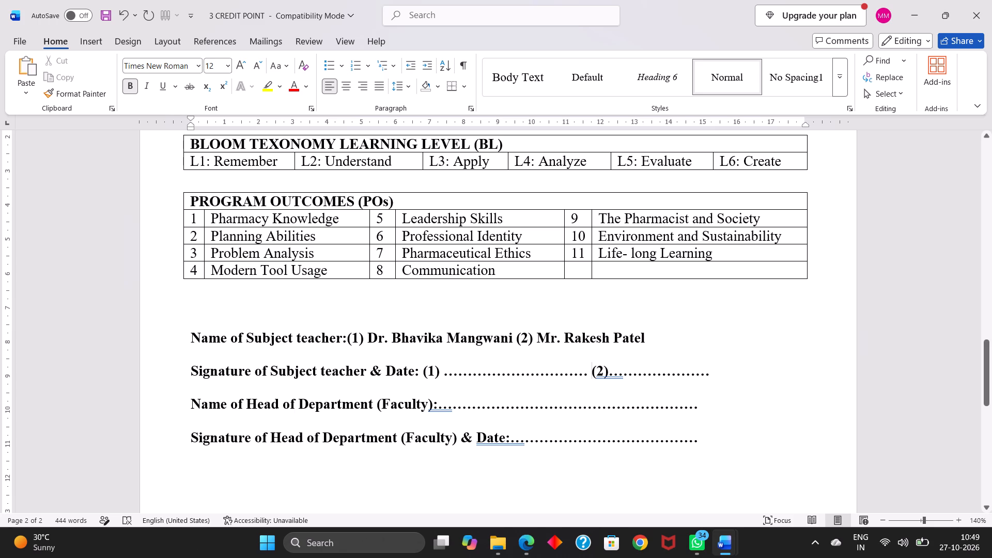
pyautogui.click(609, 375)
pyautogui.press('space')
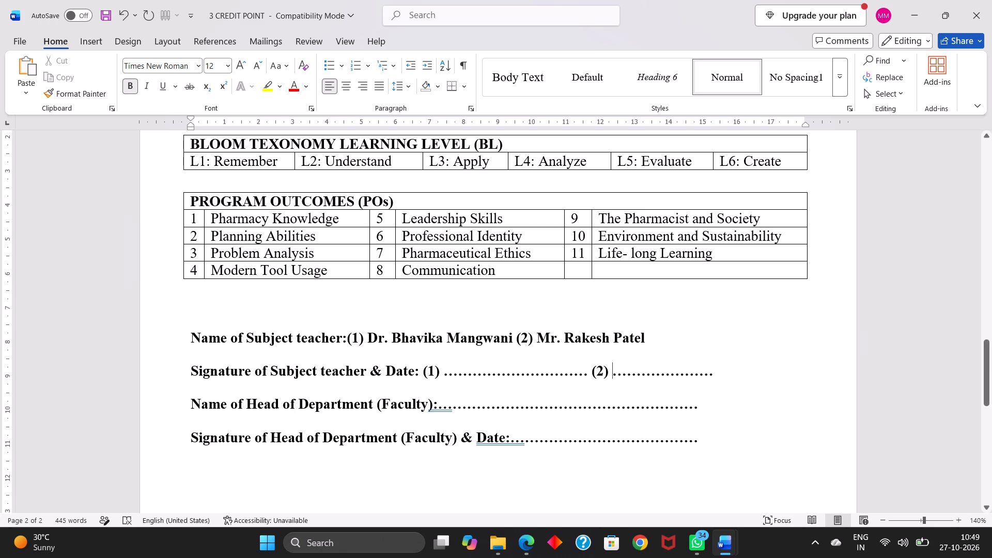
pyautogui.click(721, 375)
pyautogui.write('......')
# Add a space after the colon in the Head of Department name line and the Head of Department signature line.
pyautogui.click(439, 415)
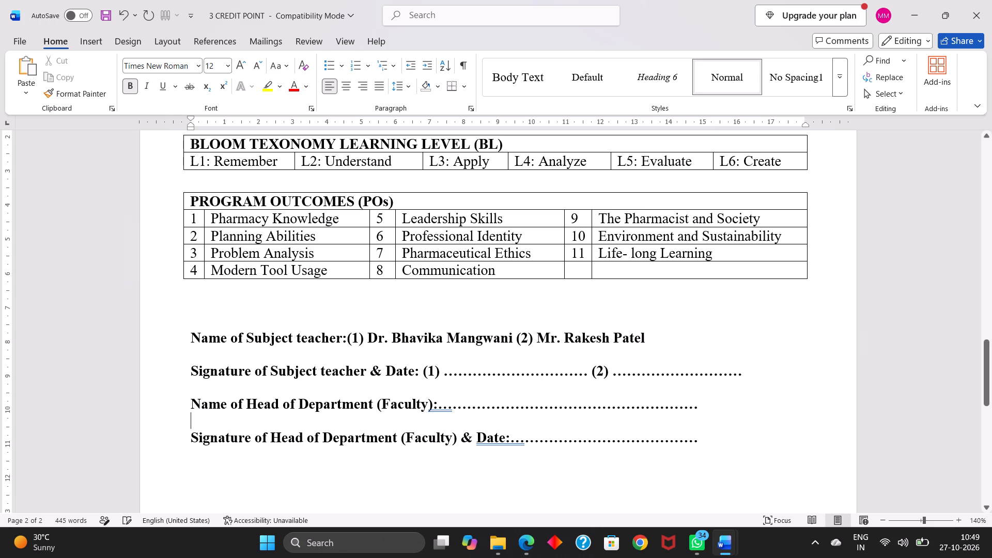
pyautogui.click(437, 407)
pyautogui.press('space')
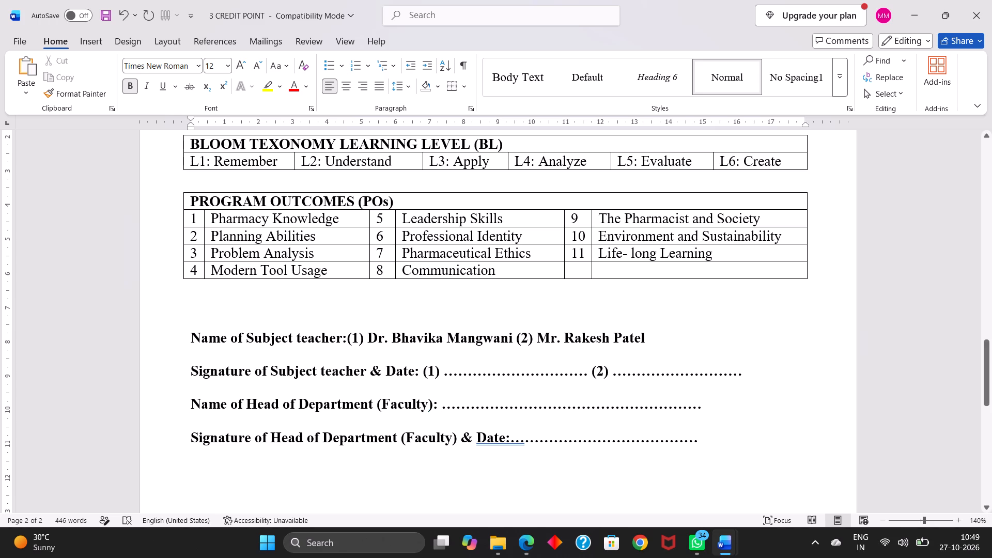
pyautogui.click(511, 438)
pyautogui.press('space')
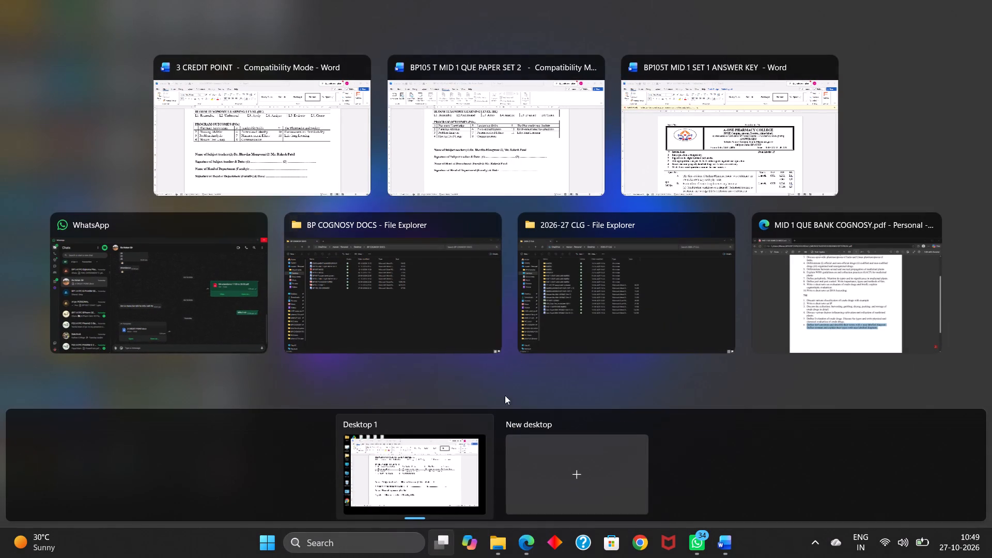
# Copy the Head of Department's name from BP105 T MID 1 QUE PAPER SET 2 and return to 3 CREDIT POINT.
pyautogui.click(506, 169)
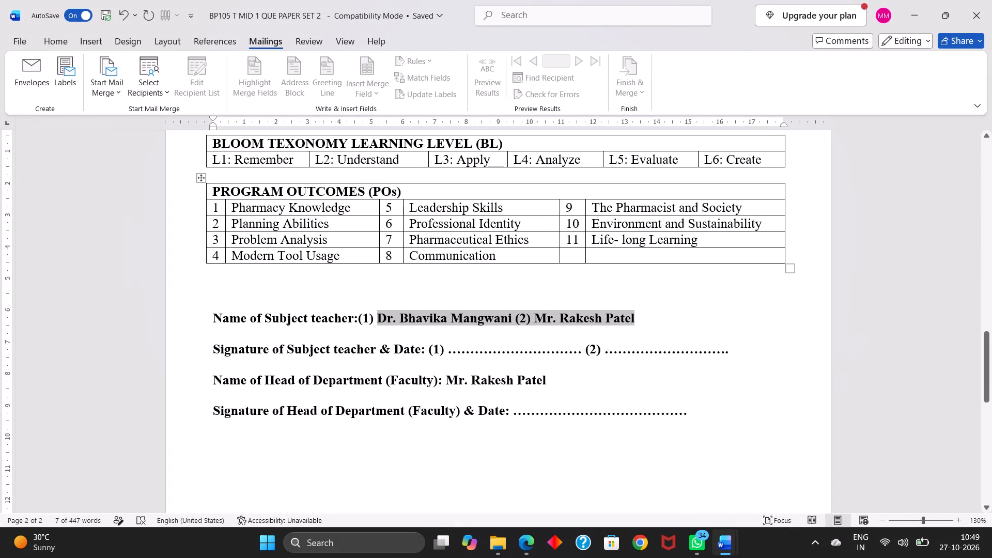
pyautogui.moveTo(443, 381); pyautogui.dragTo(488, 377)
pyautogui.click(488, 377)
pyautogui.moveTo(446, 386); pyautogui.dragTo(477, 386)
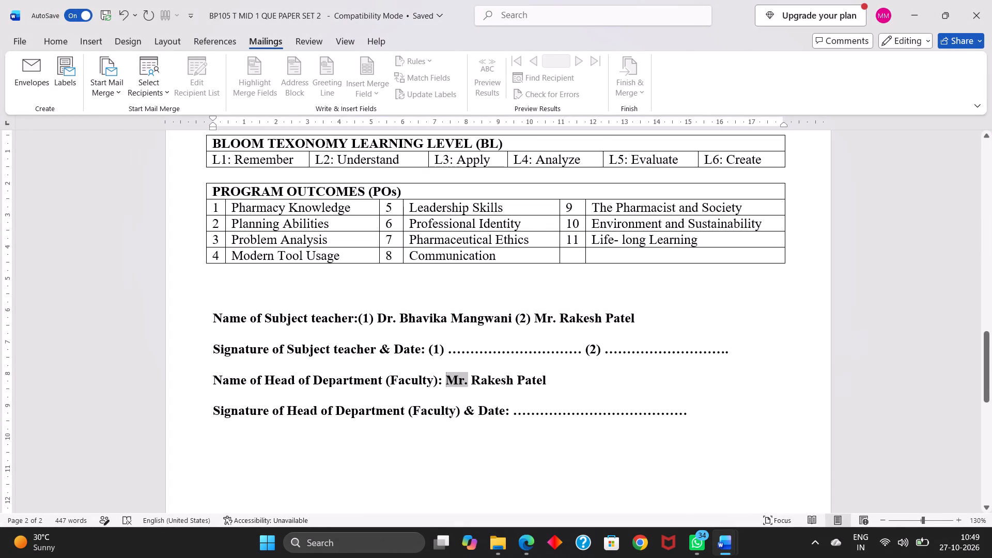
pyautogui.moveTo(477, 386); pyautogui.dragTo(535, 381)
pyautogui.hotkey('ctrl', 'c')
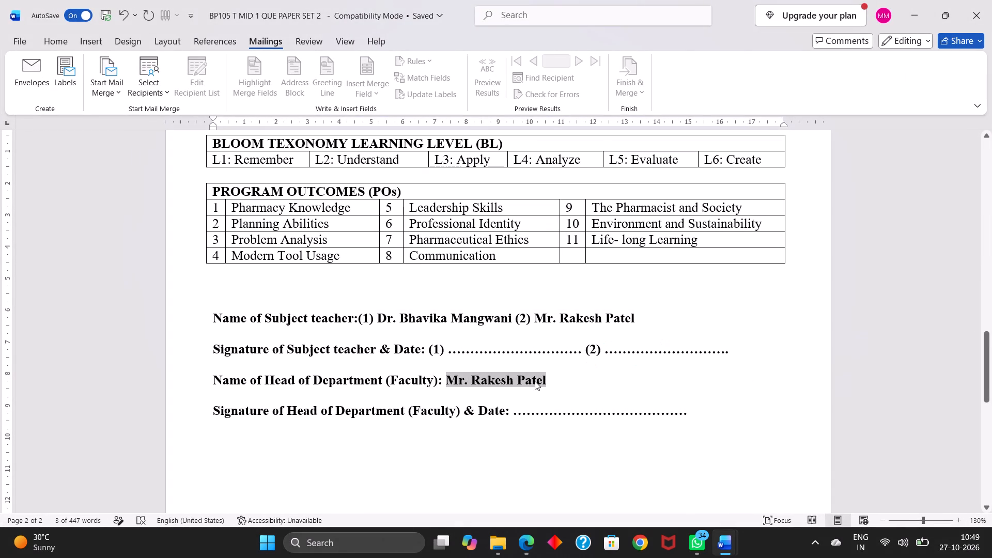
pyautogui.click(509, 143)
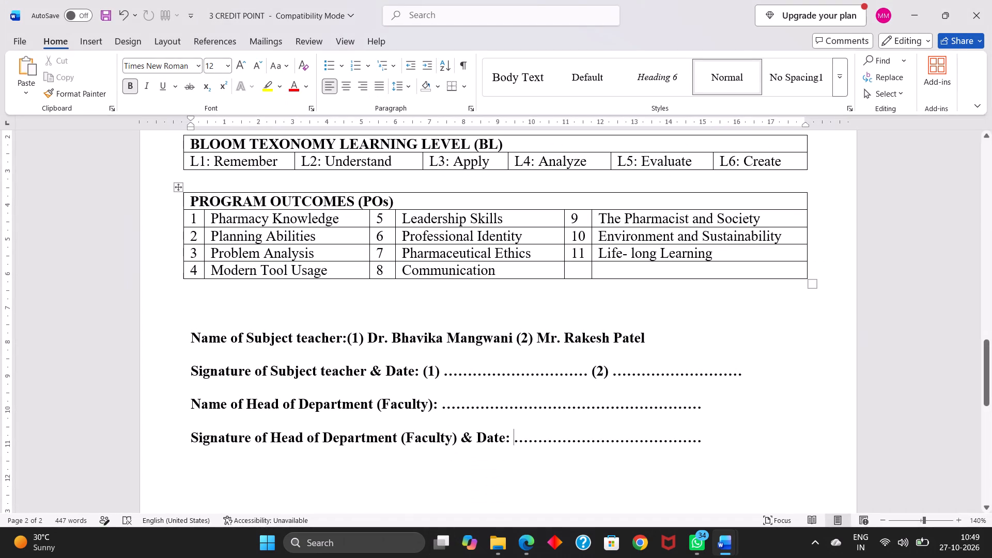
# Replace the dotted line after Name of Head of Department (Faculty) with the copied name, delete the leftover dots and save the document.
pyautogui.click(443, 404)
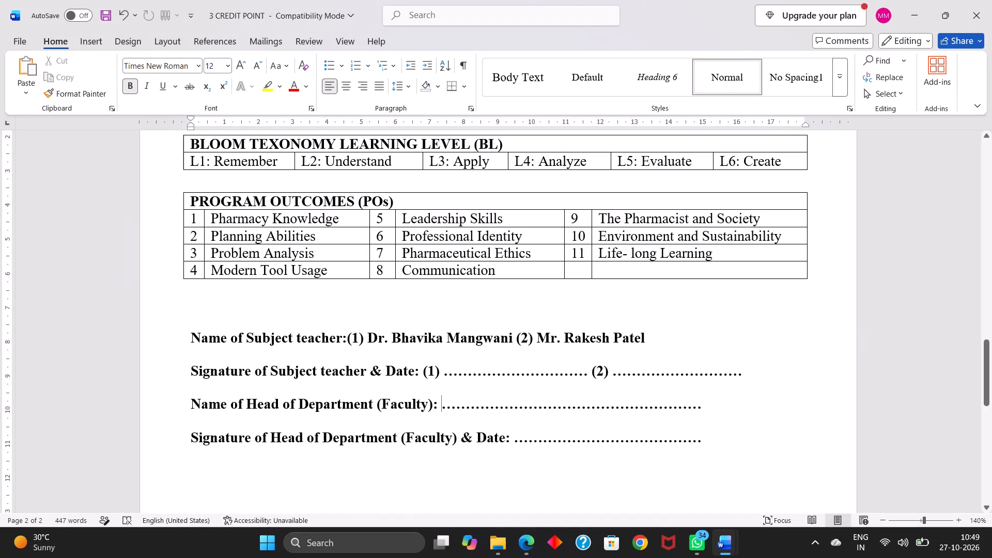
pyautogui.moveTo(444, 409); pyautogui.dragTo(667, 411)
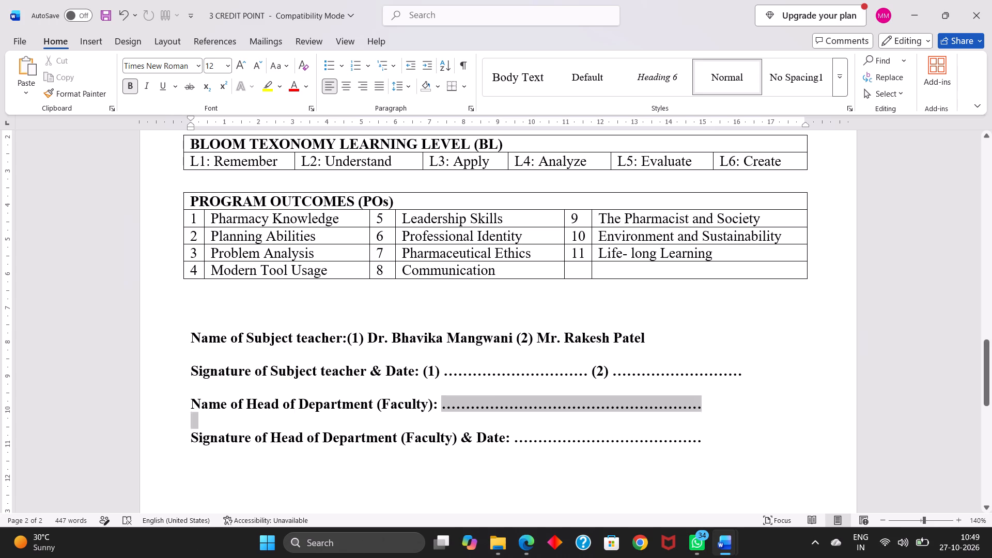
pyautogui.moveTo(667, 411); pyautogui.dragTo(671, 408)
pyautogui.hotkey('ctrl', 'v')
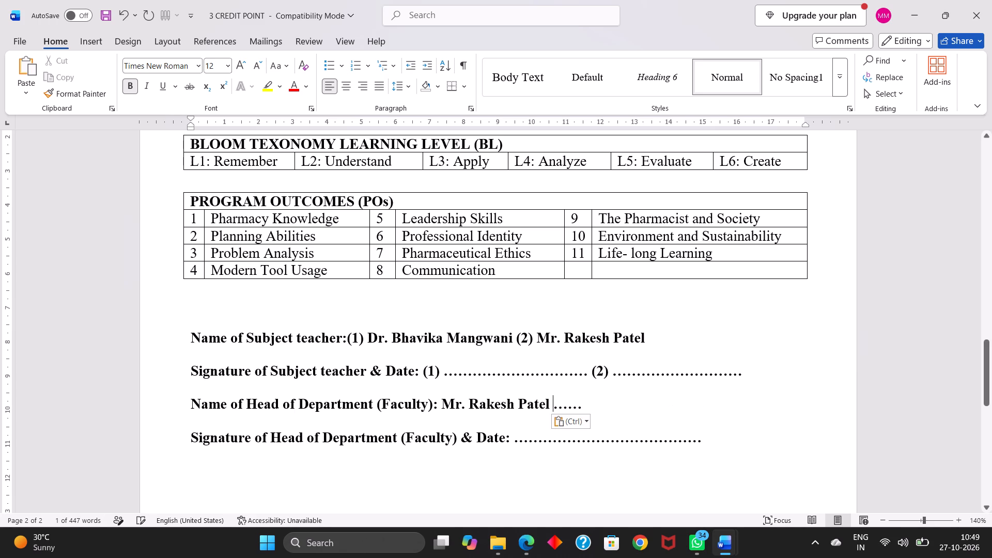
pyautogui.click(603, 409)
pyautogui.press('BackSpace')
pyautogui.press('BackSpace')
pyautogui.press('BackSpace')
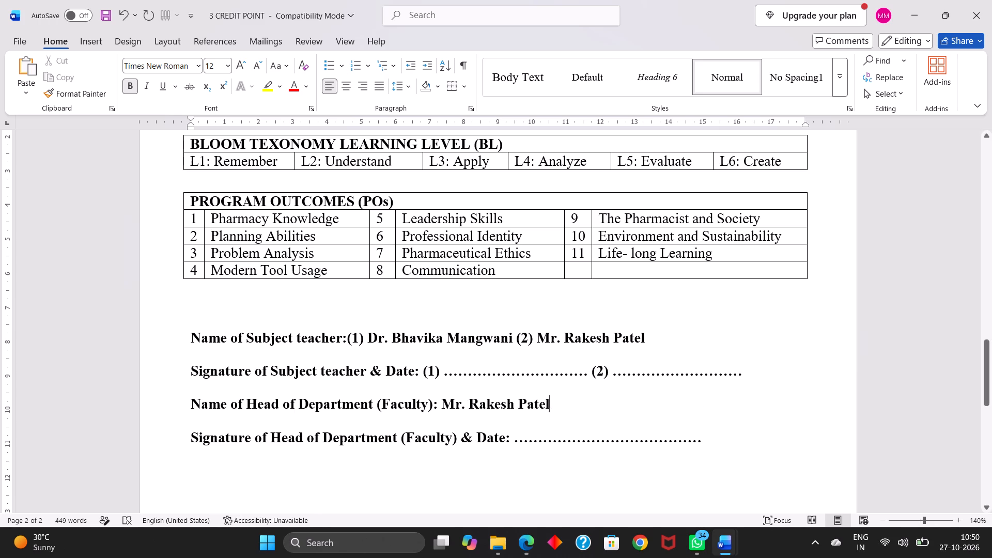
pyautogui.hotkey('ctrl', 's')
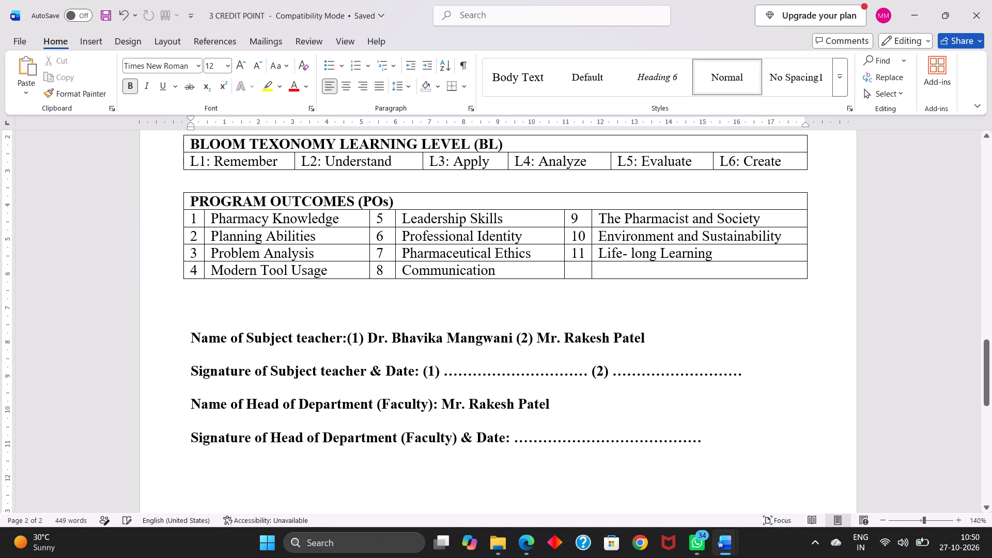
# Insert the mark label (1M) after "official and non-official drugs" in question Q.2 A, followed by a space.
pyautogui.scroll(5, 505, 476)
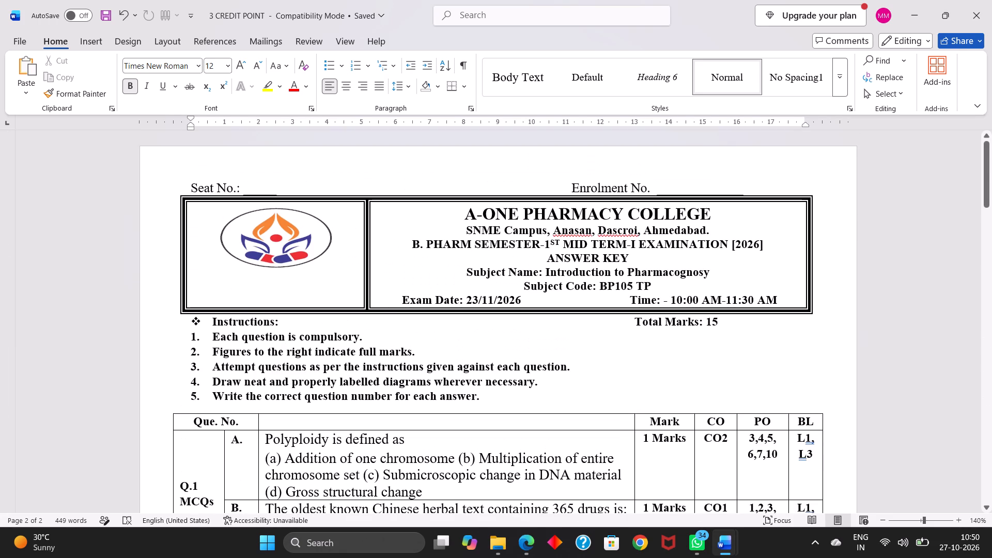
pyautogui.scroll(-1, 509, 440)
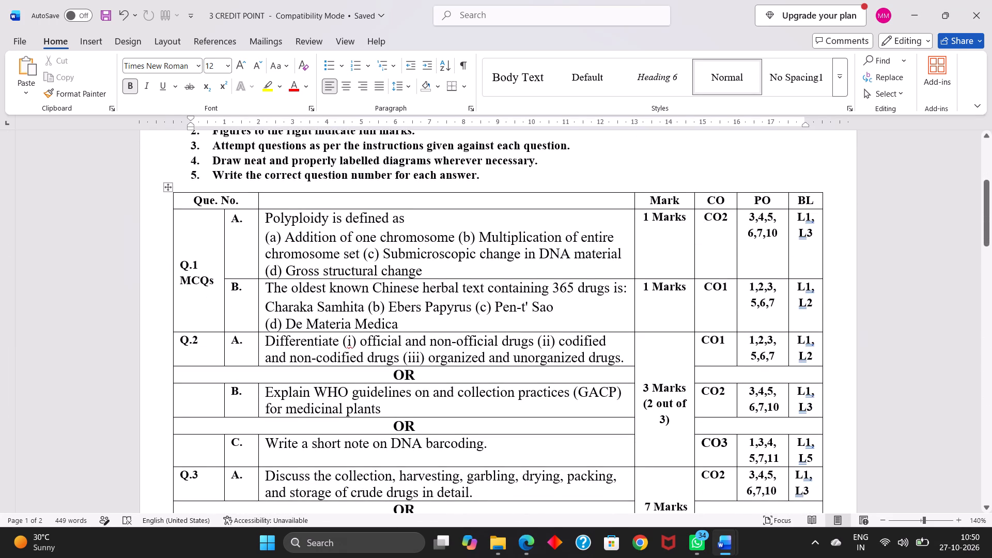
pyautogui.click(536, 343)
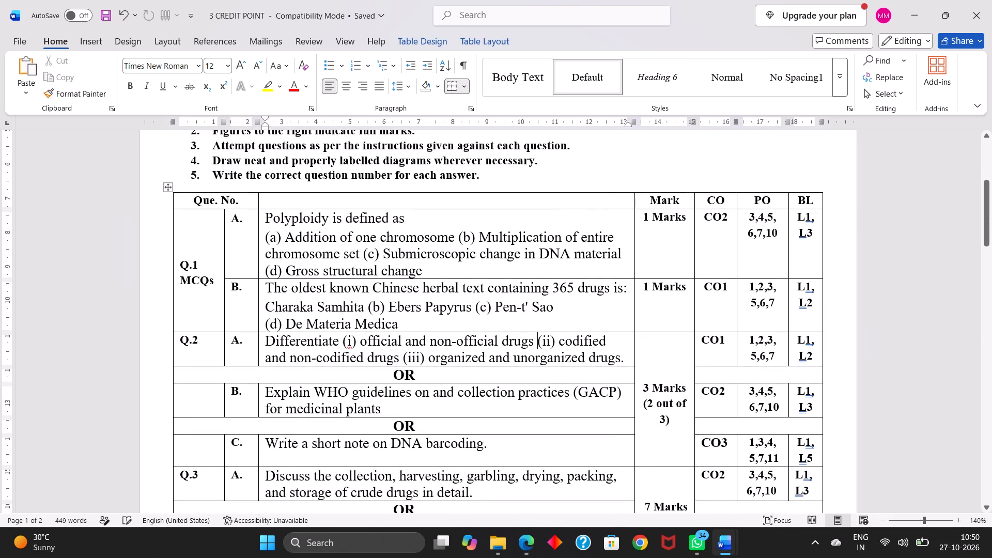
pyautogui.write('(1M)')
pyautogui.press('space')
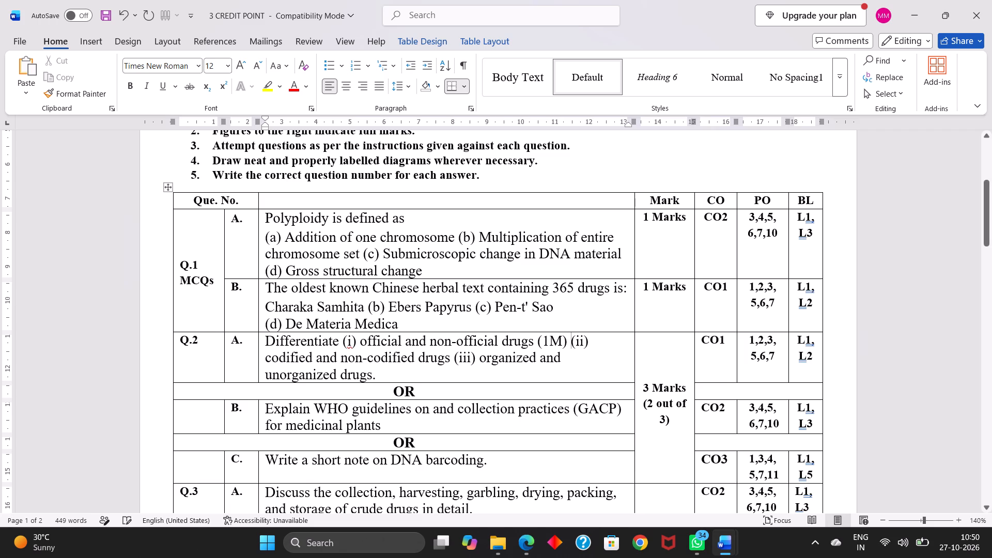
# Select the (1M) mark label after "non-official drugs" in question Q.2 A.
pyautogui.moveTo(535, 338); pyautogui.dragTo(562, 345)
pyautogui.click(562, 345)
# Reduce the question text column from Q.1 A through Q.3 B, including the OR rows, to font size 11.
pyautogui.moveTo(269, 221); pyautogui.dragTo(497, 489)
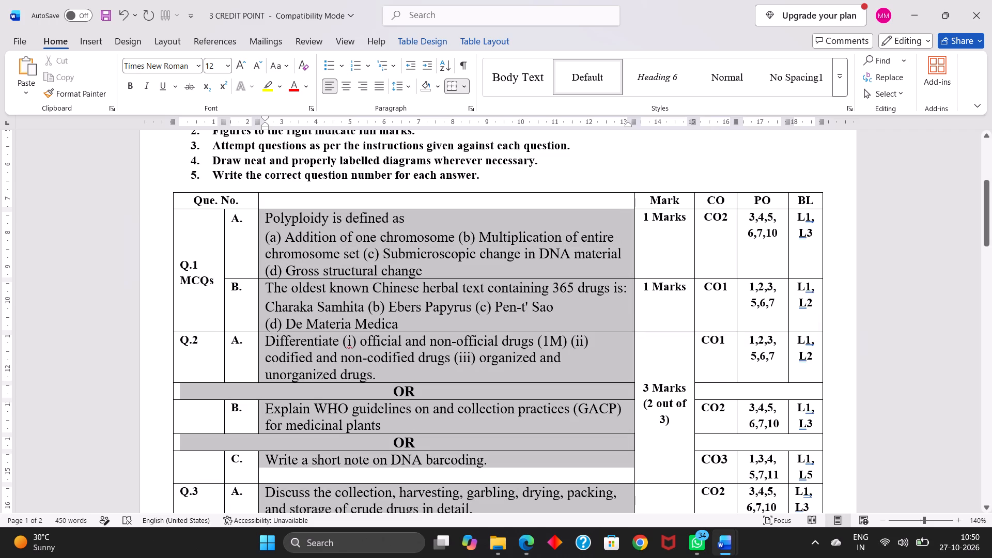
pyautogui.moveTo(497, 489); pyautogui.dragTo(501, 507)
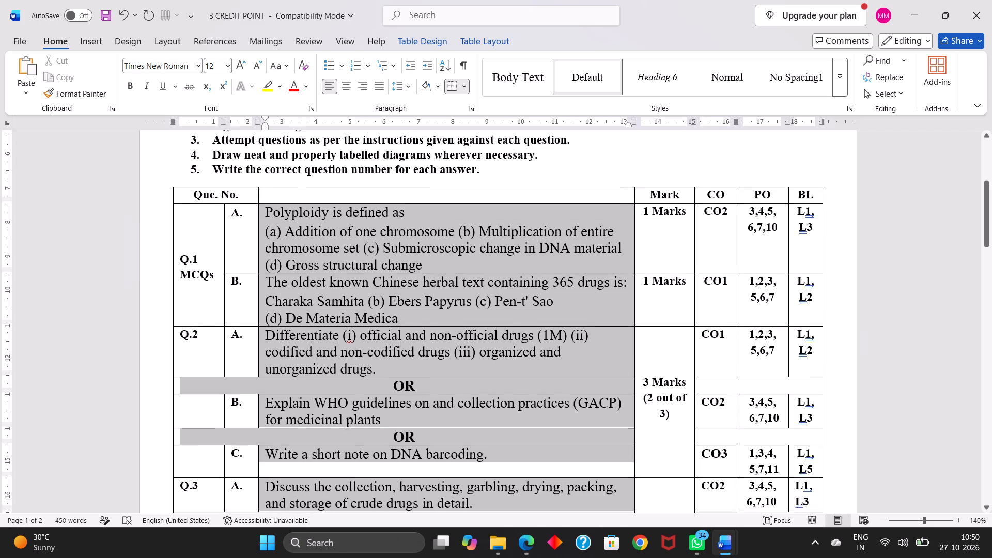
pyautogui.moveTo(501, 507); pyautogui.dragTo(465, 468)
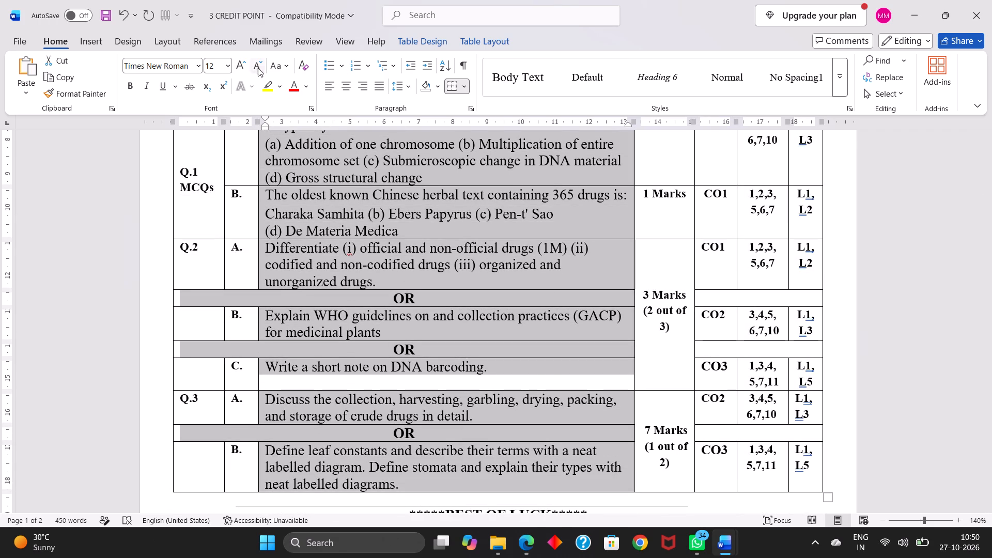
pyautogui.click(256, 66)
pyautogui.click(428, 299)
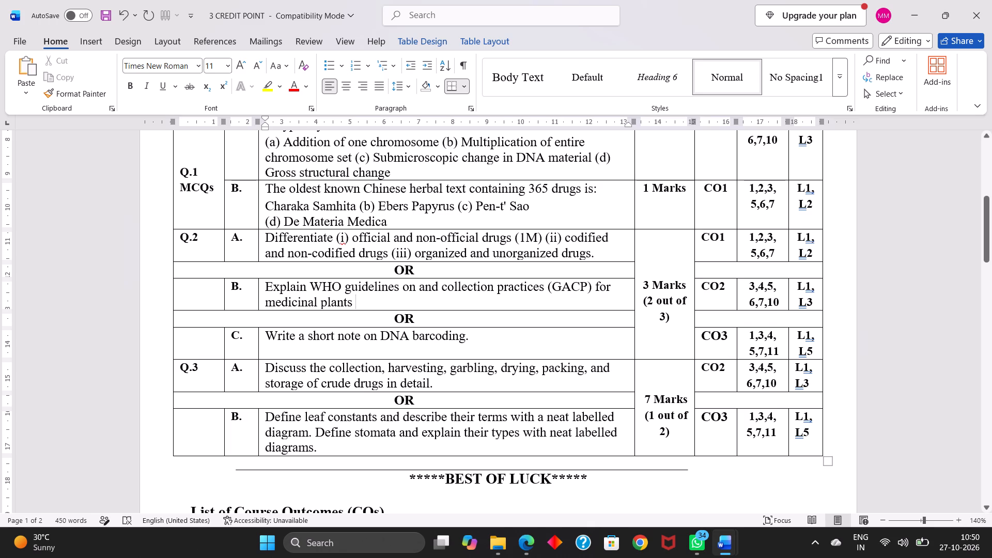
# In Q.2 A, copy the (1M) mark to after "codified and non-codified drugs", keeping a single space before (iii).
pyautogui.moveTo(515, 235); pyautogui.dragTo(537, 237)
pyautogui.moveTo(537, 237); pyautogui.dragTo(543, 238)
pyautogui.hotkey('ctrl', 'c')
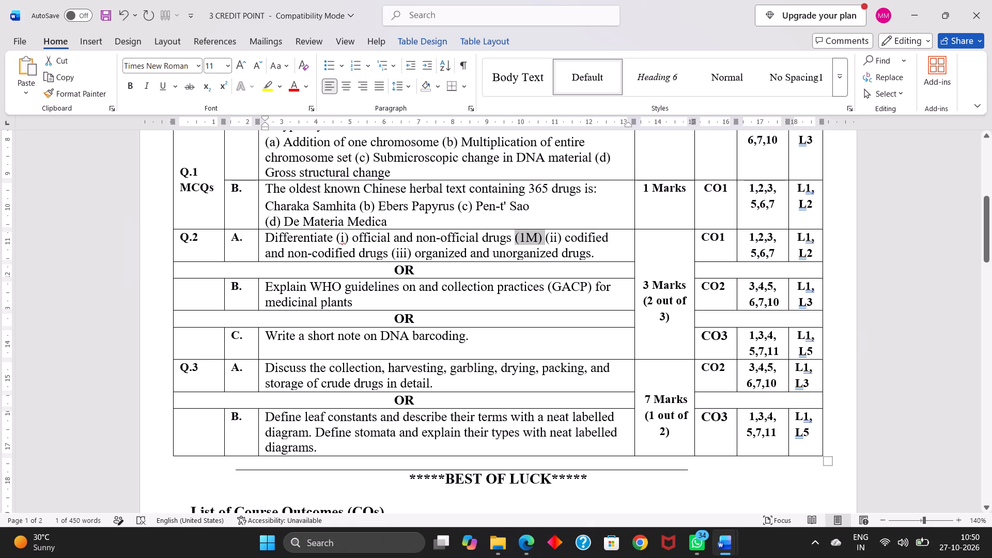
pyautogui.click(386, 251)
pyautogui.press('space')
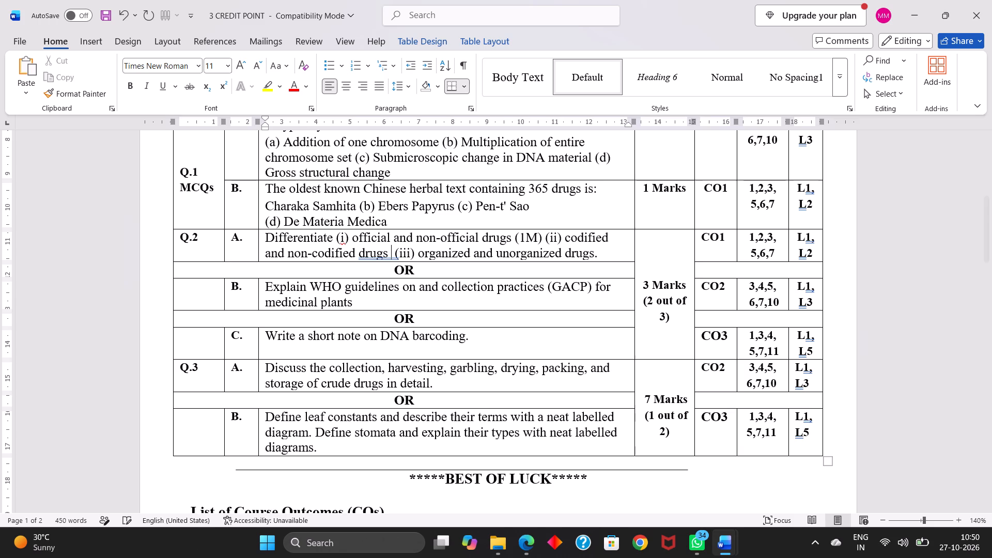
pyautogui.hotkey('ctrl', 'v')
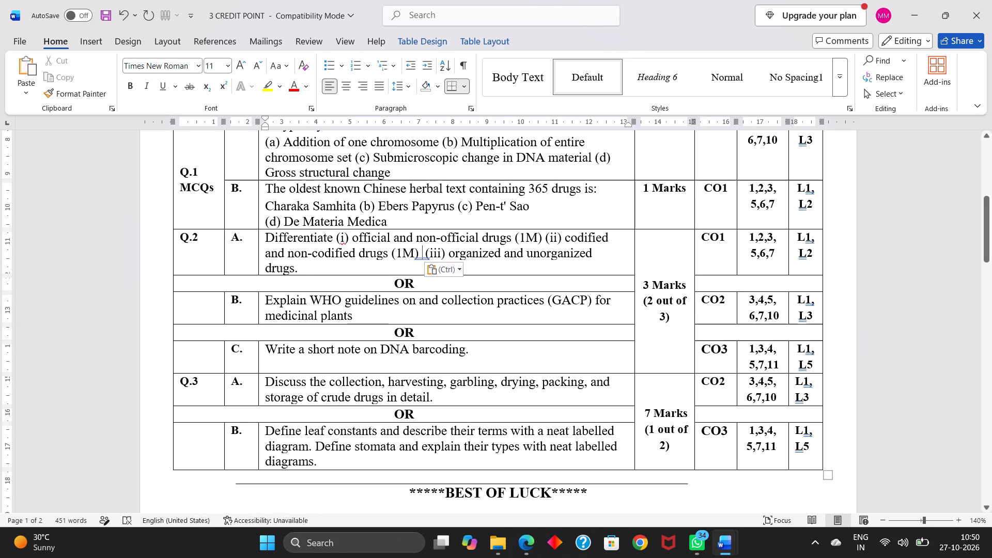
pyautogui.press('BackSpace')
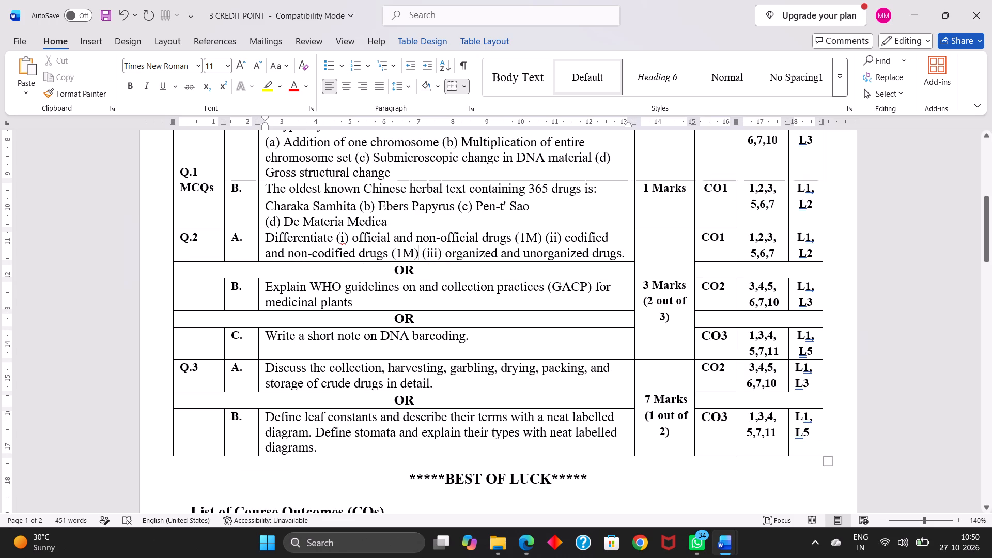
# Add the copied (1M) mark at the end of Q.2 A, after "organized and unorganized drugs.".
pyautogui.click(626, 253)
pyautogui.hotkey('ctrl', 'v')
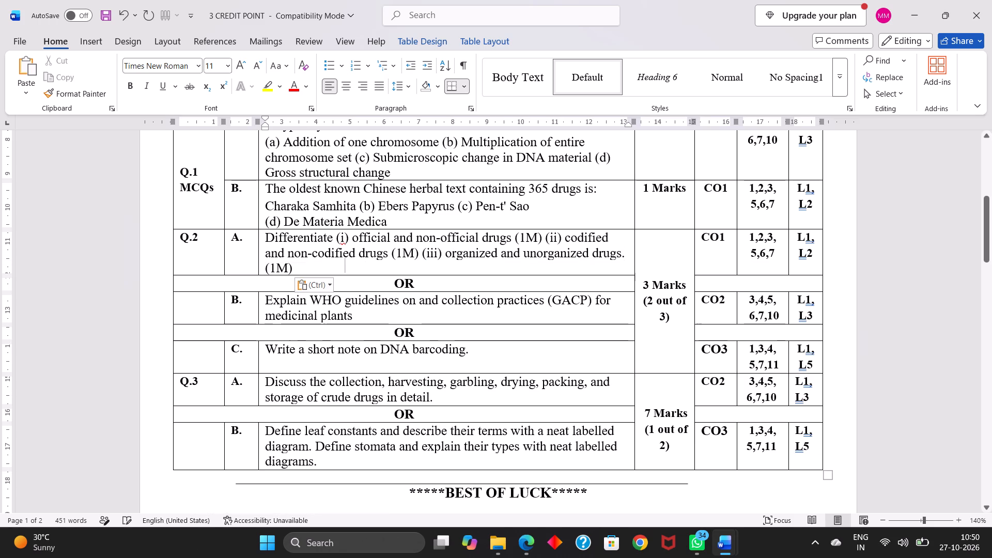
# Add the mark (3M) after "medicinal plants" in Q.2 B and copy it to the end of Q.2 C, after a space.
pyautogui.click(420, 312)
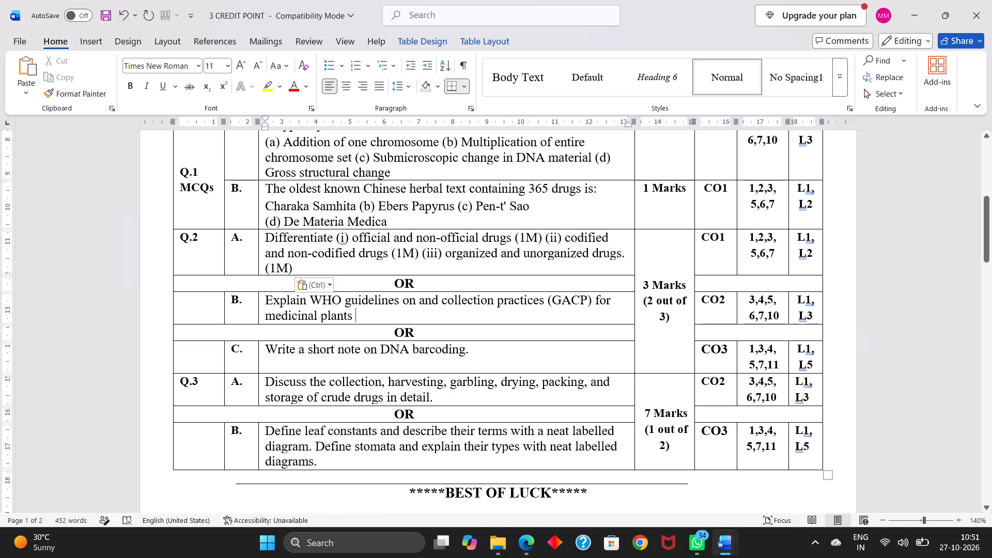
pyautogui.write('(3M)')
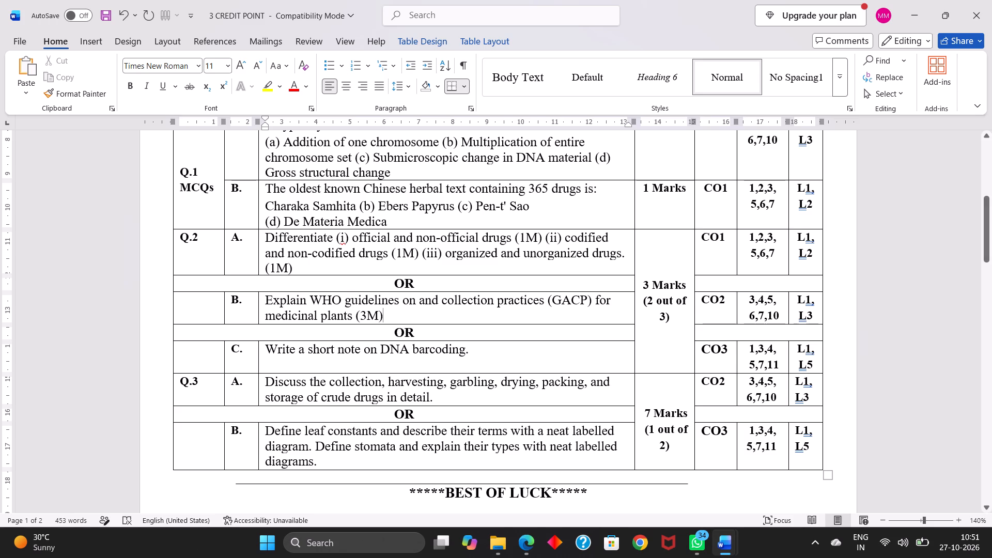
pyautogui.moveTo(359, 317); pyautogui.dragTo(388, 318)
pyautogui.click(388, 318)
pyautogui.moveTo(388, 318); pyautogui.dragTo(379, 318)
pyautogui.moveTo(379, 318); pyautogui.dragTo(355, 315)
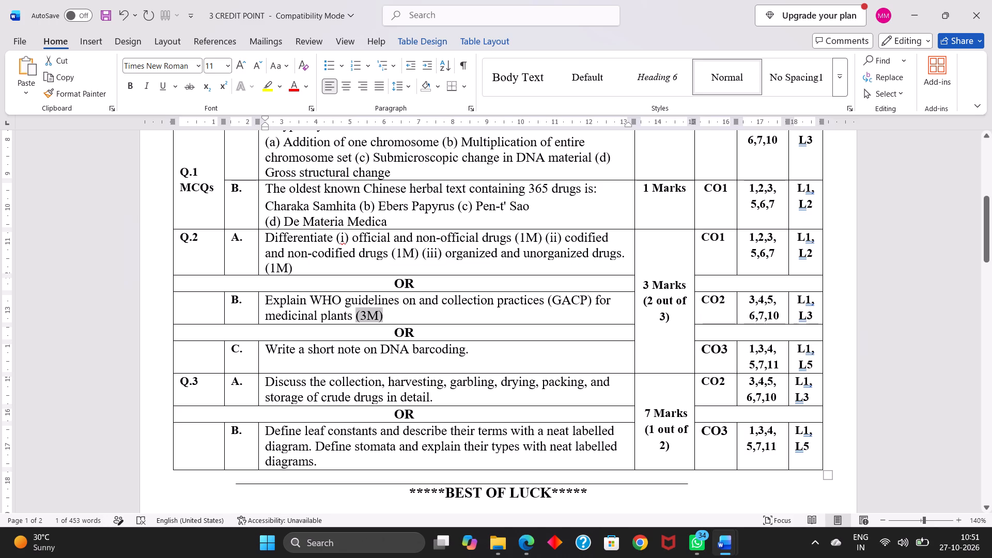
pyautogui.hotkey('ctrl', 'c')
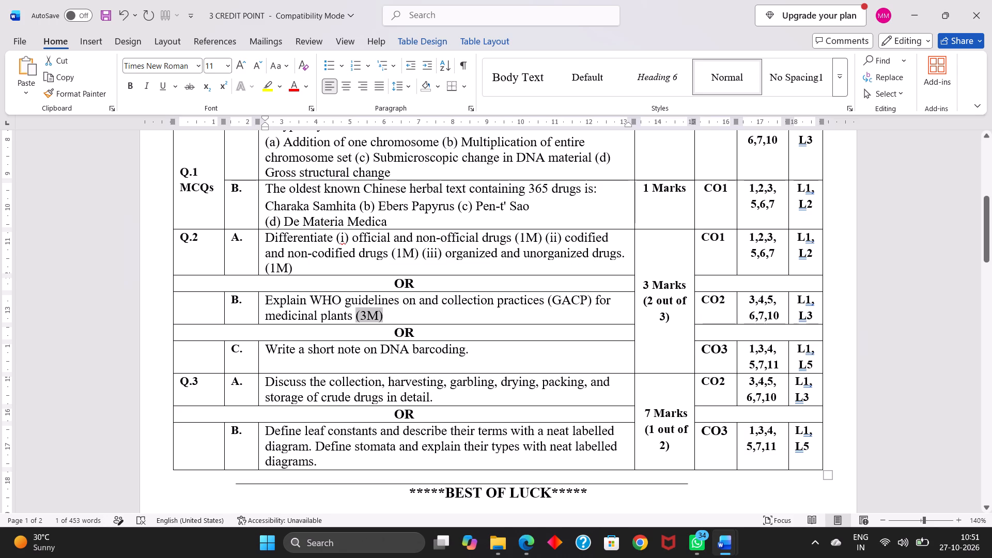
pyautogui.click(474, 354)
pyautogui.press('space')
pyautogui.hotkey('ctrl', 'v')
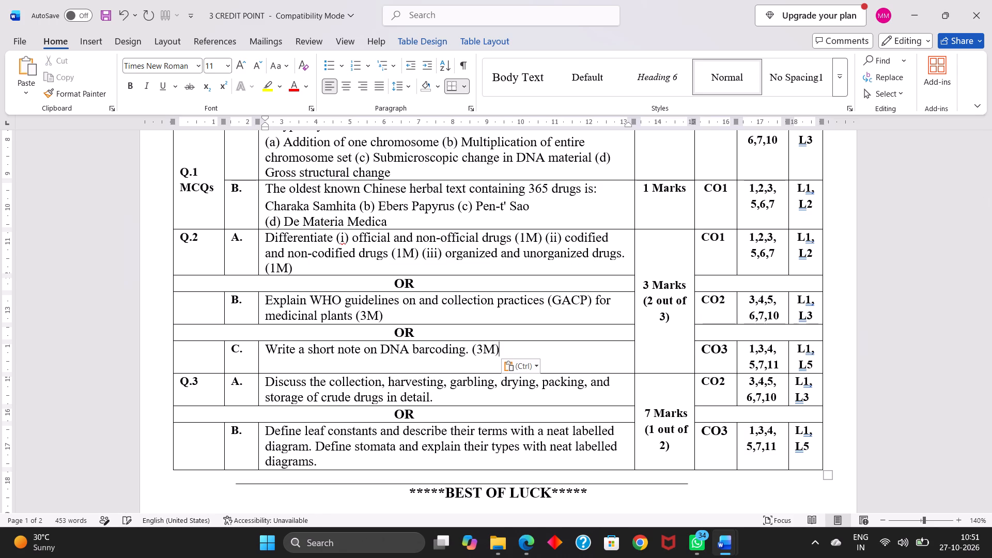
# Add a full stop after the (3M) mark in Q.2 B.
pyautogui.click(390, 315)
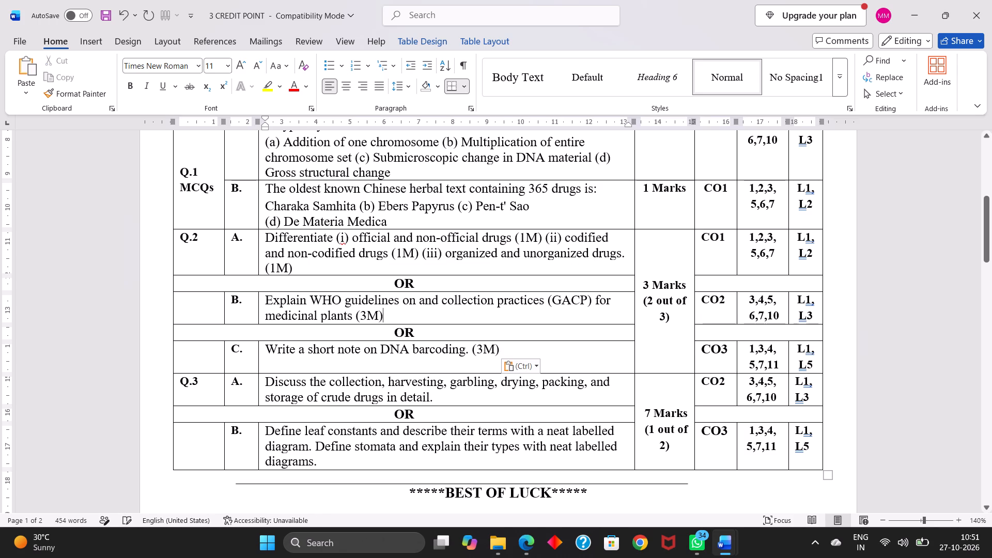
pyautogui.press('.')
# In Q.3 B, add the mark (3.5M) after the sentence ending "neat labelled diagram." and copy it to the end of the question.
pyautogui.scroll(1, 484, 257)
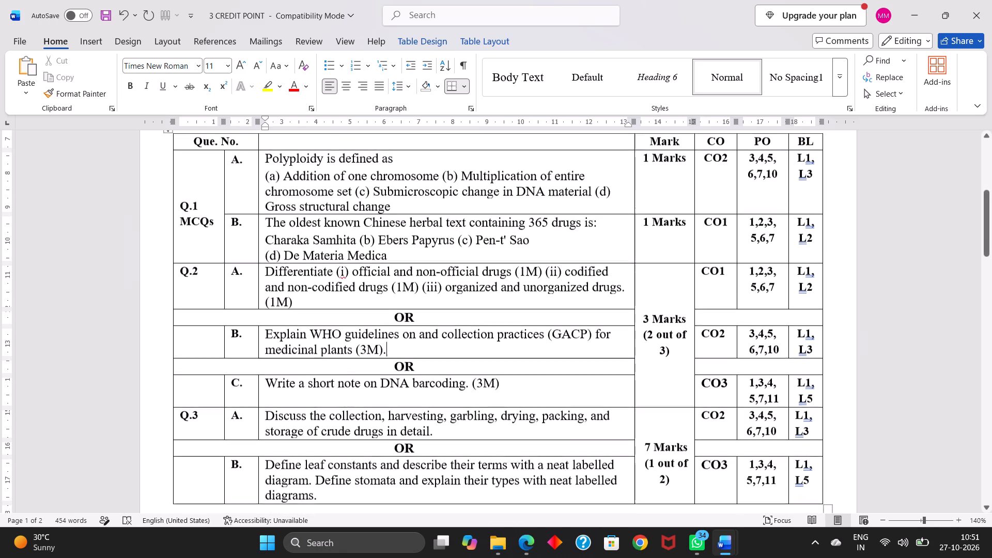
pyautogui.scroll(-1, 484, 257)
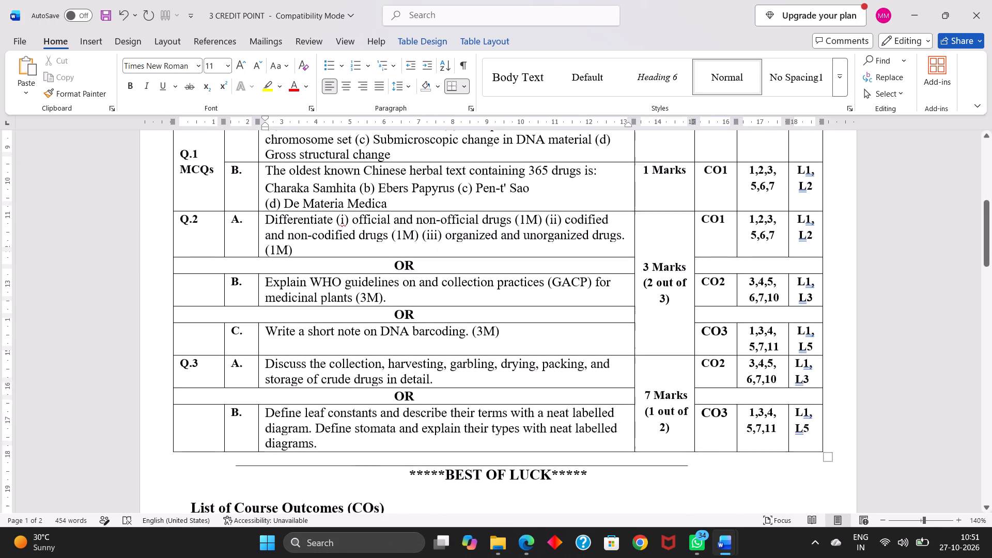
pyautogui.scroll(-1, 484, 257)
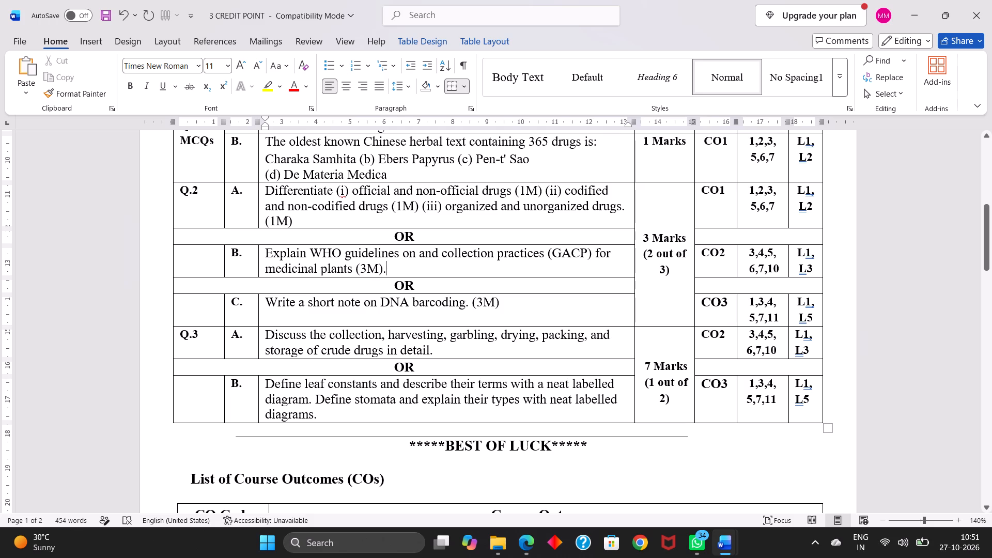
pyautogui.scroll(2, 445, 256)
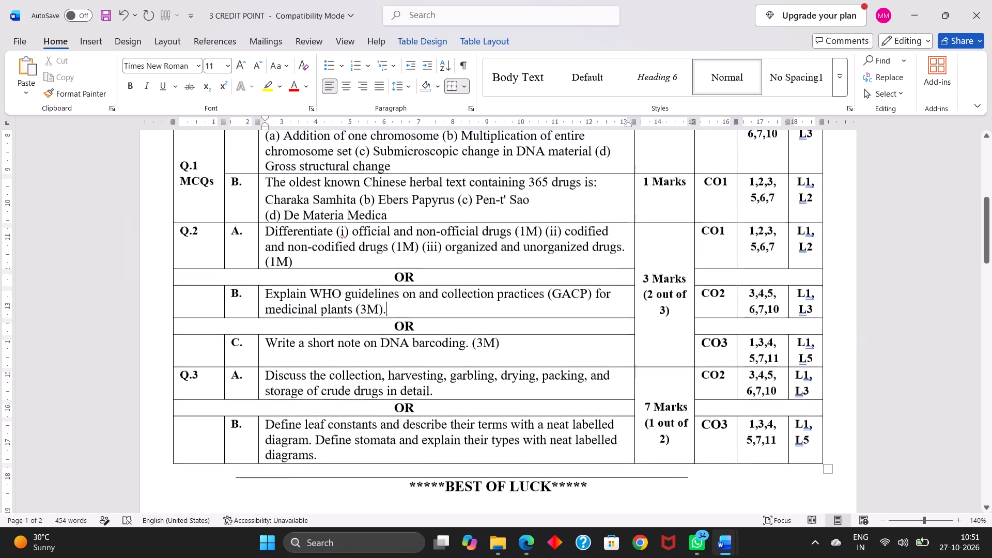
pyautogui.scroll(1, 445, 256)
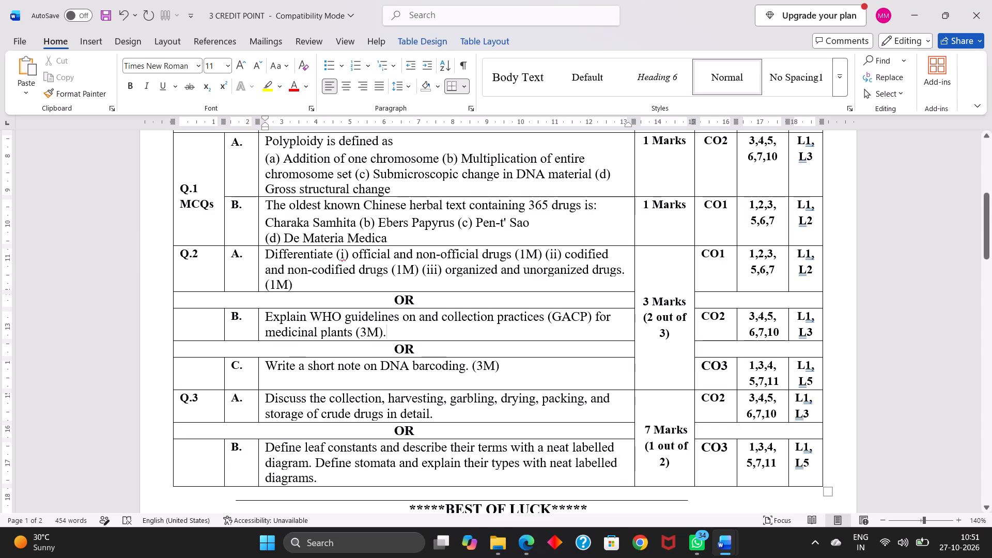
pyautogui.scroll(-1, 450, 305)
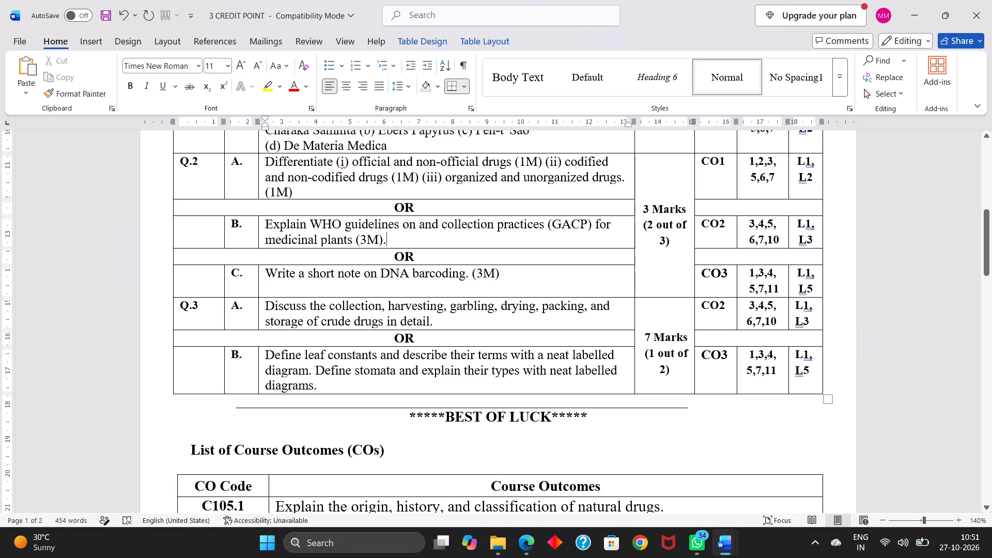
pyautogui.click(312, 369)
pyautogui.press('space')
pyautogui.write('(3.5')
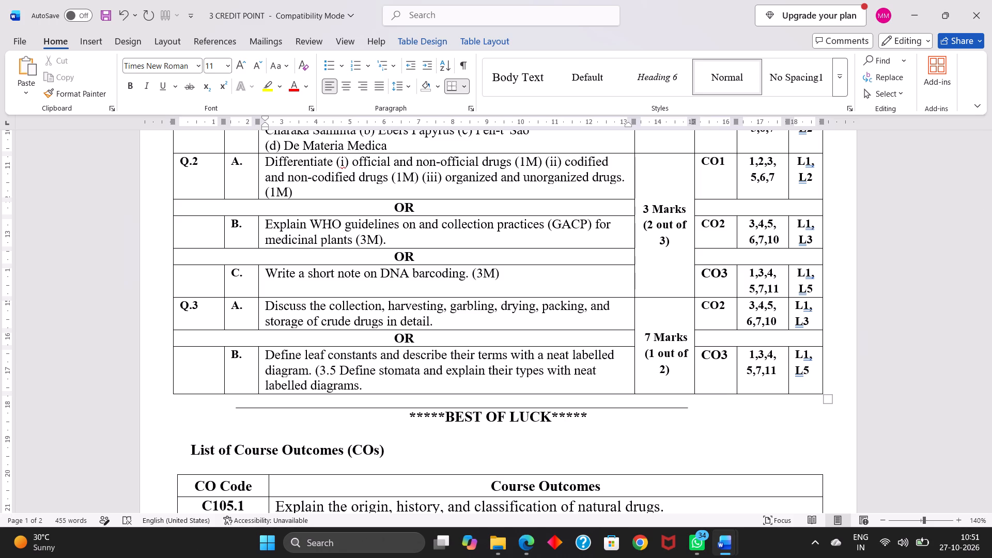
pyautogui.press('m')
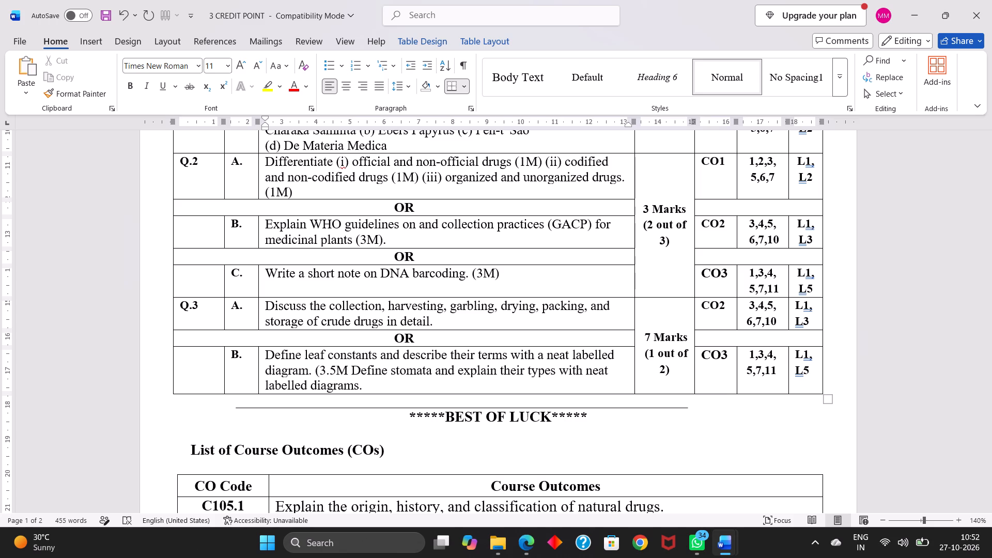
pyautogui.hotkey('shift', ')')
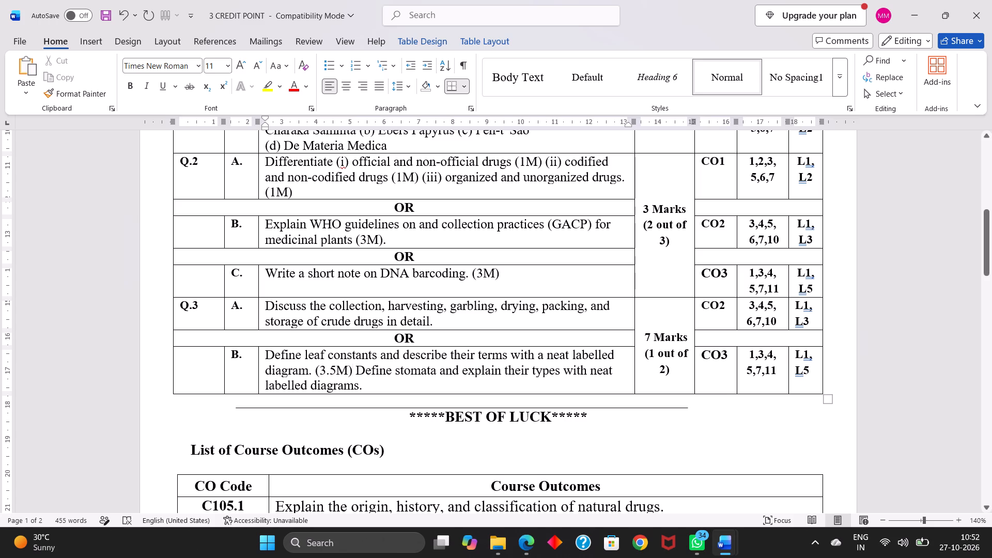
pyautogui.moveTo(315, 373); pyautogui.dragTo(353, 373)
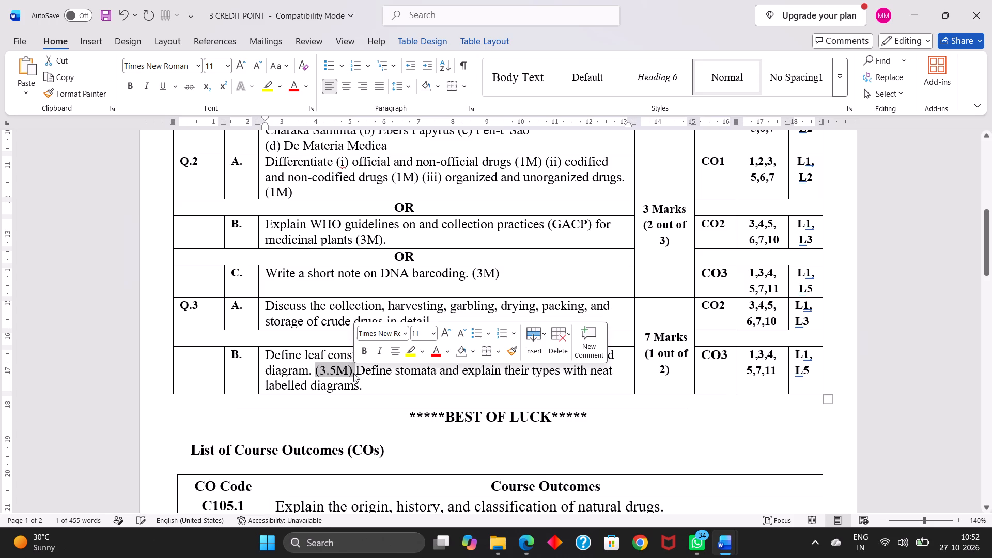
pyautogui.hotkey('ctrl', 'c')
pyautogui.click(369, 386)
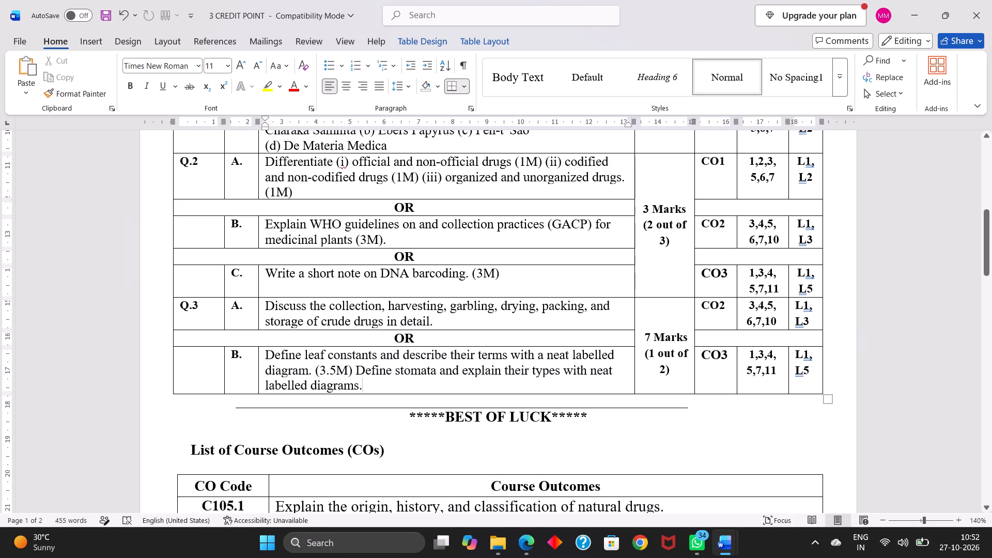
pyautogui.press('space')
pyautogui.hotkey('ctrl', 'v')
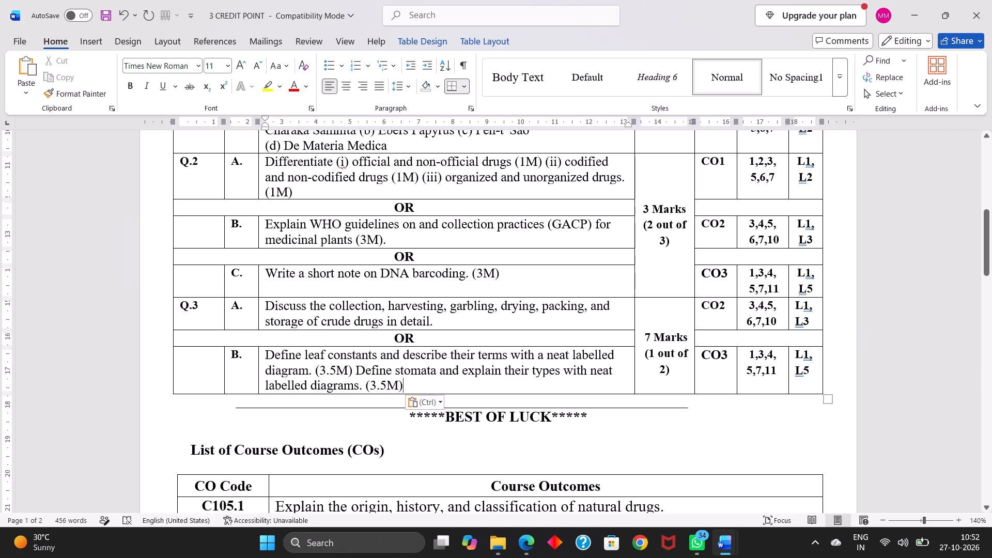
# In Q.3 B, move the first (3.5M) mark ahead of the full stop after "diagram", with a space before it.
pyautogui.click(355, 372)
pyautogui.press('BackSpace')
pyautogui.press('BackSpace')
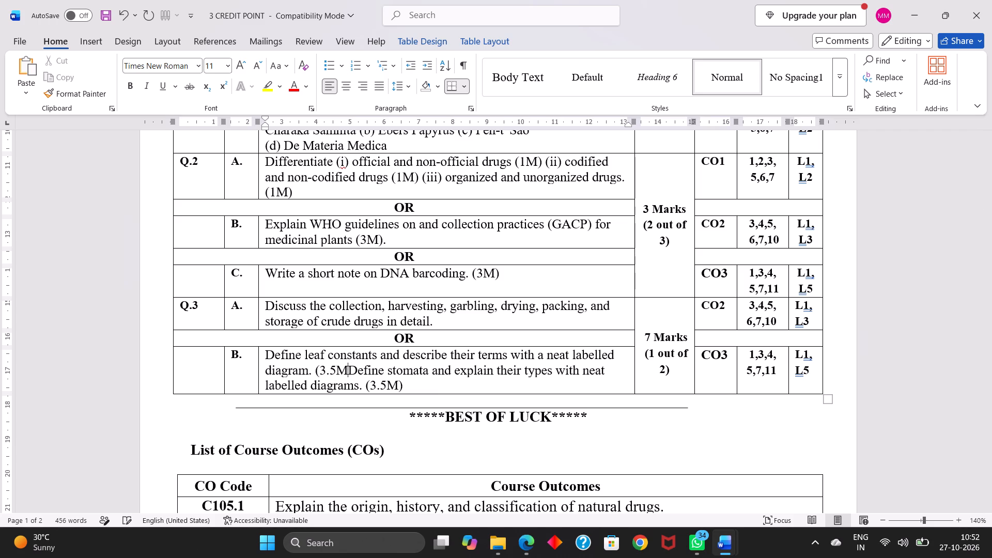
pyautogui.press('BackSpace')
pyautogui.press('BackSpace')
pyautogui.press('BackSpace')
pyautogui.press('BackSpace')
pyautogui.press('BackSpace')
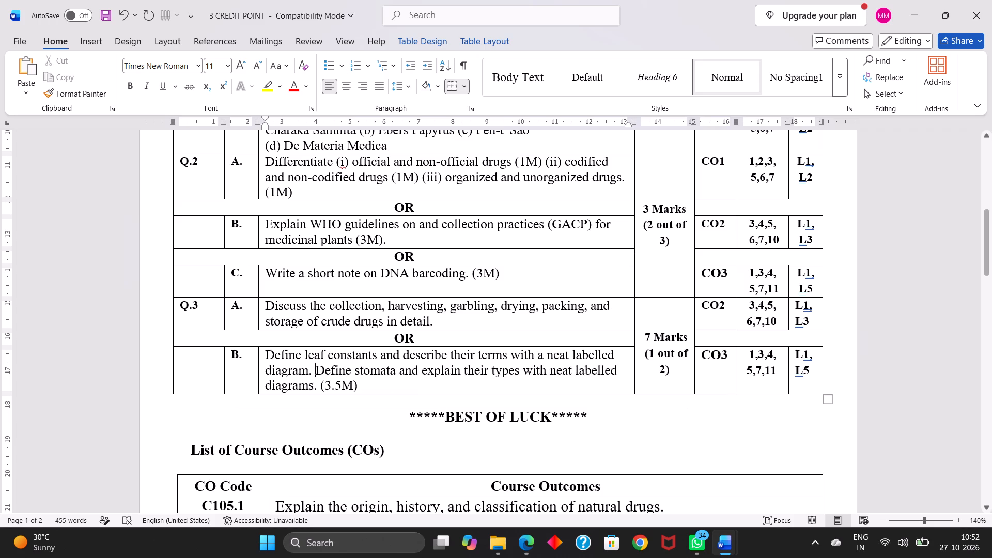
pyautogui.click(310, 371)
pyautogui.hotkey('ctrl', 'v')
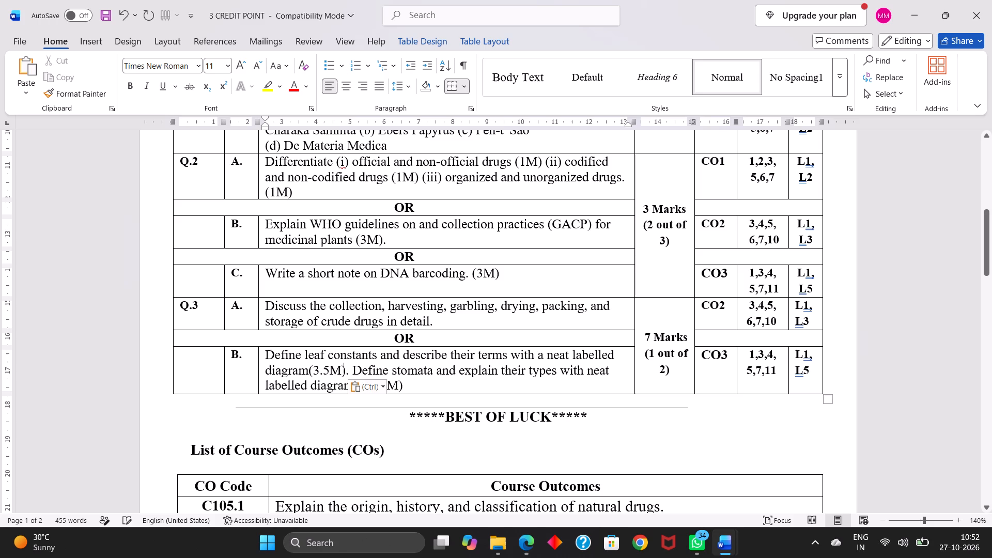
pyautogui.click(310, 371)
pyautogui.press('space')
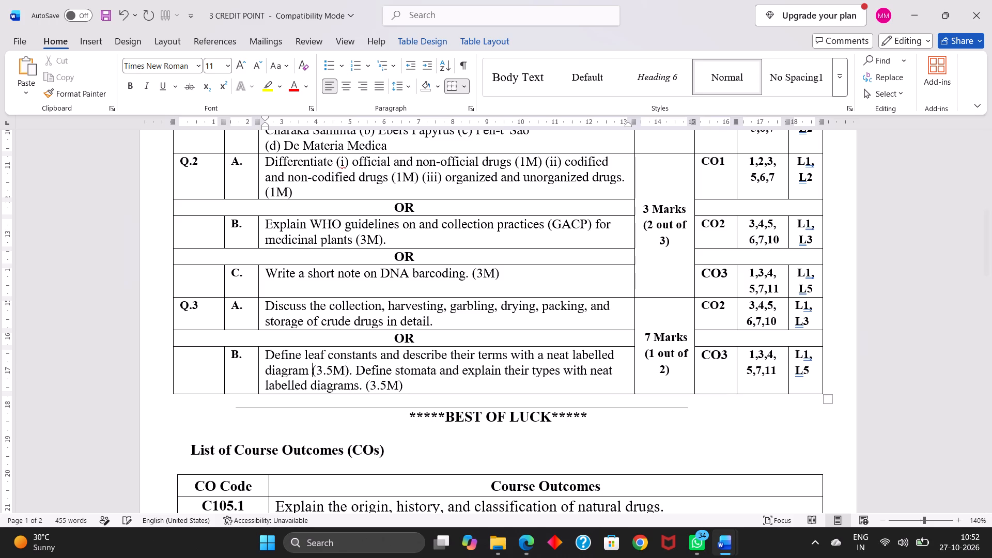
pyautogui.click(432, 378)
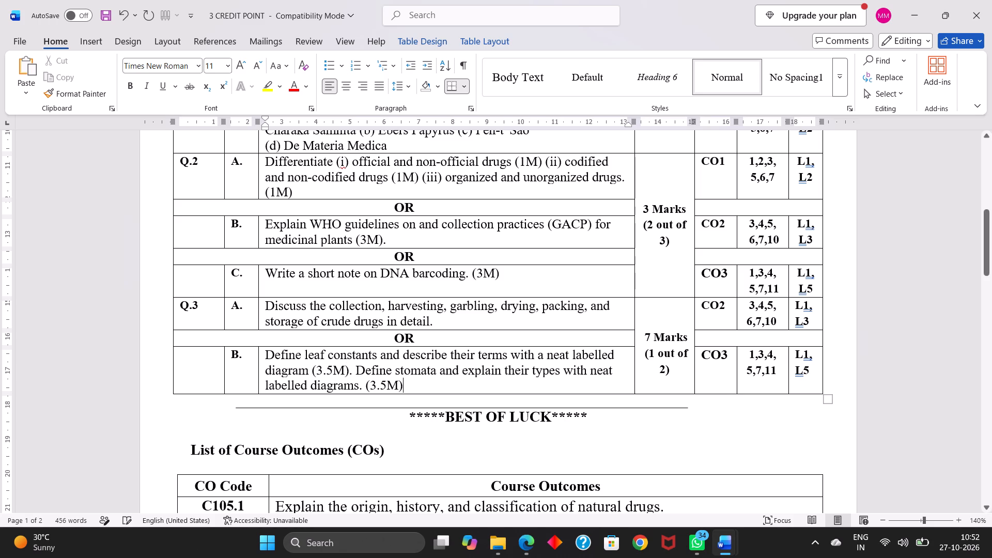
# Remove four leading spaces before the separator line under the question table and extend its end by three underscores.
pyautogui.click(238, 404)
pyautogui.press('BackSpace')
pyautogui.press('BackSpace')
pyautogui.press('BackSpace')
pyautogui.press('BackSpace')
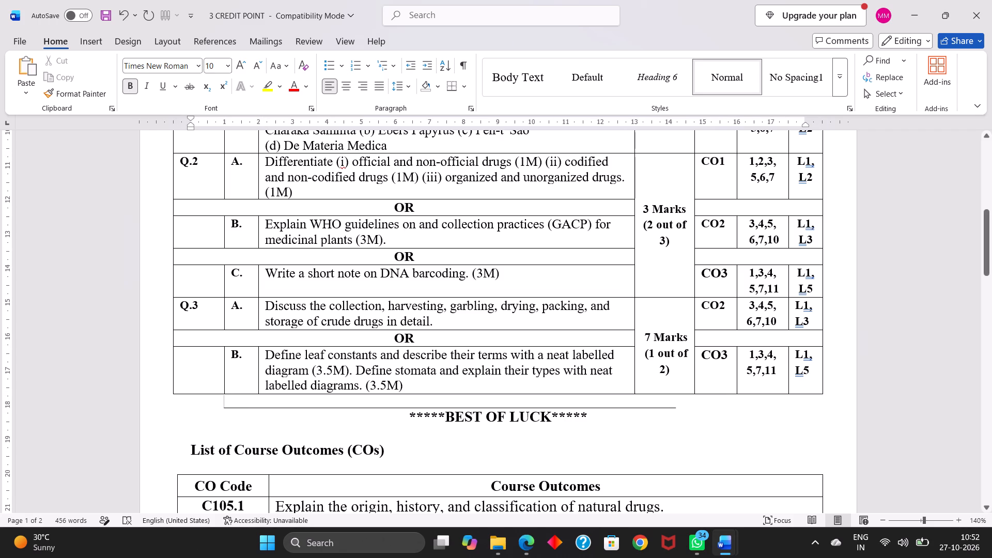
pyautogui.click(680, 409)
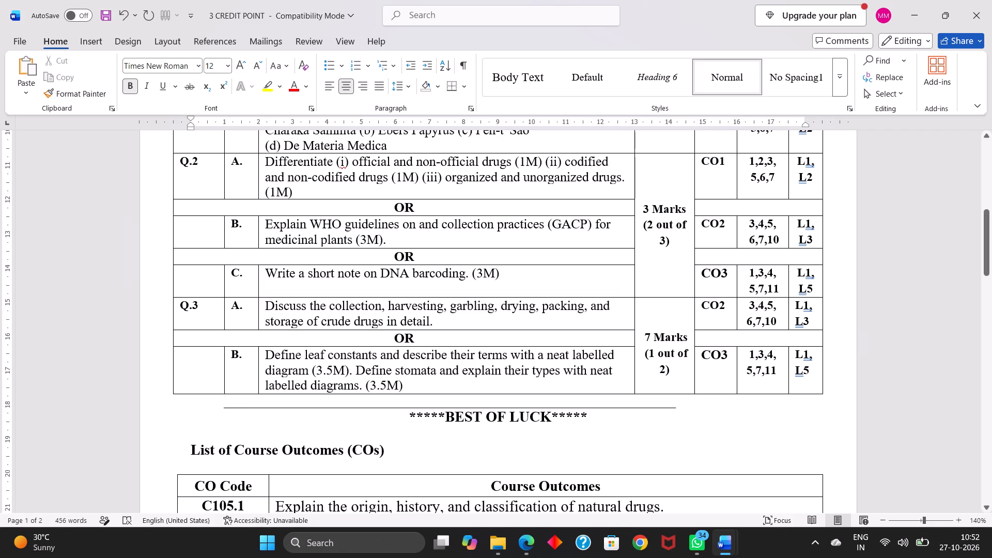
pyautogui.click(679, 406)
pyautogui.write('___')
# Change the *****BEST OF LUCK***** line from centred to left-aligned and indent it with spaces to sit mid-page under the separator line.
pyautogui.click(411, 418)
pyautogui.press('BackSpace')
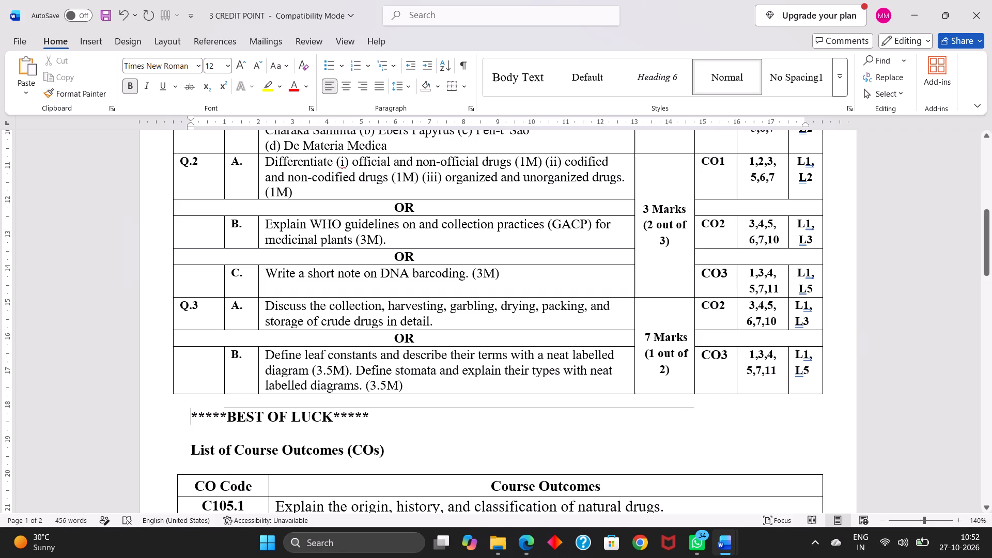
pyautogui.press('space')
pyautogui.press('space')
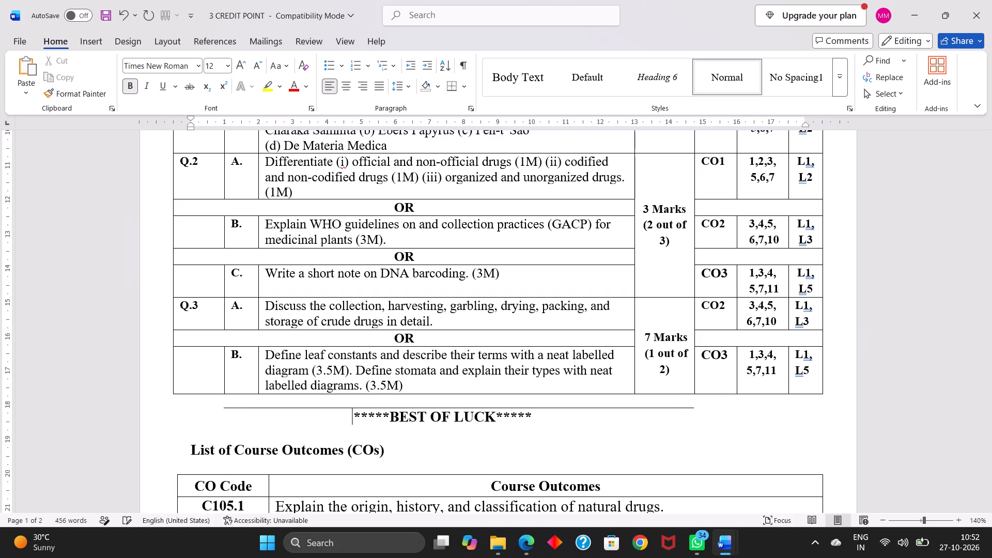
pyautogui.click(645, 459)
pyautogui.scroll(1, 645, 459)
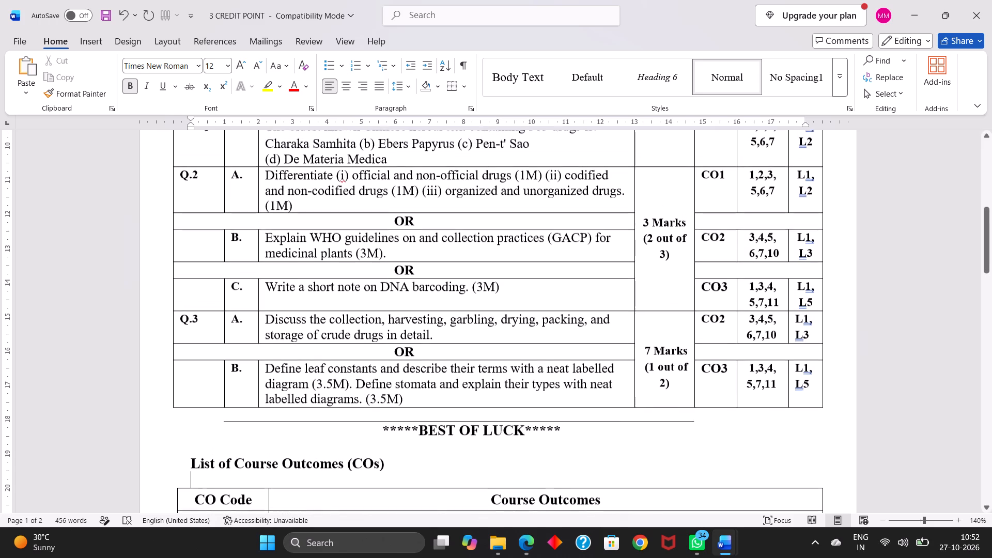
pyautogui.scroll(1, 645, 459)
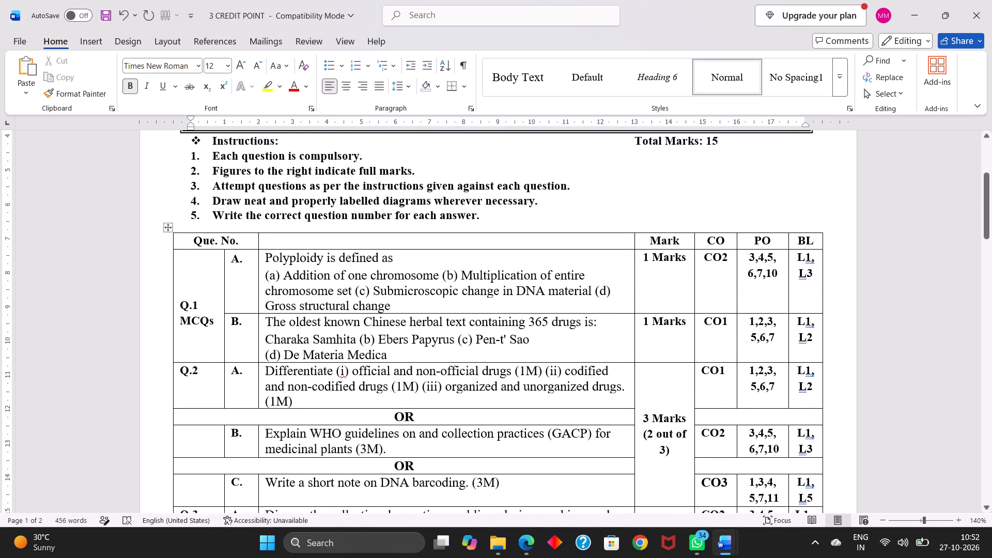
# Review the Set 2 answer key from the question table through the course outcomes to the teacher signature lines.
pyautogui.scroll(-2, 645, 459)
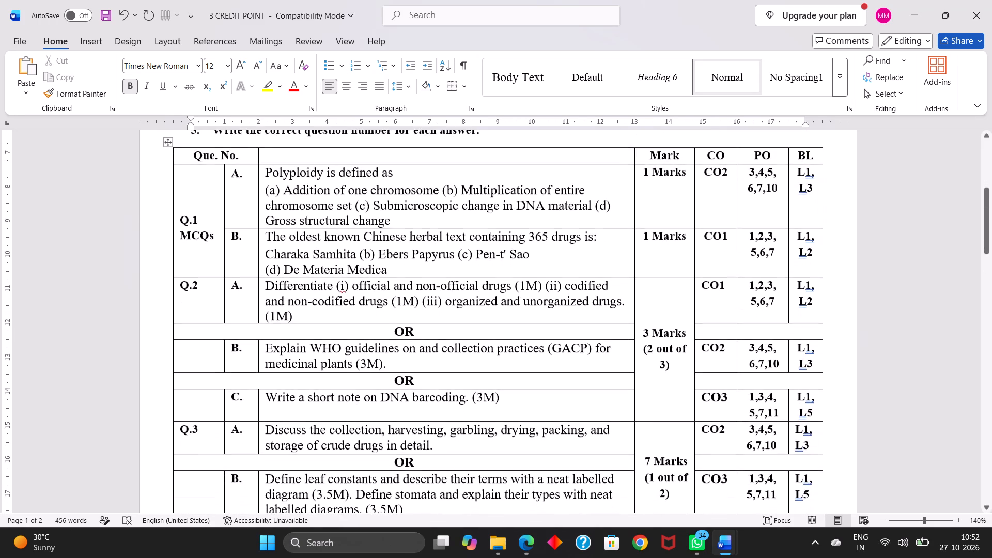
pyautogui.scroll(-2, 645, 459)
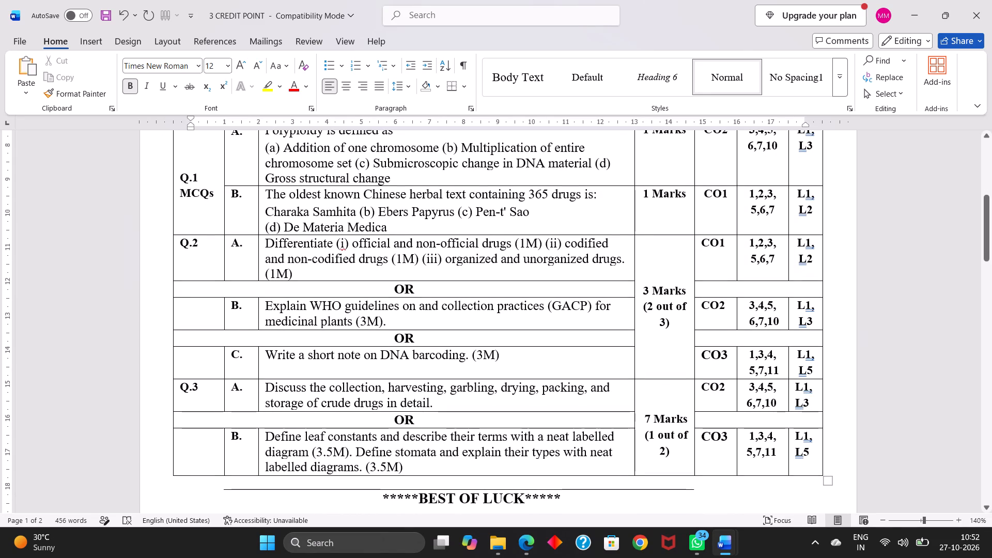
pyautogui.scroll(-1, 615, 440)
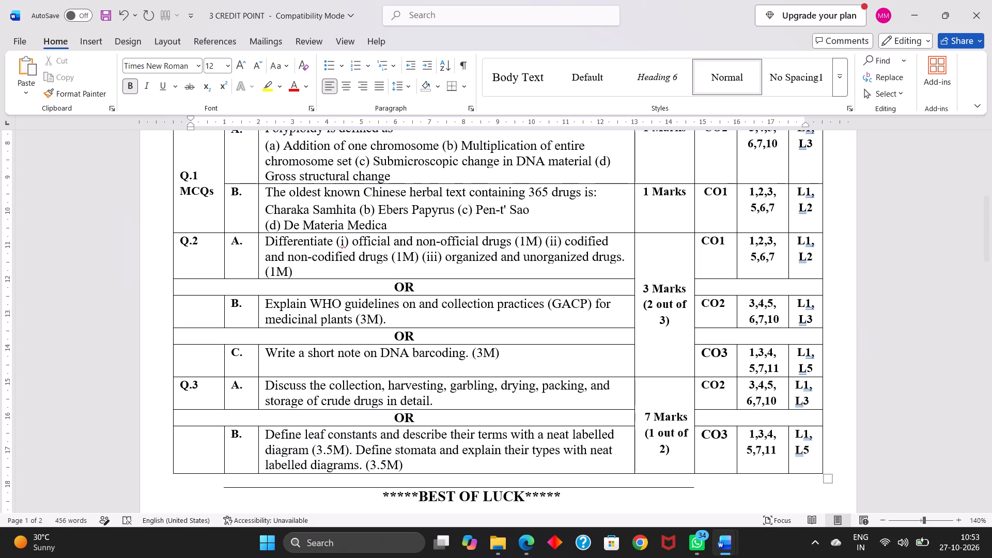
pyautogui.scroll(-2, 469, 401)
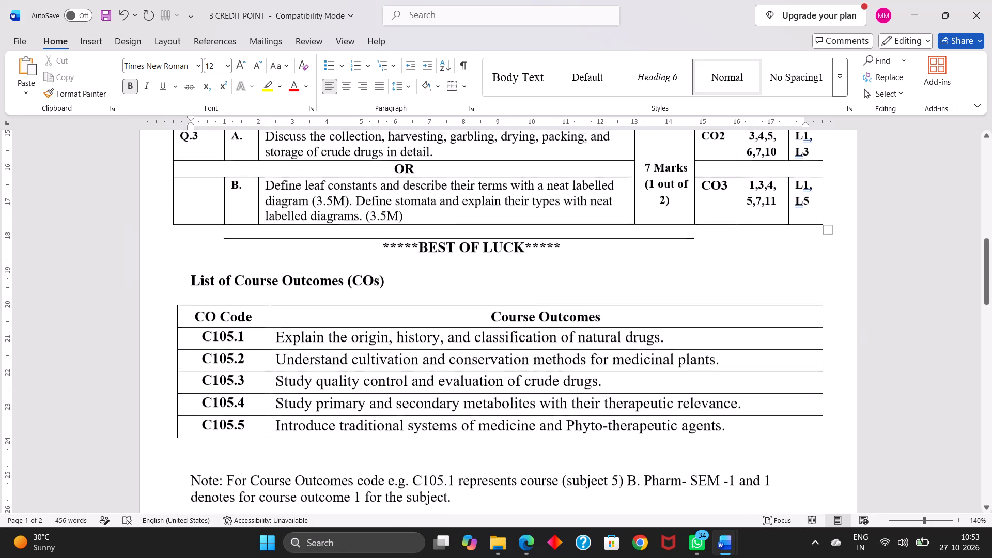
pyautogui.scroll(-2, 469, 401)
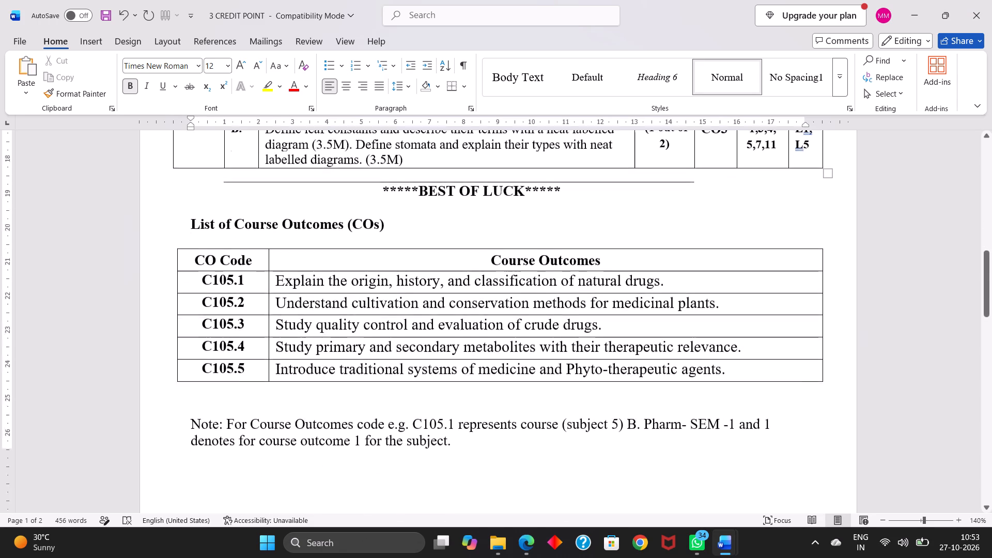
pyautogui.scroll(-5, 469, 401)
pyautogui.scroll(1, 469, 401)
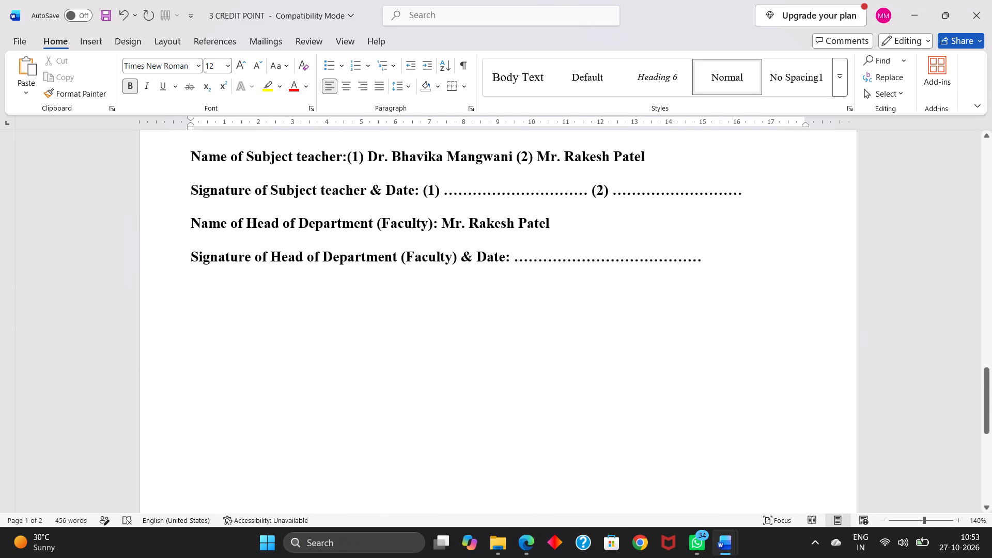
pyautogui.scroll(10, 469, 401)
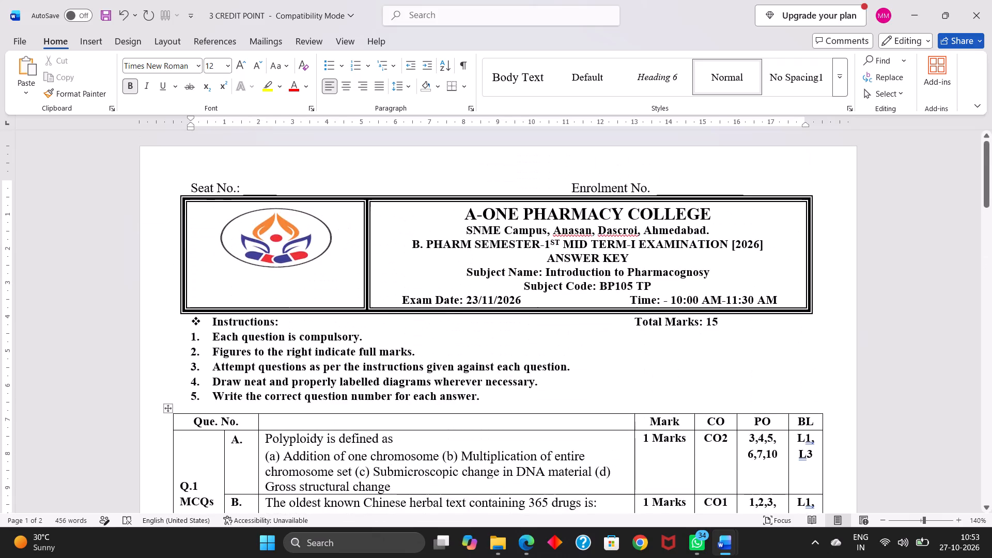
# Turn on AutoSave for the answer key by uploading it to the personal OneDrive.
pyautogui.click(83, 9)
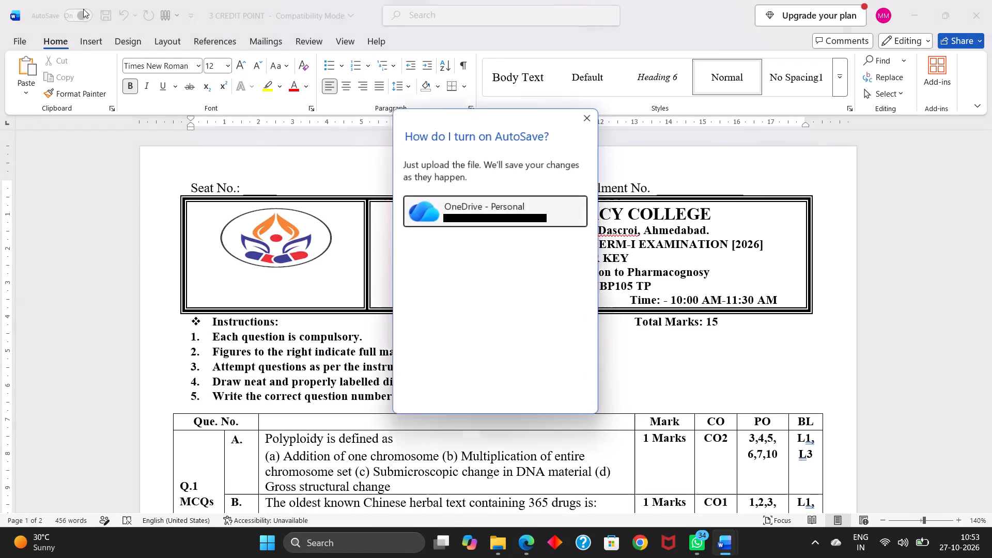
pyautogui.click(459, 206)
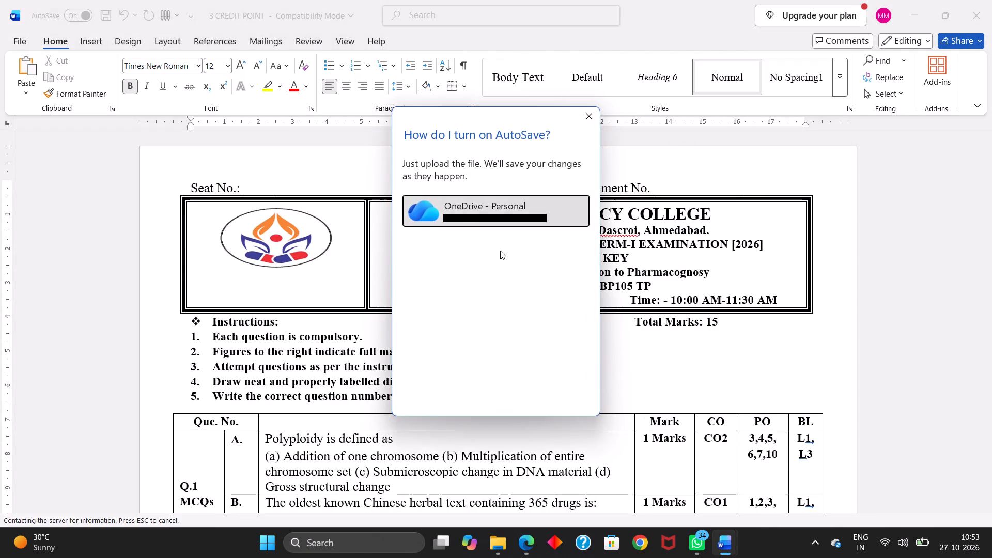
pyautogui.click(483, 207)
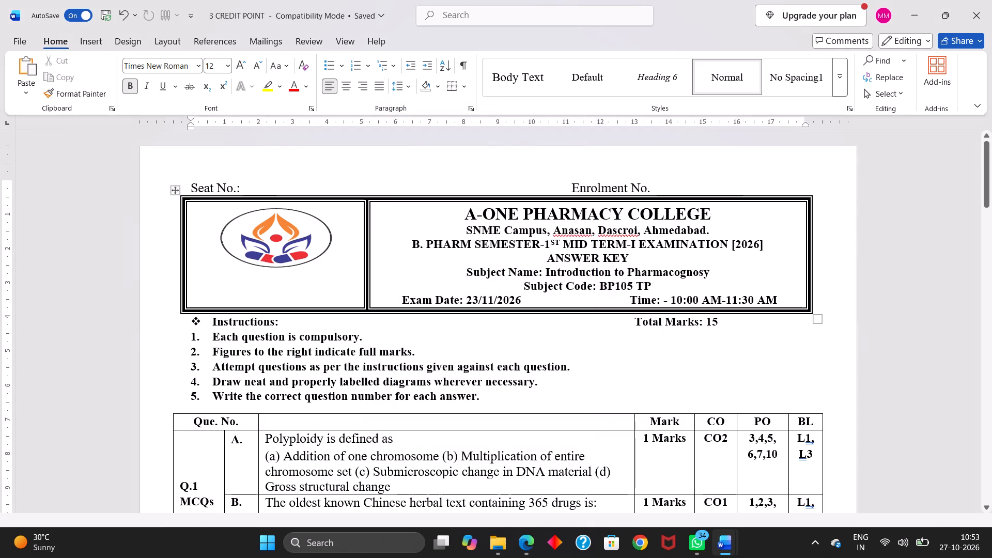
# Enter BP105T MID 1 SET 2 ANSWER KEY as the document's new file name.
pyautogui.click(388, 10)
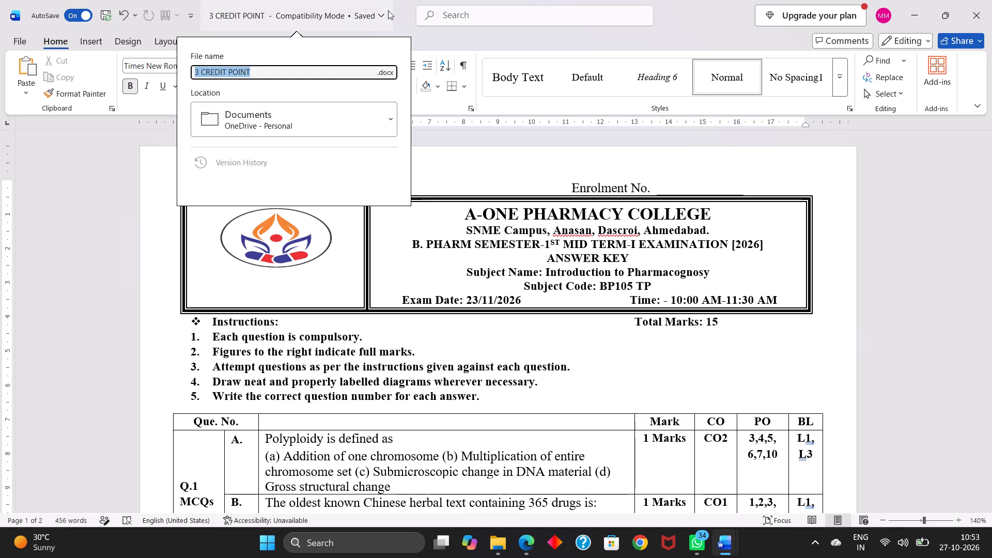
pyautogui.press('BackSpace')
pyautogui.write('BP105T')
pyautogui.press('space')
pyautogui.write('MID 1')
pyautogui.press('space')
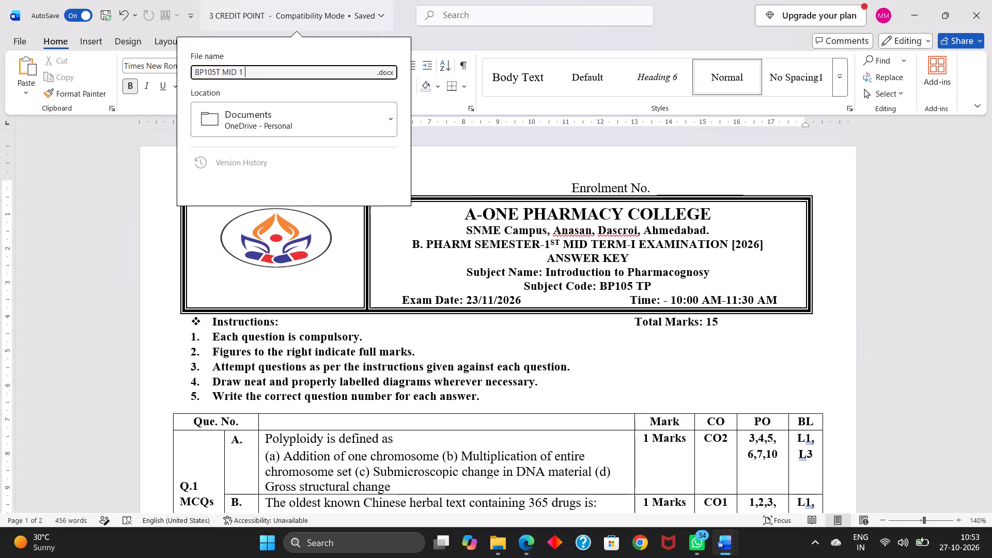
pyautogui.write('SET 2 ANSWER KEY')
# Move the answer key to the BP COGNOSY DOCS folder on the OneDrive Desktop and save it.
pyautogui.click(383, 121)
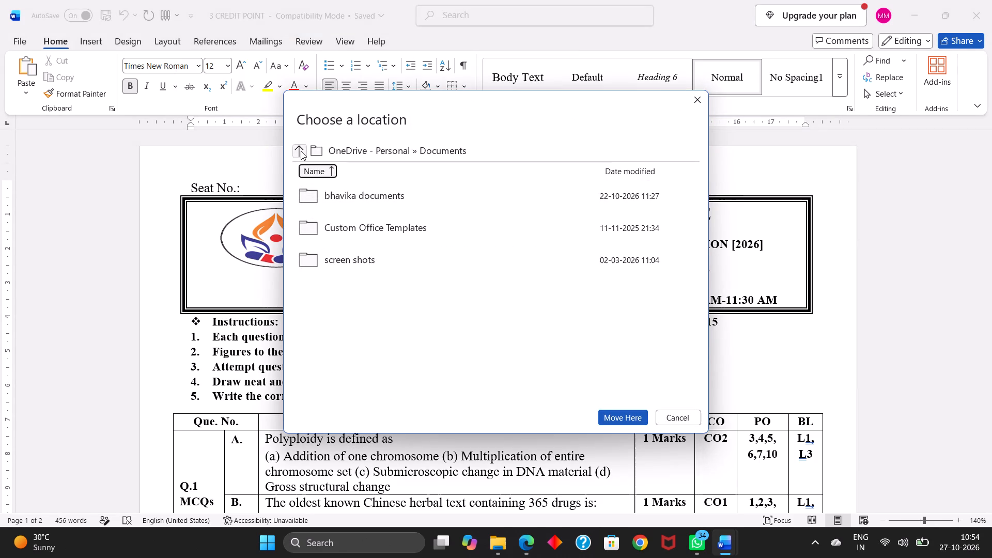
pyautogui.click(301, 151)
pyautogui.click(343, 222)
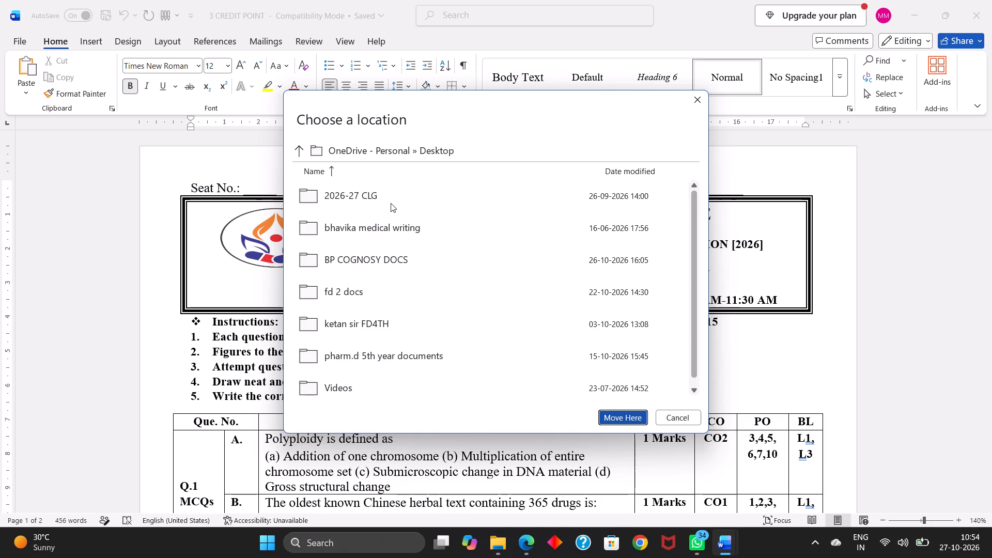
pyautogui.click(380, 260)
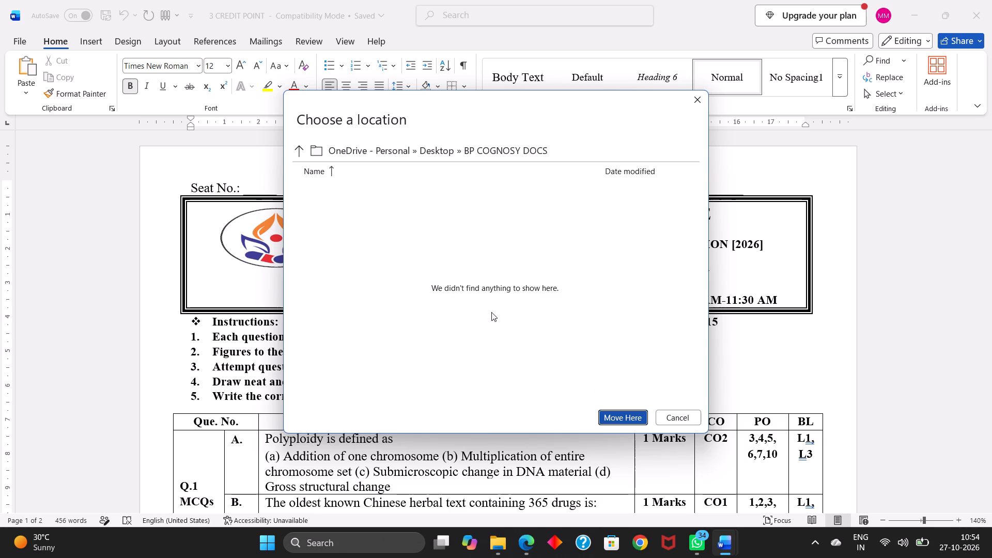
pyautogui.click(615, 415)
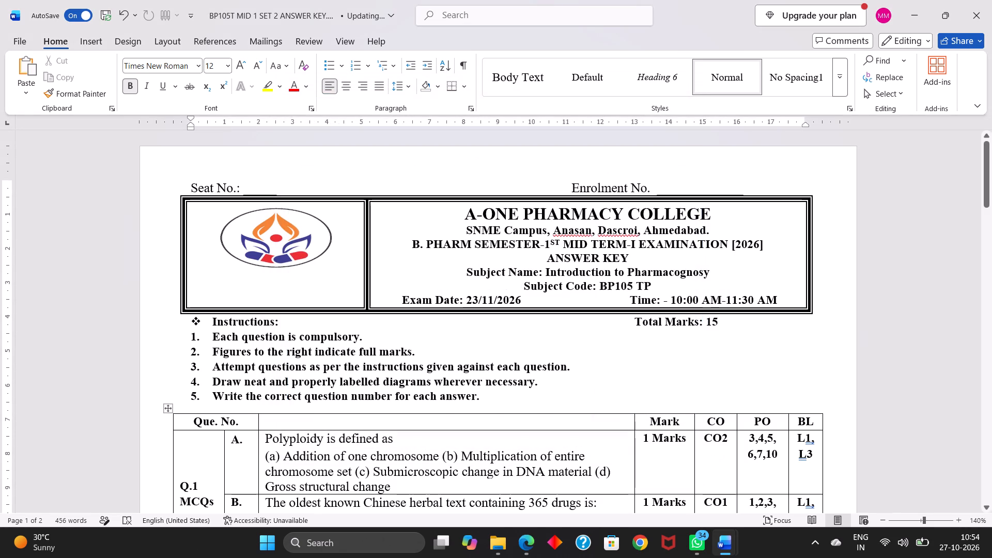
pyautogui.hotkey('ctrl', 's')
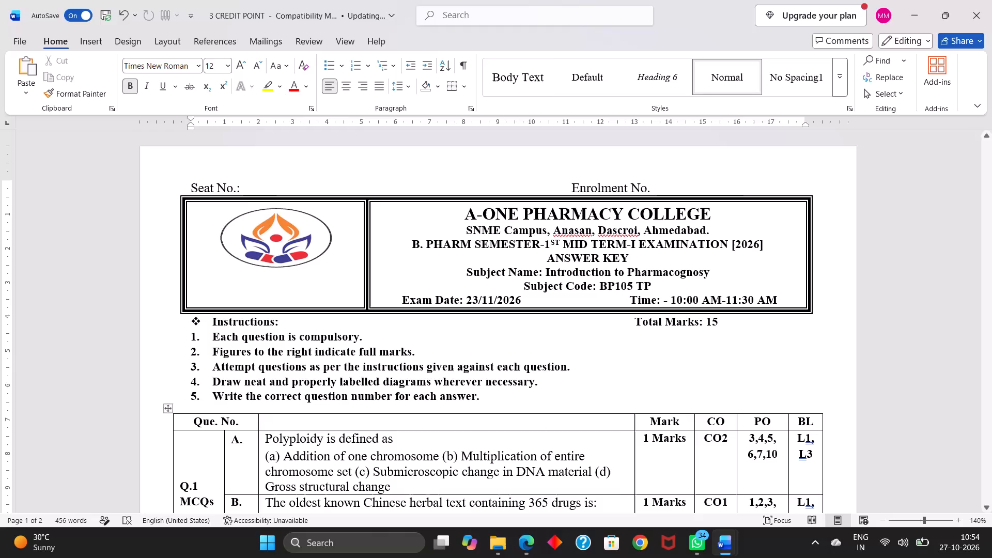
# Look over the answer key once more, from the header through the question table and course outcomes.
pyautogui.click(397, 17)
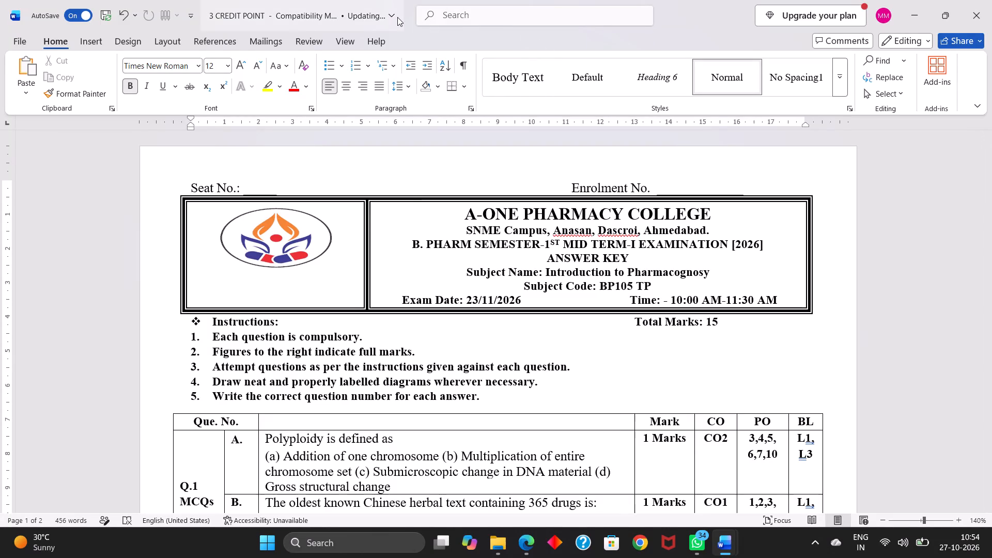
pyautogui.click(493, 237)
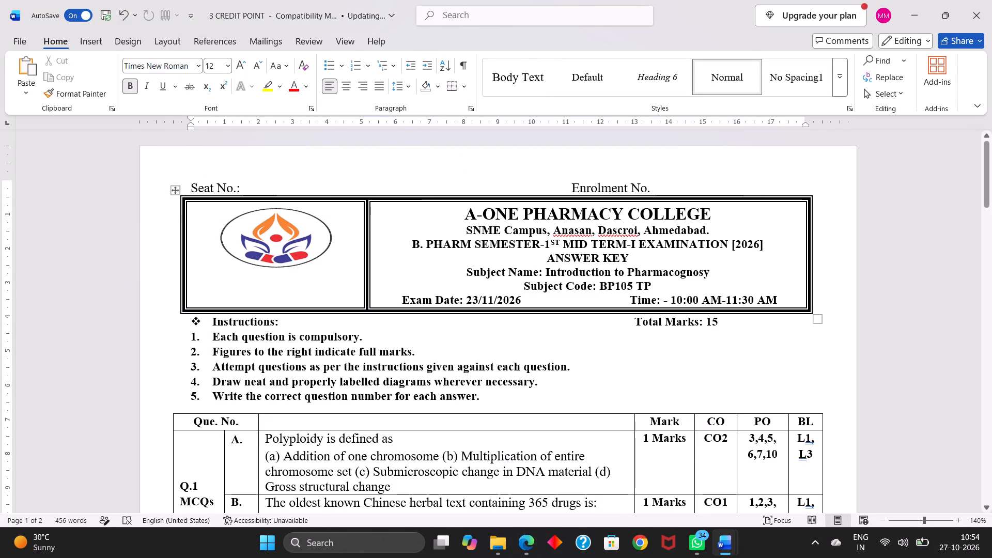
pyautogui.scroll(-4, 531, 210)
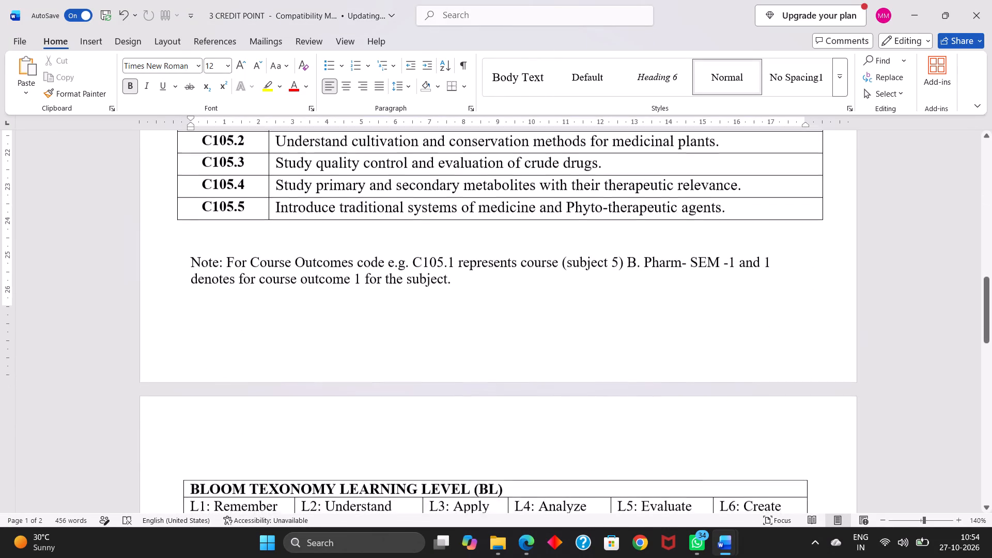
pyautogui.scroll(-1, 531, 210)
pyautogui.scroll(1, 531, 210)
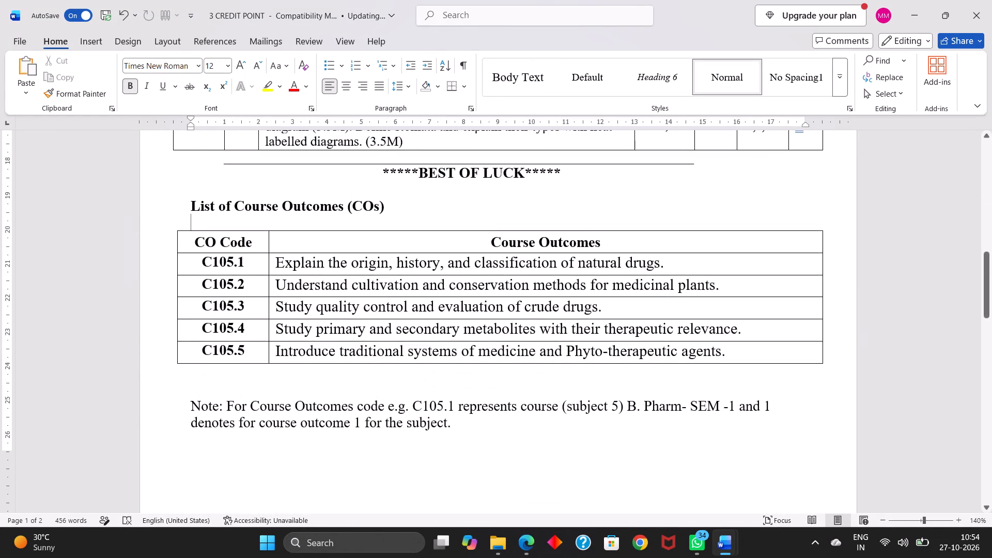
pyautogui.scroll(1, 531, 210)
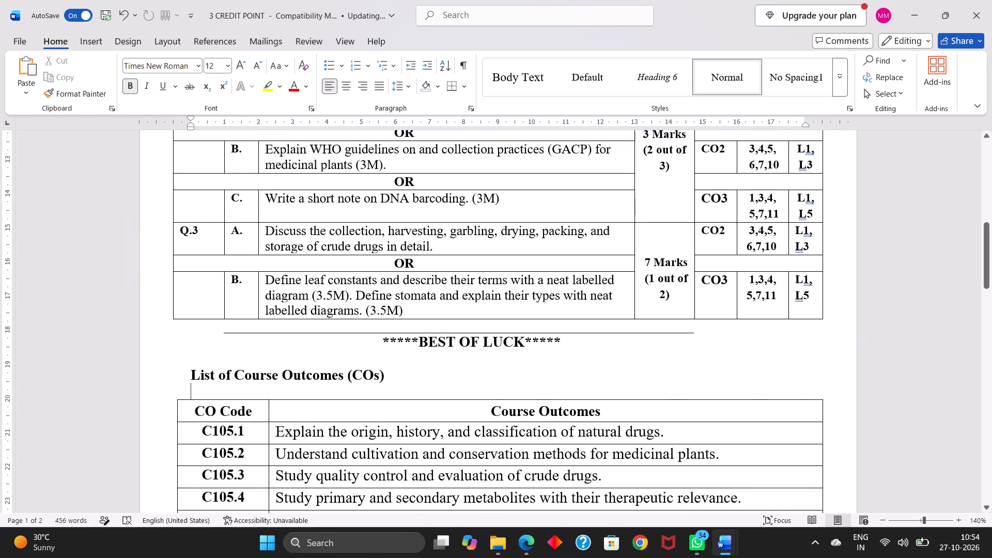
pyautogui.scroll(4, 531, 210)
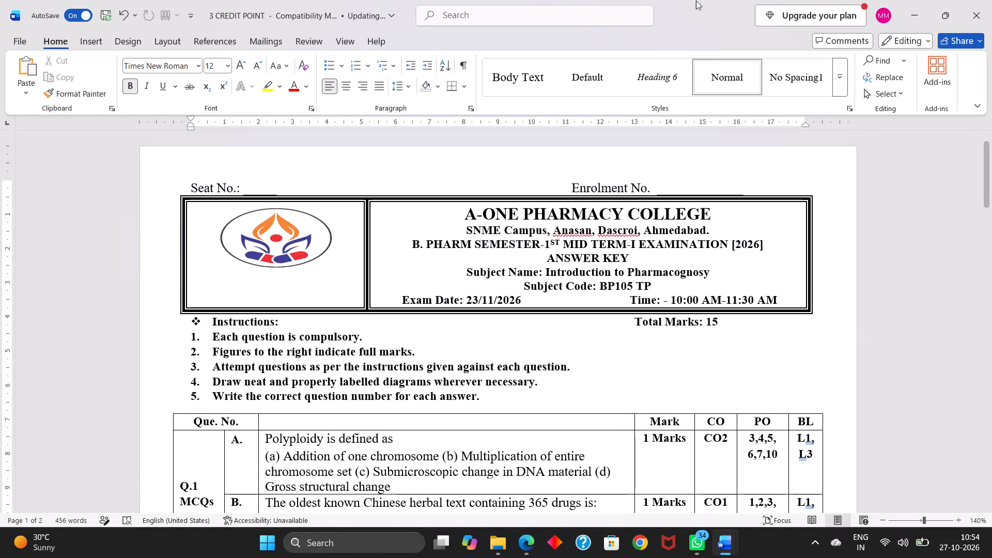
# Save the answer key and minimise its window to get back to the Set 2 question paper.
pyautogui.hotkey('ctrl', 's')
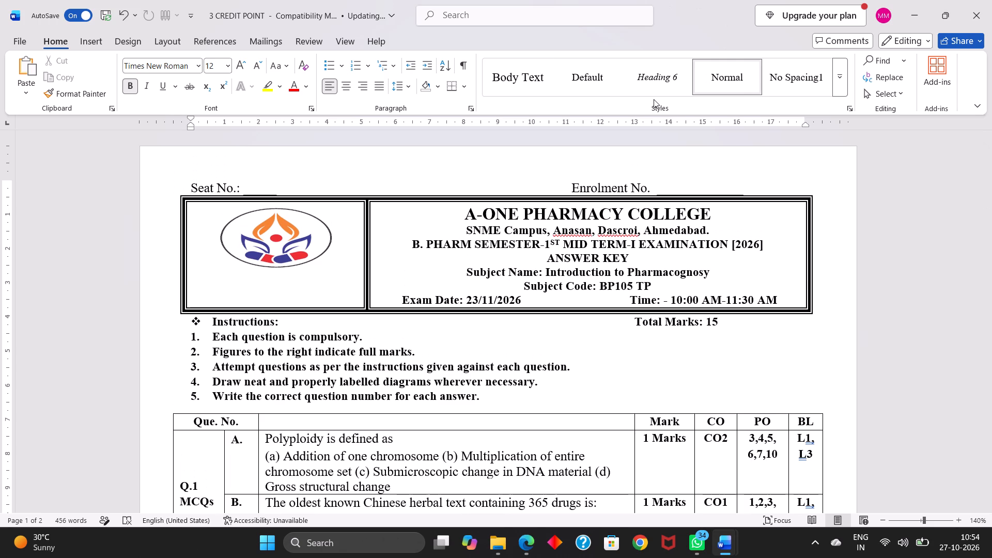
pyautogui.click(906, 0)
pyautogui.click(909, 7)
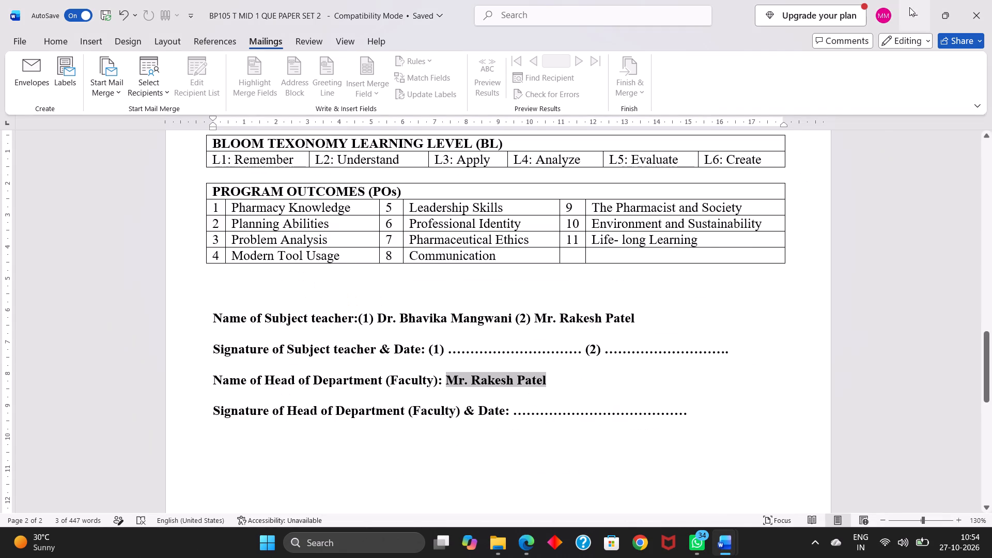